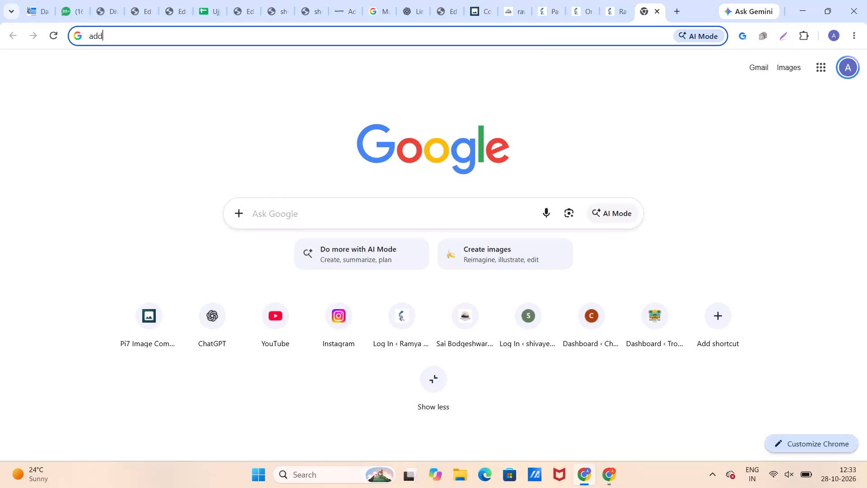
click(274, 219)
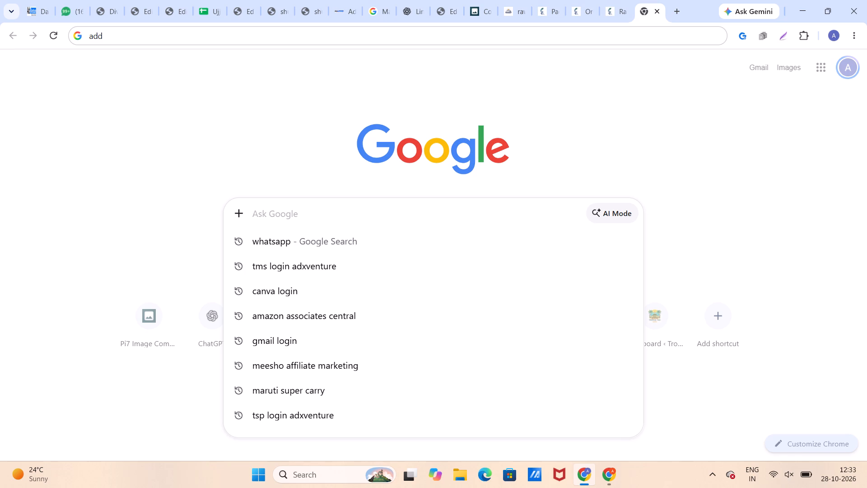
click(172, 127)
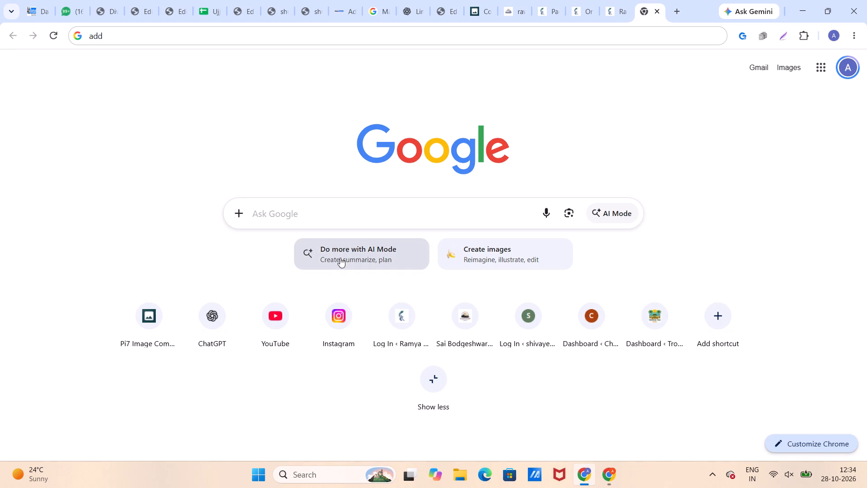
Switch to the Saik Driver Services Home page in the Elementor editor and review its sections for placeholder images.
click(109, 4)
click(143, 14)
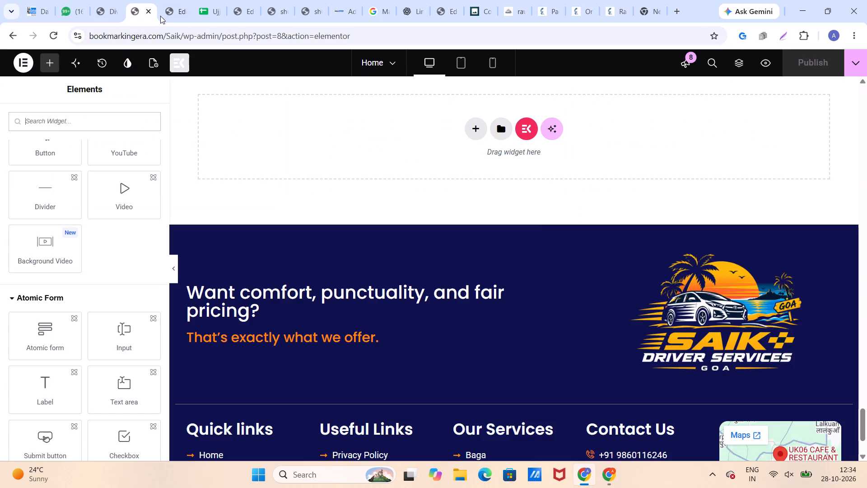
scroll(577, 349, up, 3)
scroll(577, 349, down, 1)
scroll(578, 348, up, 20)
scroll(578, 348, up, 8)
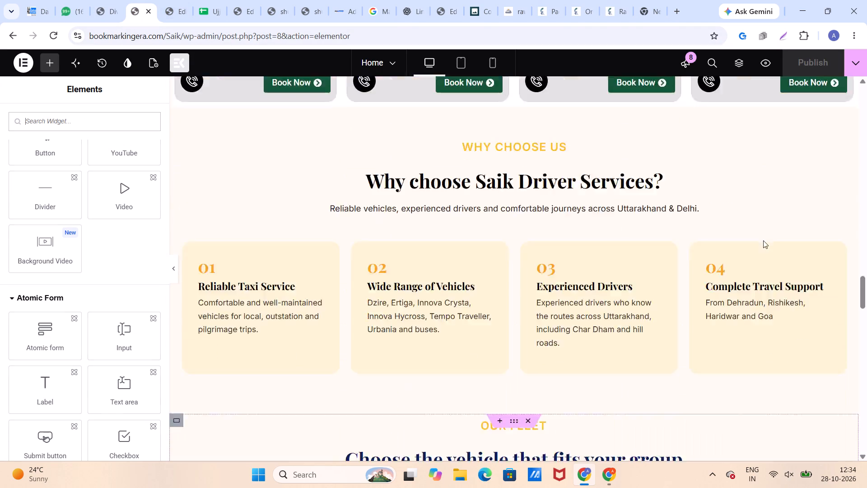
scroll(335, 261, up, 9)
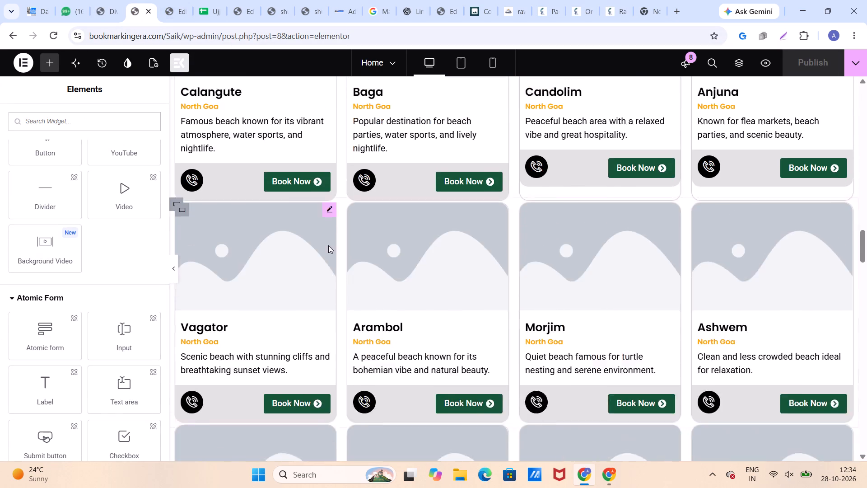
scroll(328, 245, up, 20)
scroll(328, 245, up, 14)
scroll(315, 202, down, 5)
scroll(315, 202, up, 1)
scroll(315, 202, down, 5)
scroll(315, 205, up, 1)
scroll(315, 205, down, 1)
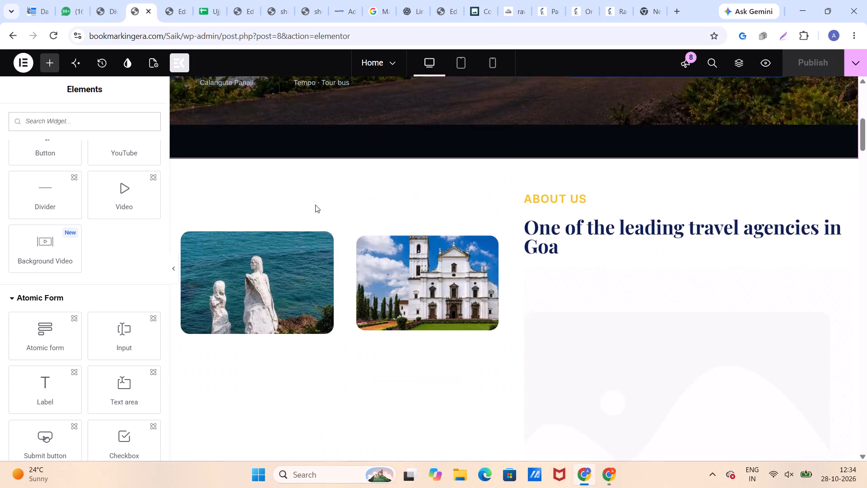
scroll(315, 205, down, 2)
scroll(315, 205, up, 1)
scroll(315, 205, down, 1)
scroll(315, 205, up, 1)
scroll(315, 205, down, 13)
scroll(314, 204, up, 3)
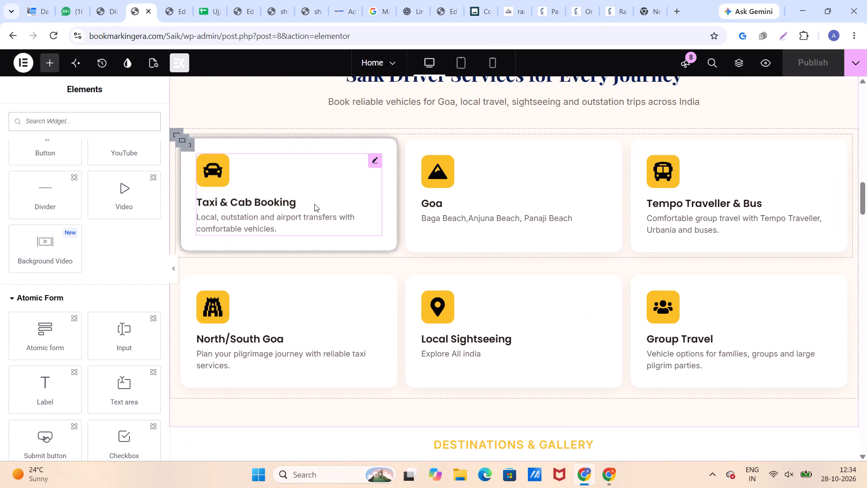
scroll(477, 260, down, 8)
scroll(473, 258, up, 2)
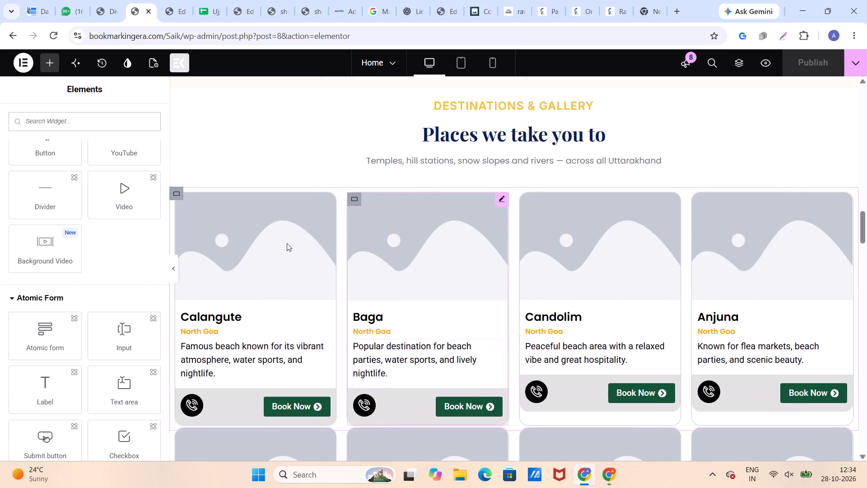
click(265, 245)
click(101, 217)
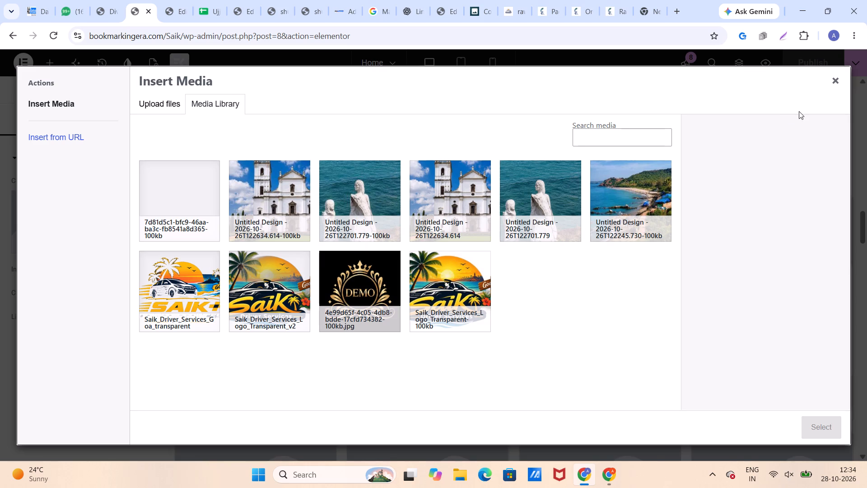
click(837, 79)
Examine the Home page from the destination cards through the testimonials and back to the Our Fleet section.
scroll(295, 291, down, 7)
scroll(295, 291, up, 6)
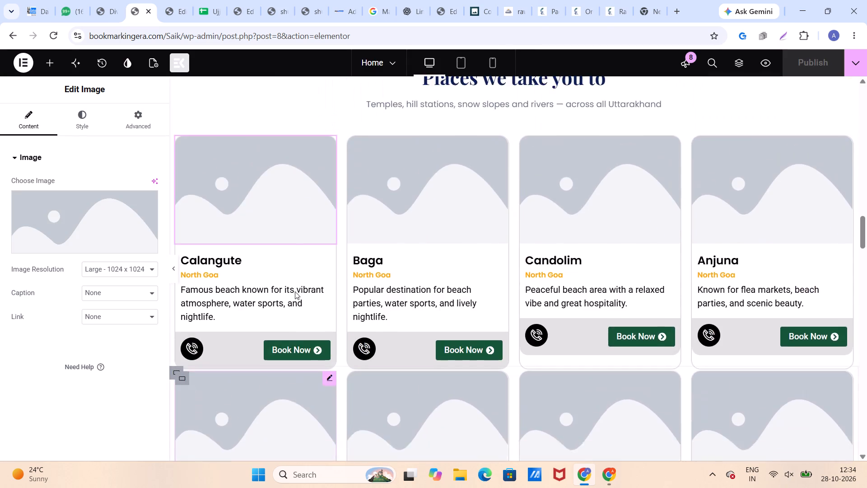
scroll(295, 291, down, 7)
scroll(295, 291, down, 14)
scroll(295, 291, down, 13)
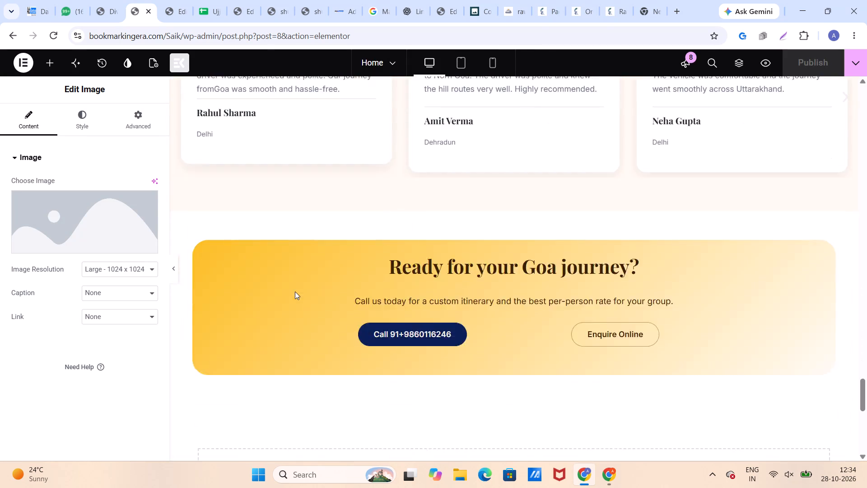
scroll(295, 291, up, 18)
scroll(295, 291, down, 2)
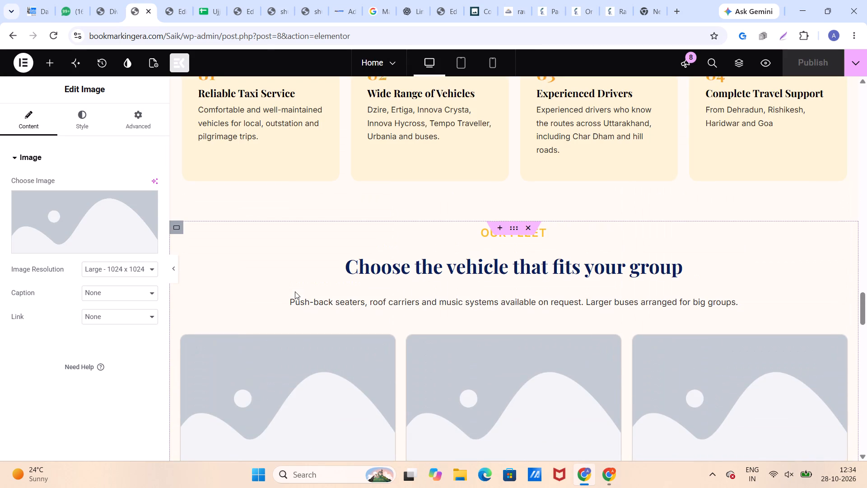
scroll(295, 291, down, 4)
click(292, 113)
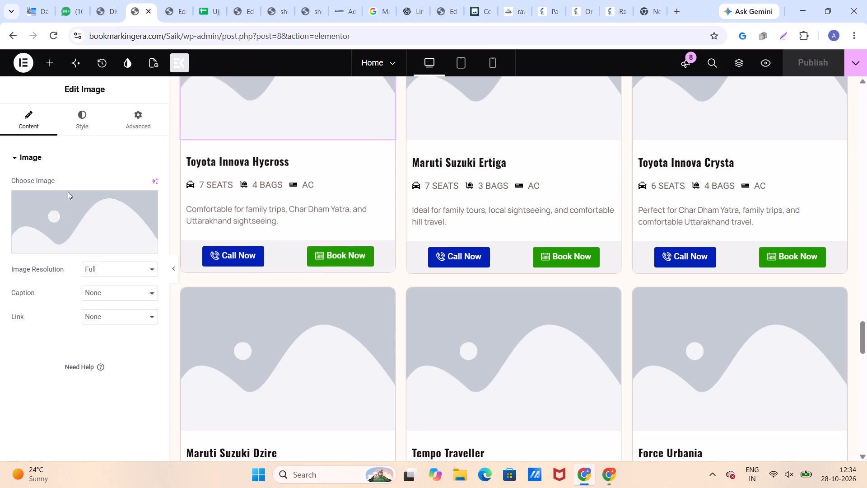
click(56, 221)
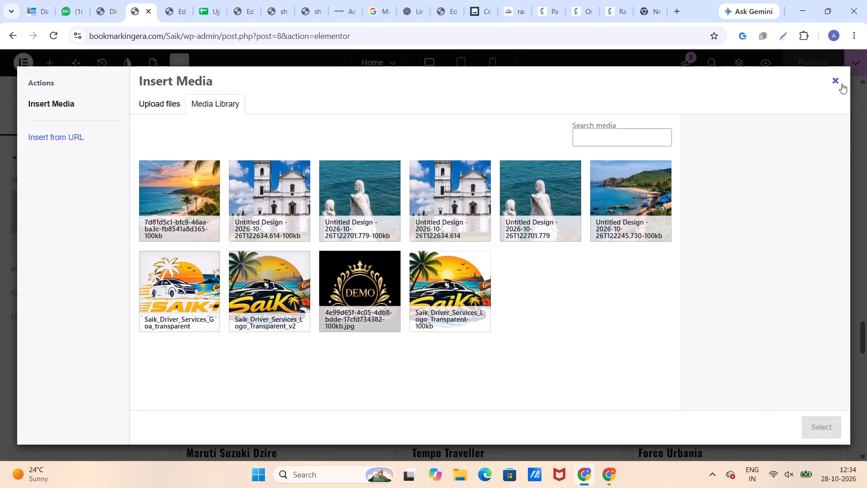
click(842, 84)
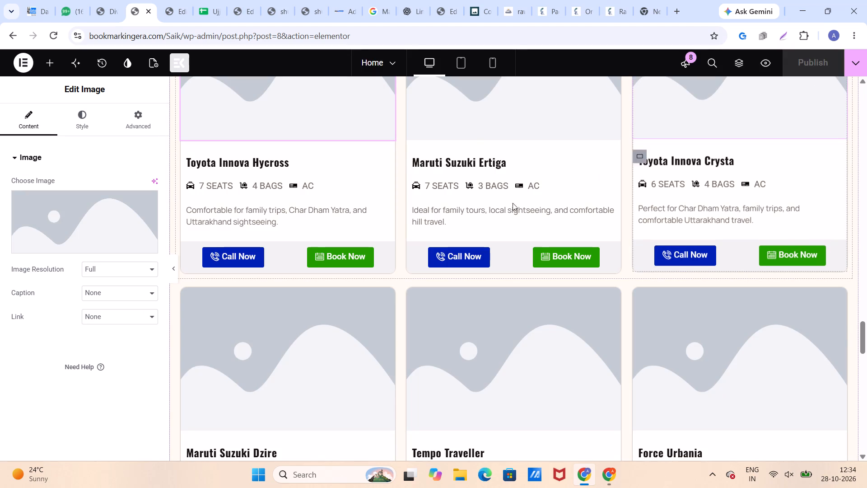
Review the fleet, testimonials, Why Choose Us, destinations and services sections of the Home page.
scroll(328, 226, up, 1)
scroll(328, 226, down, 11)
scroll(336, 234, up, 6)
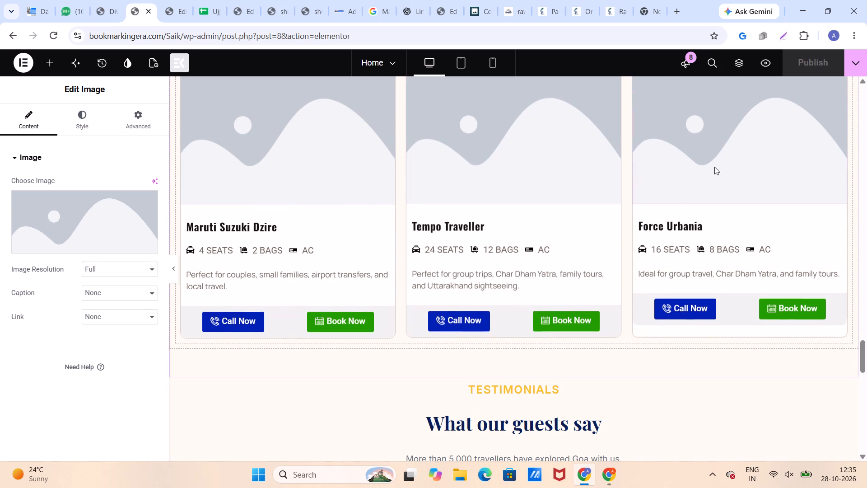
scroll(515, 245, up, 1)
scroll(515, 245, down, 2)
scroll(512, 245, up, 2)
scroll(512, 244, down, 5)
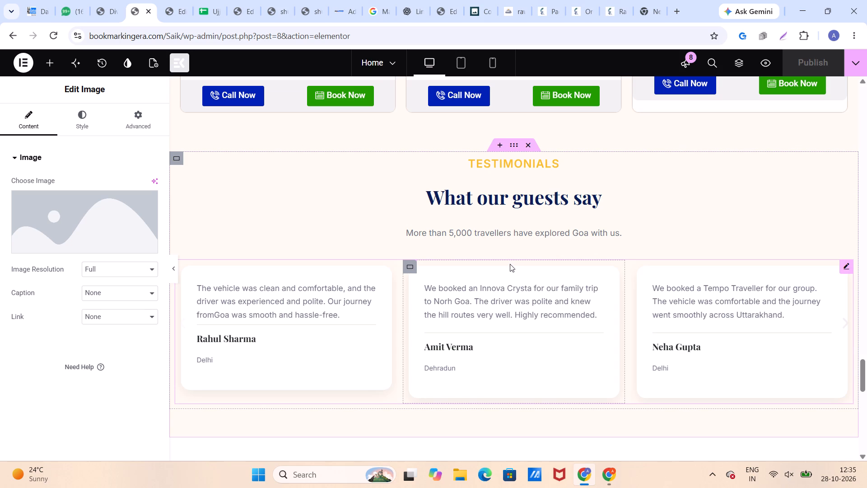
scroll(510, 264, up, 1)
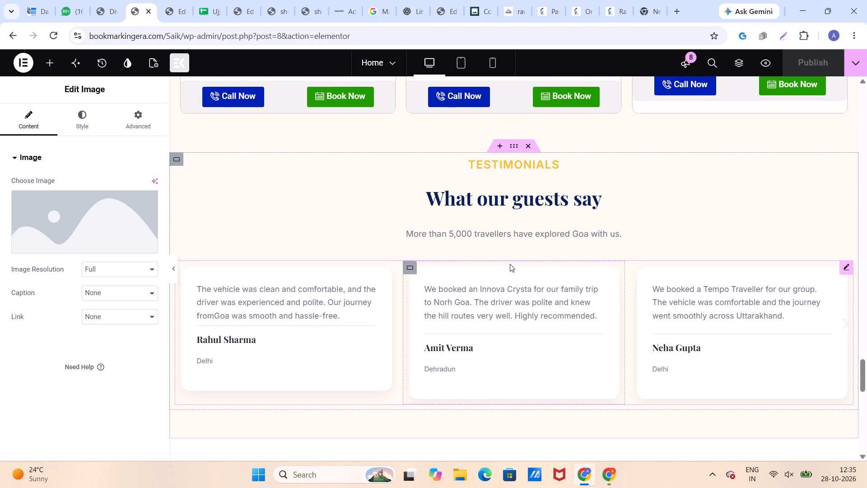
scroll(510, 264, up, 9)
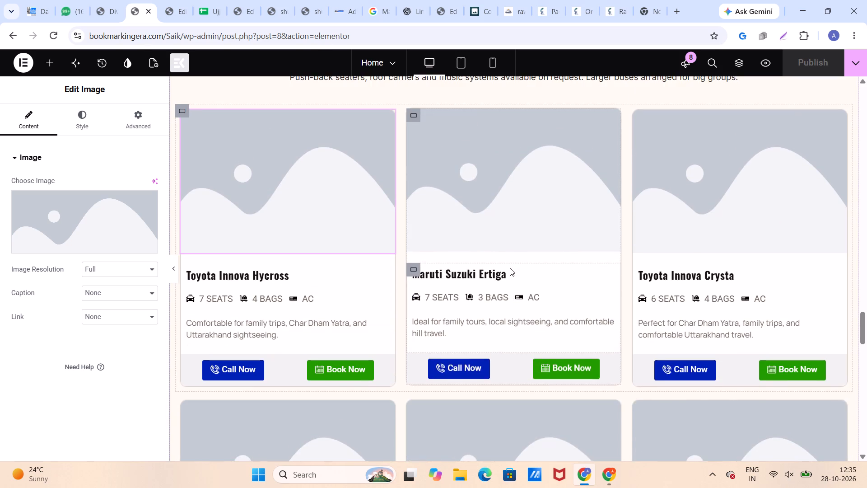
scroll(510, 268, up, 5)
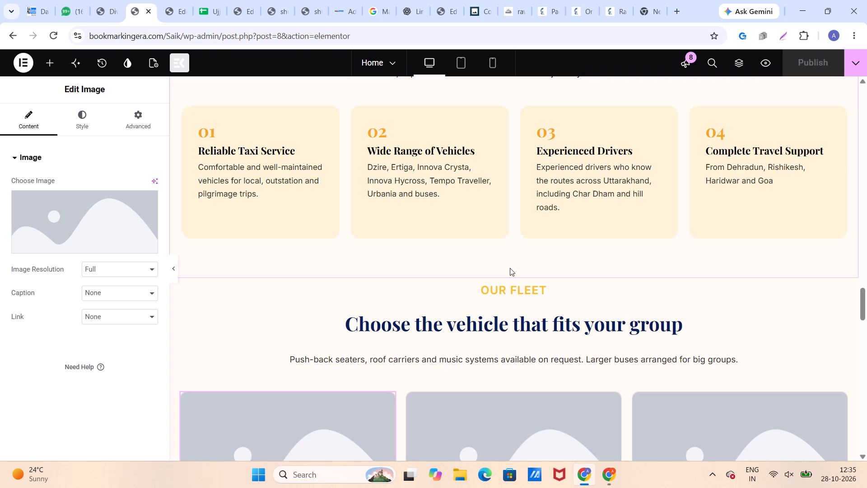
scroll(510, 268, up, 7)
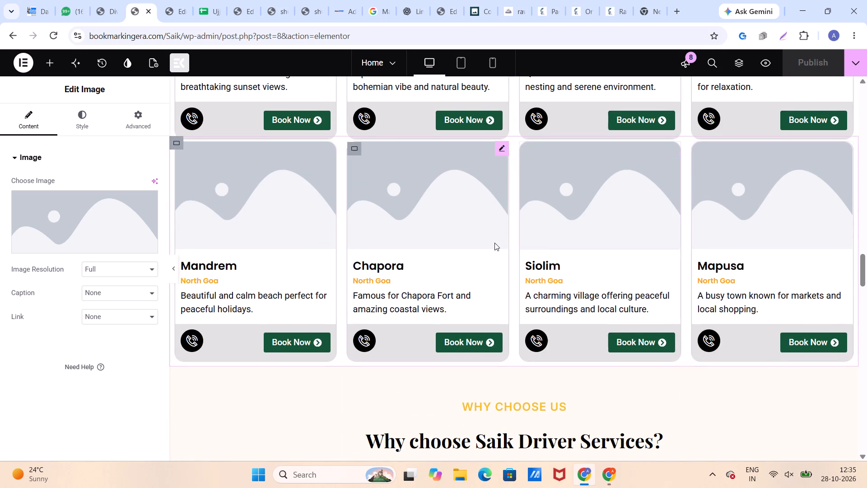
scroll(494, 243, up, 15)
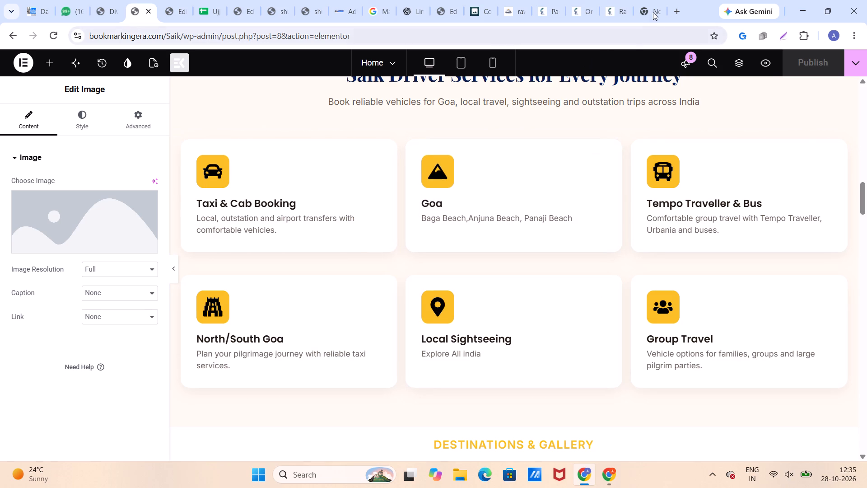
Close the three open Ramya Ornaments browser tabs, keeping the Rawat Taxi Service site open.
click(618, 11)
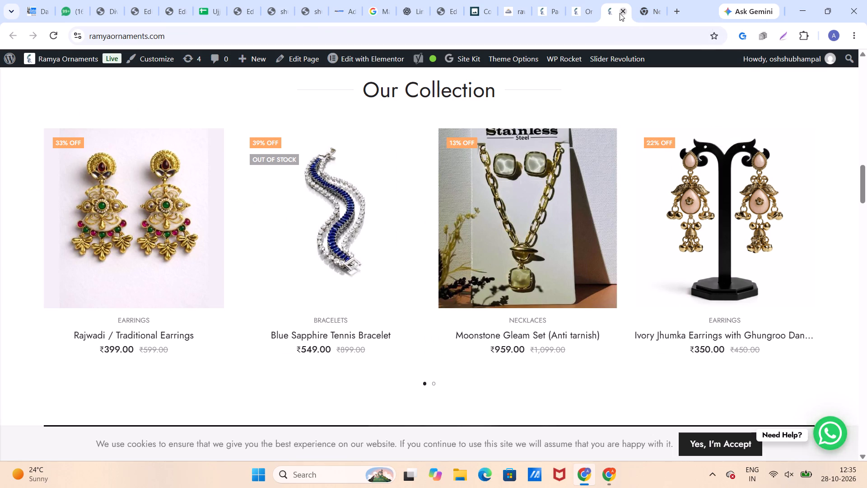
click(620, 13)
click(580, 10)
click(588, 12)
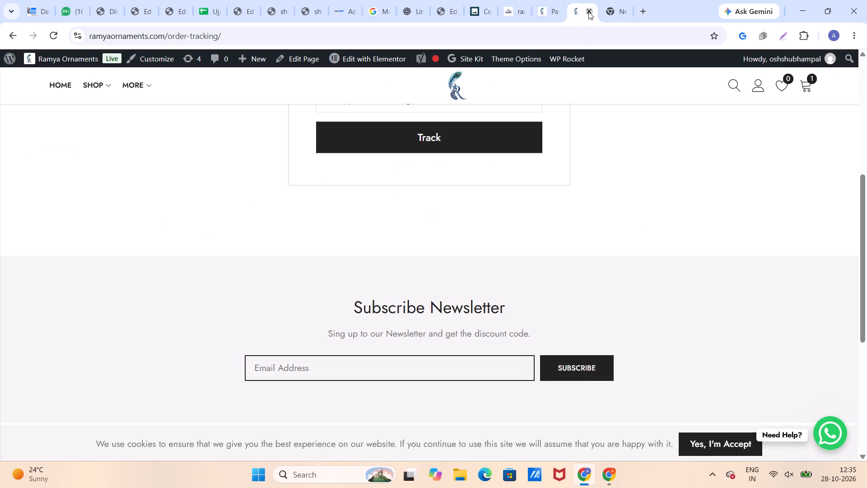
click(509, 7)
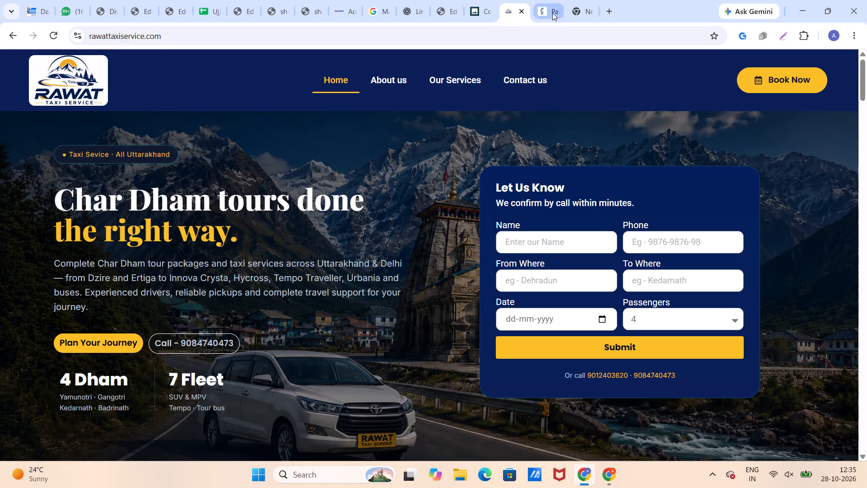
click(552, 13)
click(556, 9)
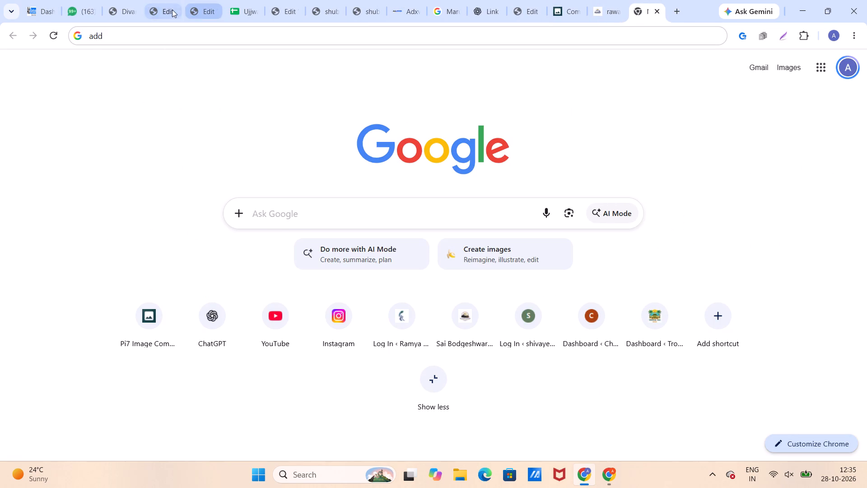
Return to the Saik Home page editor and re-examine the About Us, destination and fleet sections.
click(169, 11)
scroll(318, 211, up, 12)
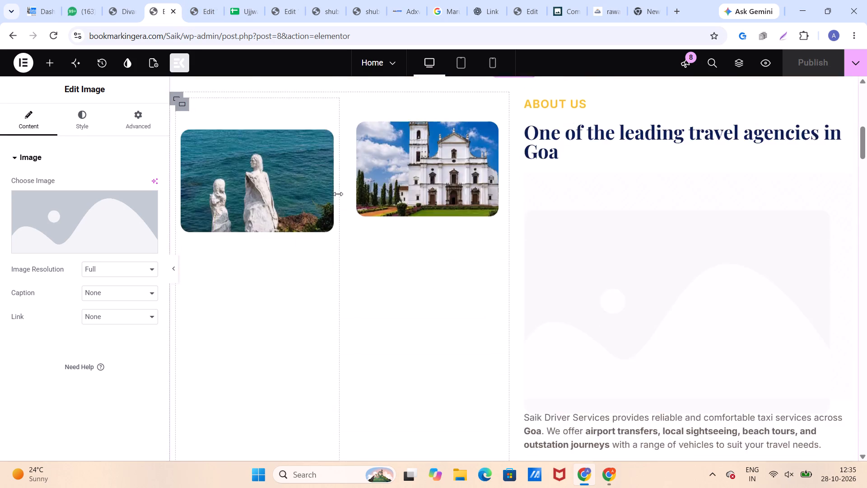
scroll(338, 194, up, 16)
scroll(338, 193, down, 18)
scroll(336, 191, down, 13)
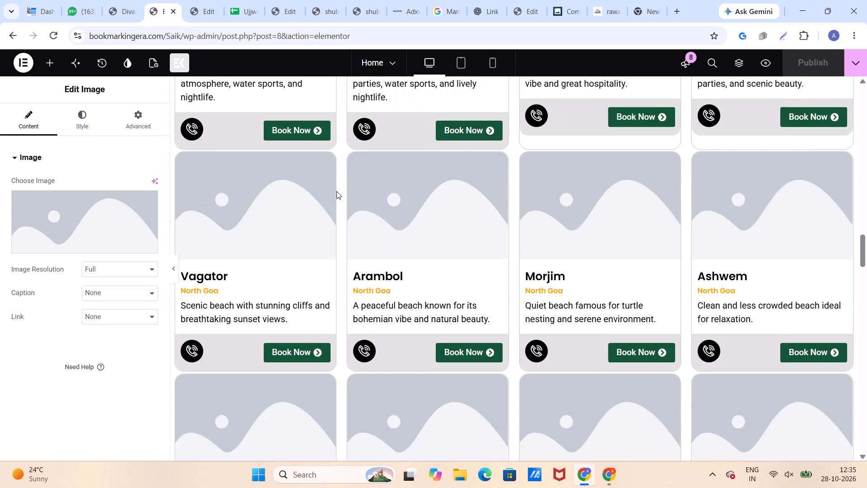
scroll(336, 191, down, 6)
scroll(336, 191, up, 1)
scroll(336, 191, down, 12)
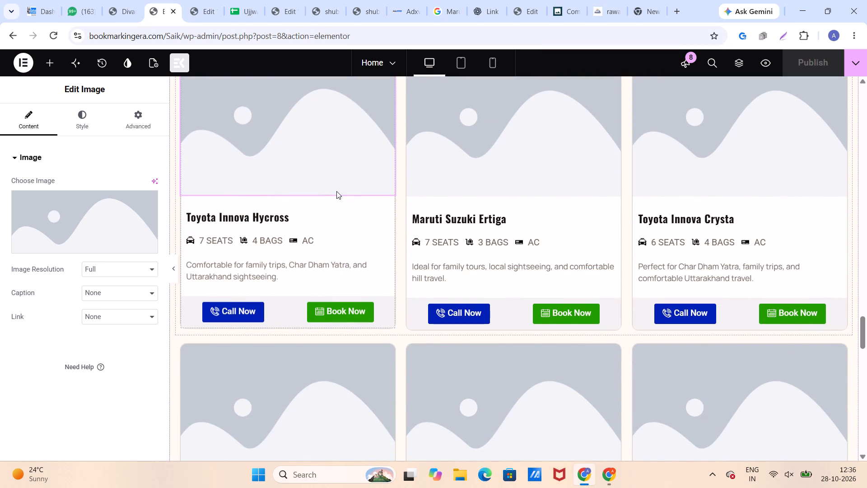
scroll(336, 191, up, 11)
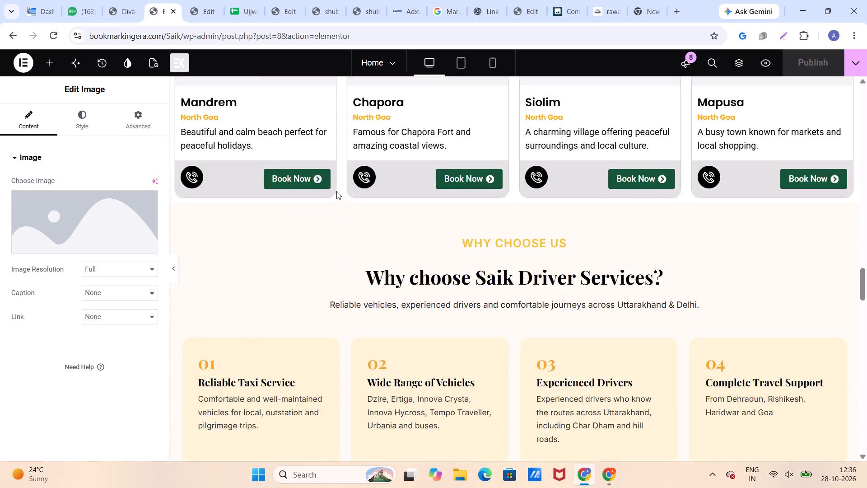
scroll(336, 191, up, 11)
scroll(336, 191, down, 1)
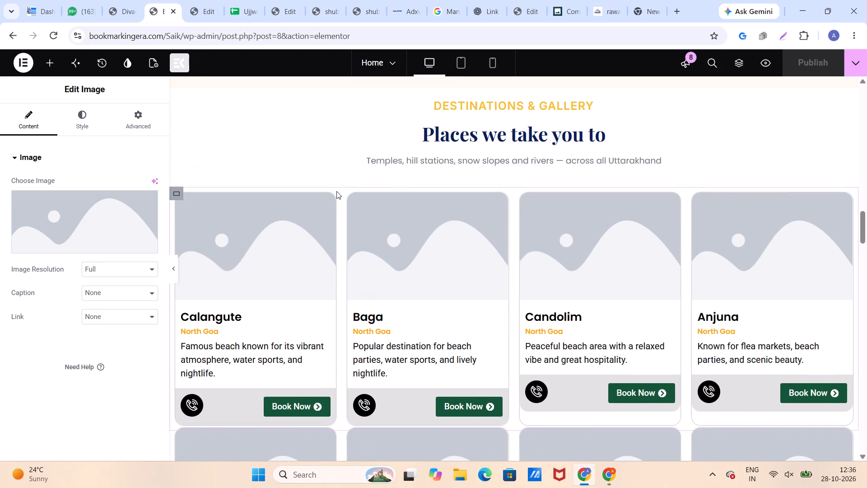
scroll(336, 191, down, 1)
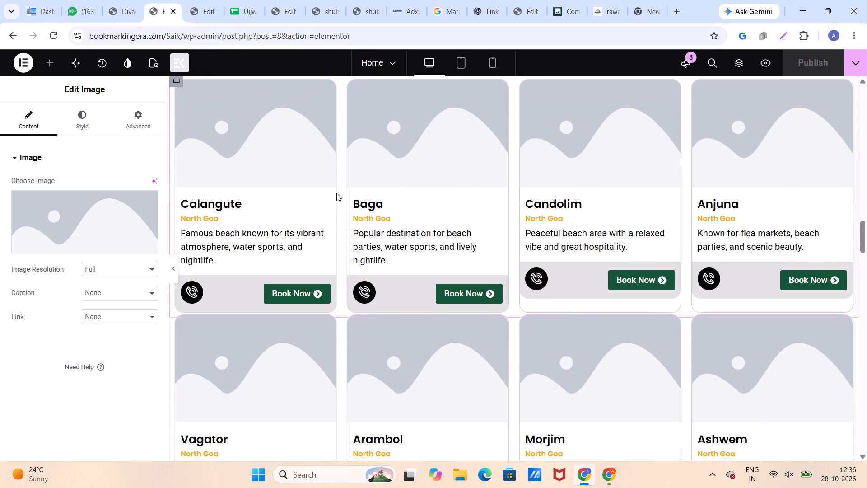
Select the Calangute card's placeholder image for editing and show the hidden system tray icons.
click(263, 156)
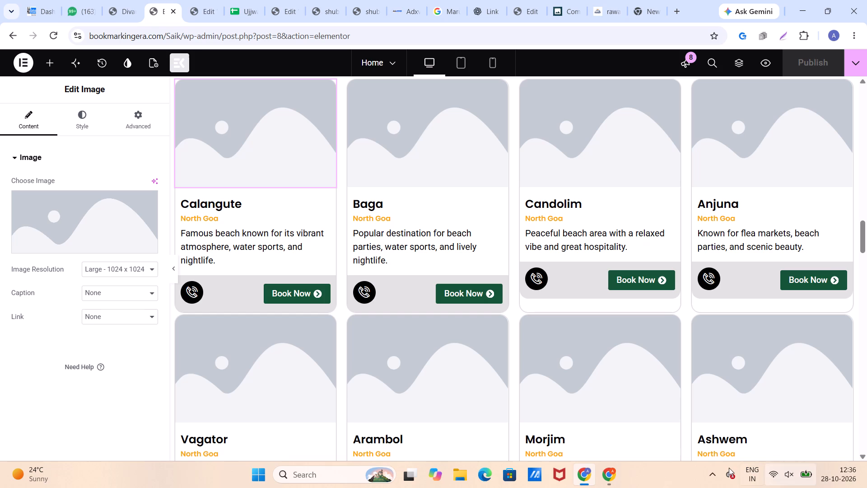
click(712, 484)
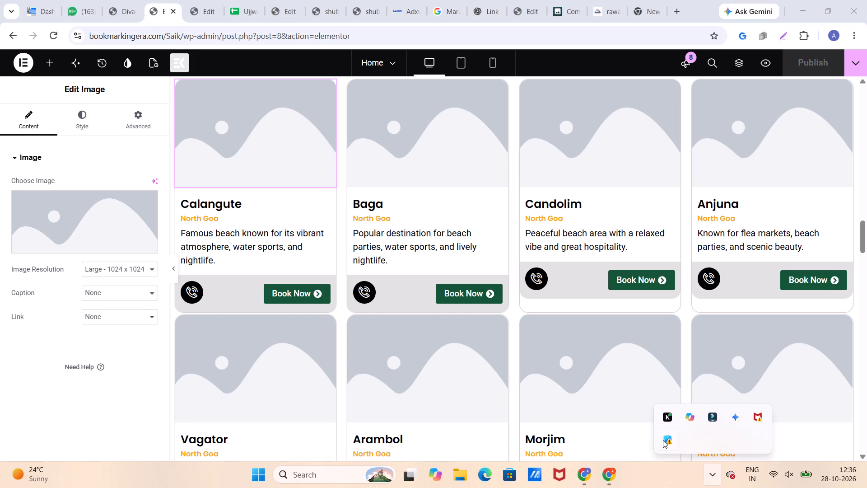
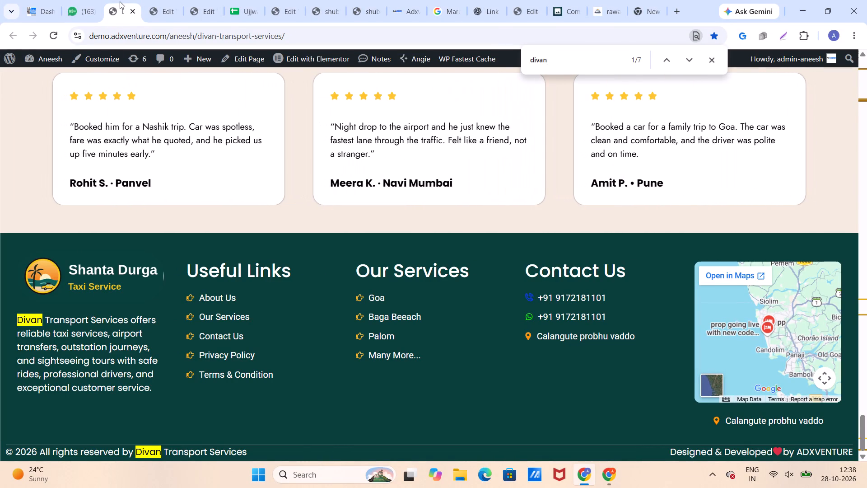
Look over the Divan Transport Services page and the destination cards in the Saik Home page editor.
scroll(233, 122, up, 7)
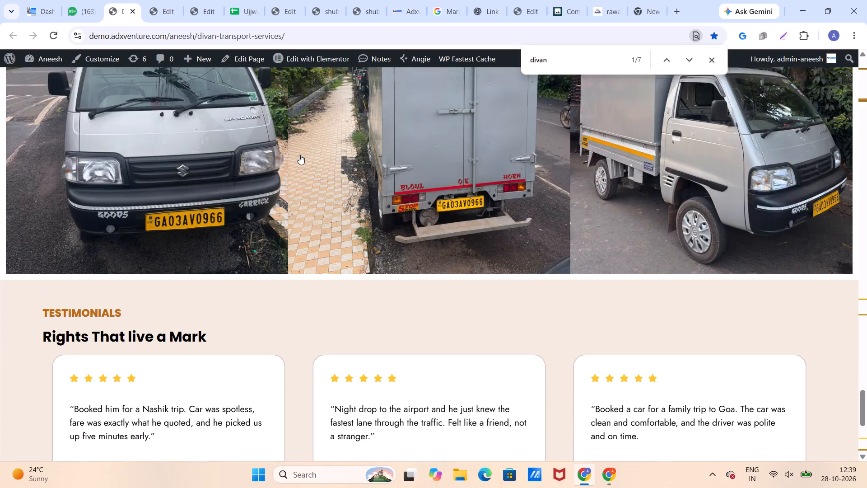
scroll(299, 155, up, 15)
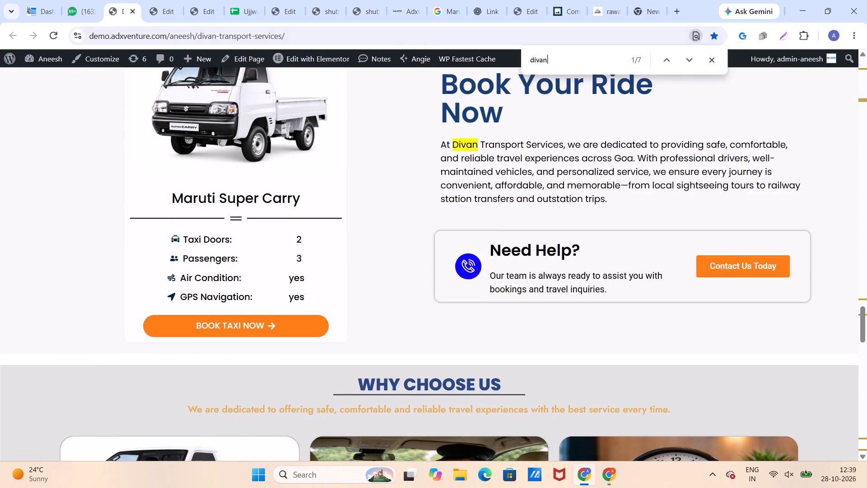
click(157, 14)
scroll(287, 216, up, 4)
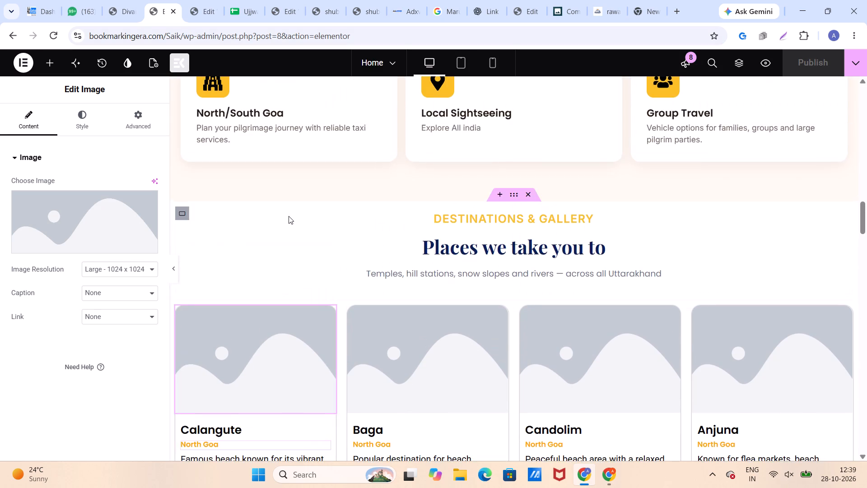
scroll(290, 216, down, 4)
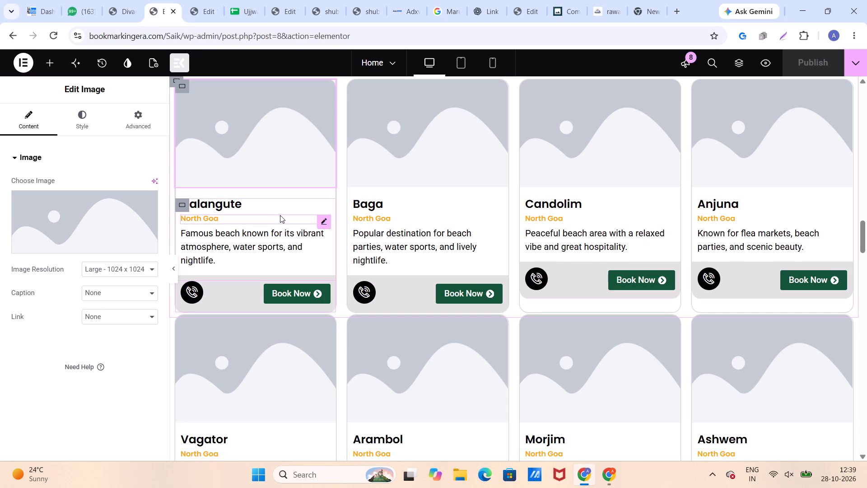
scroll(280, 215, up, 1)
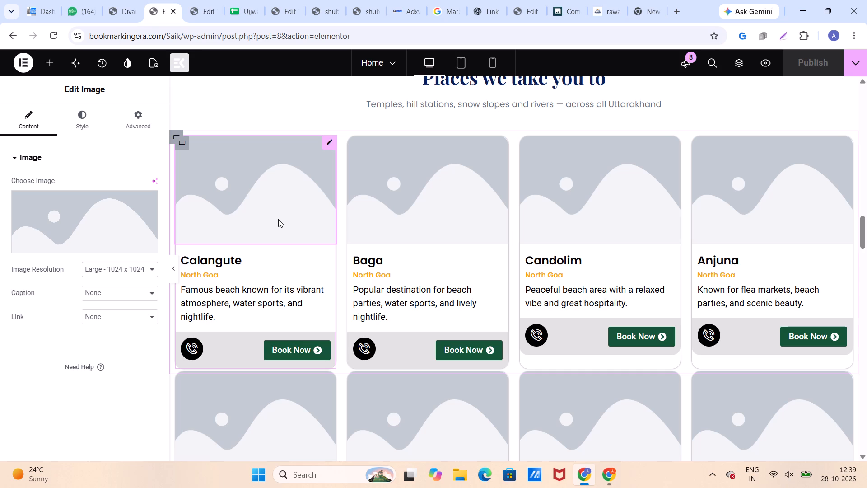
scroll(303, 213, down, 4)
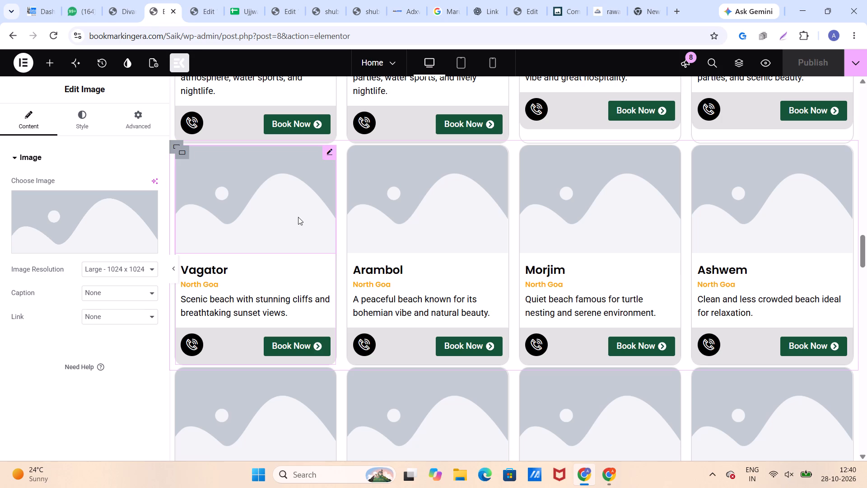
scroll(294, 220, down, 2)
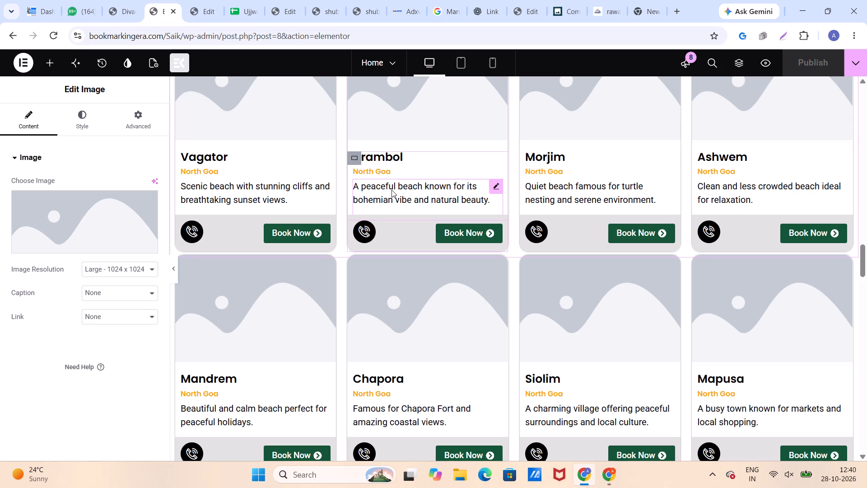
scroll(403, 183, up, 8)
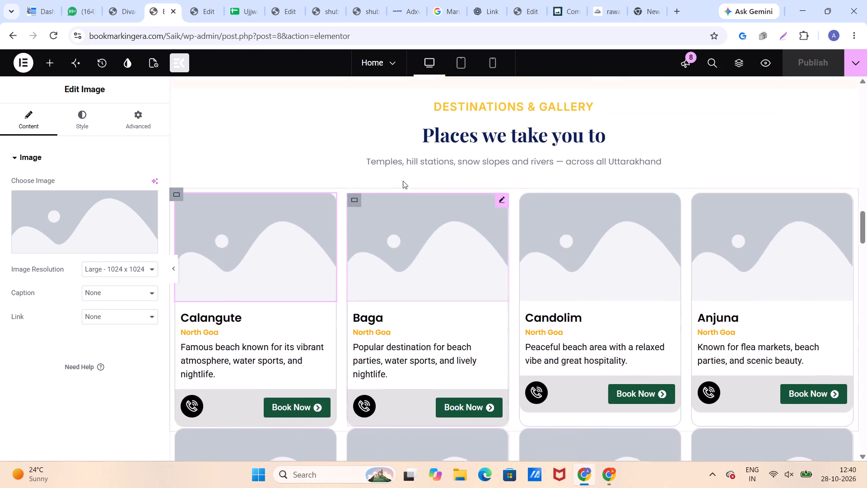
scroll(403, 181, up, 1)
scroll(403, 181, down, 3)
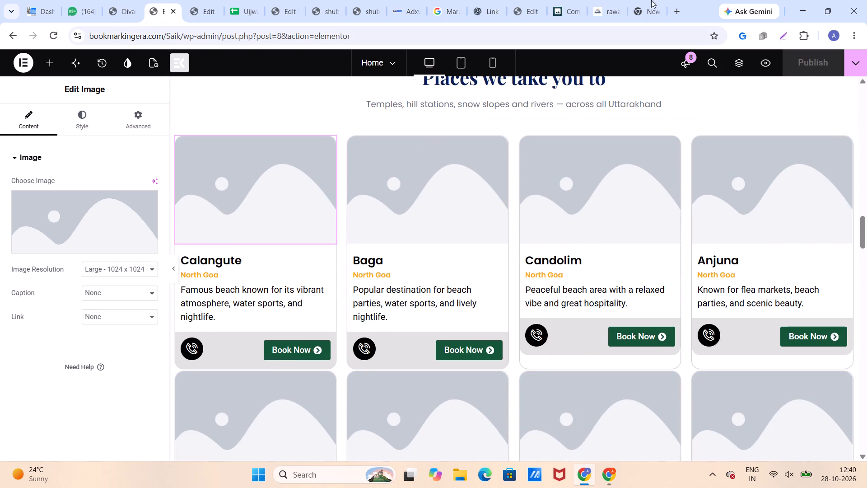
Search Google Images for calangute beach in a new tab and preview The Times of India's beach photo.
click(673, 12)
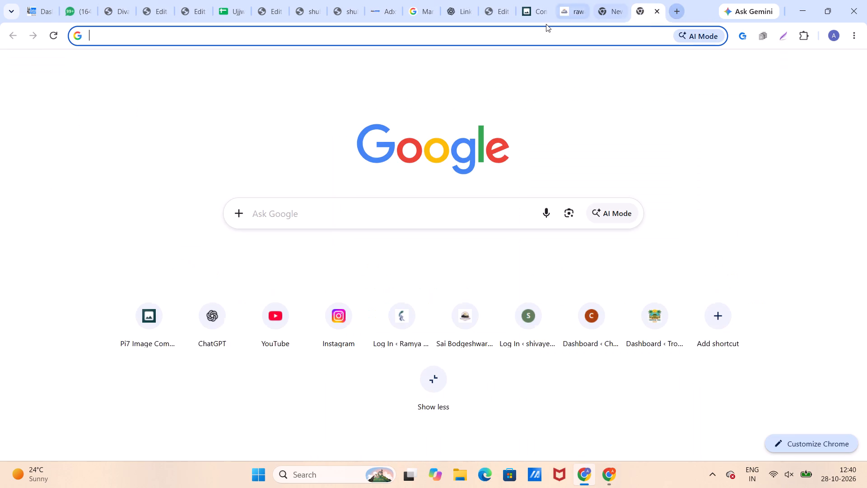
click(523, 30)
text(calan)
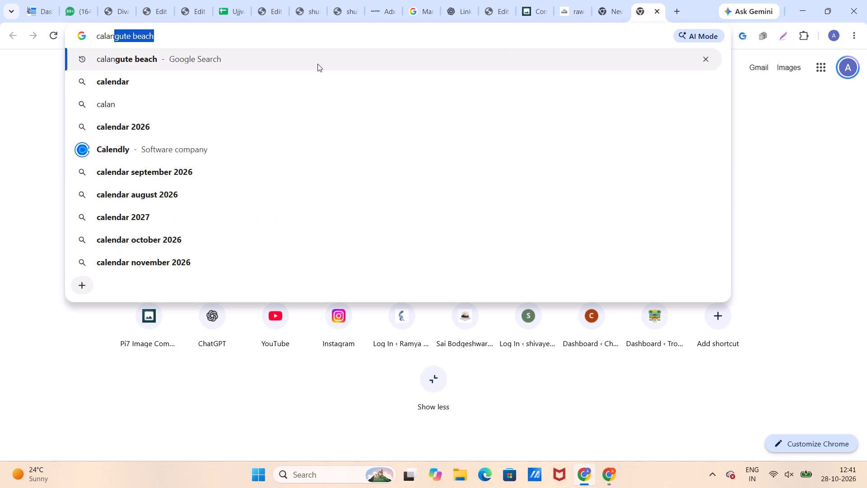
click(151, 64)
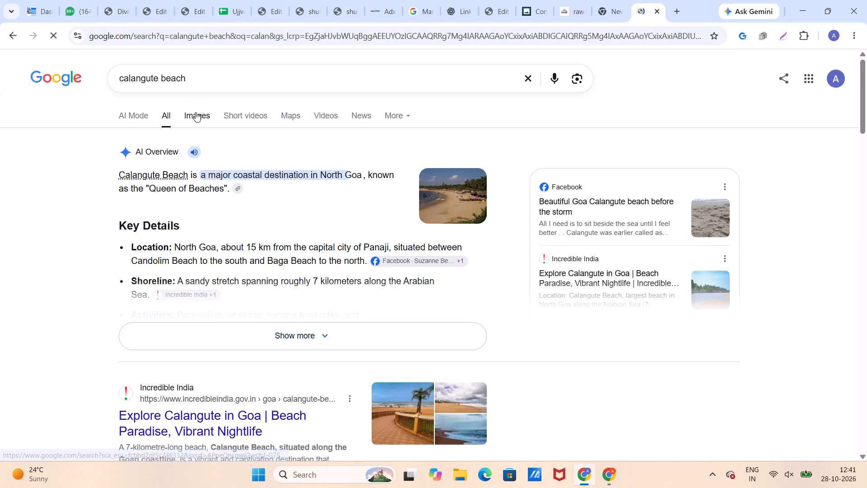
click(196, 112)
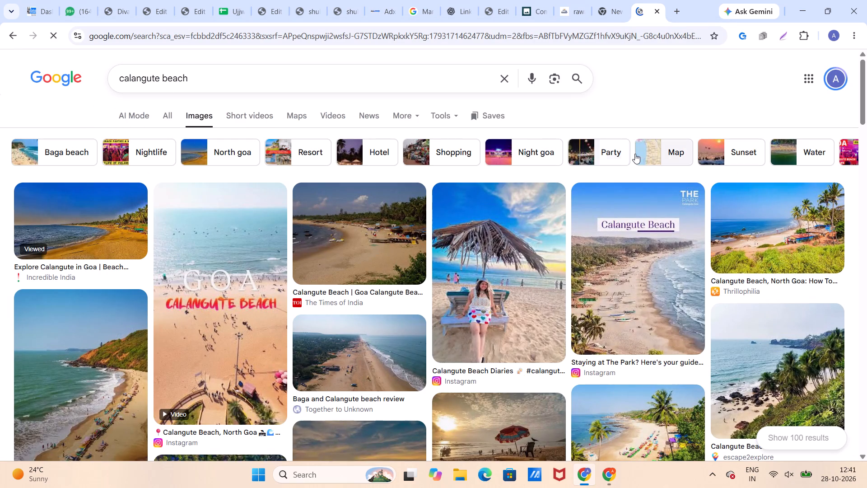
click(328, 241)
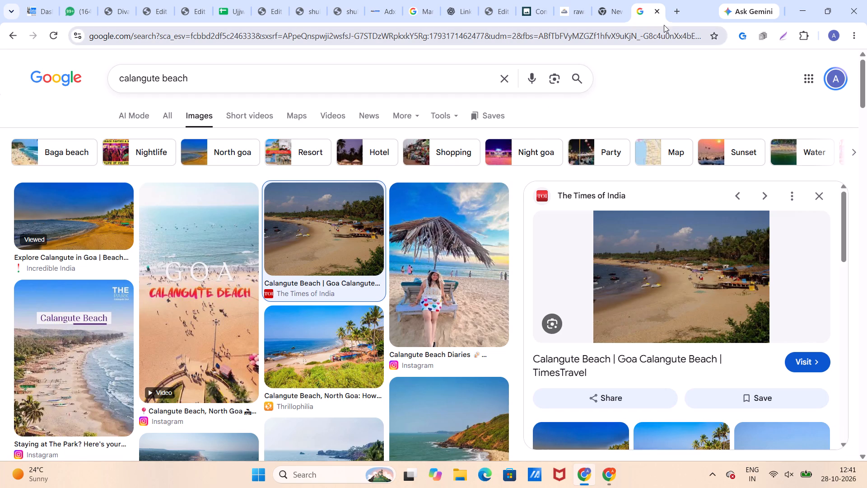
Open Canva in another new browser tab.
click(676, 15)
click(498, 33)
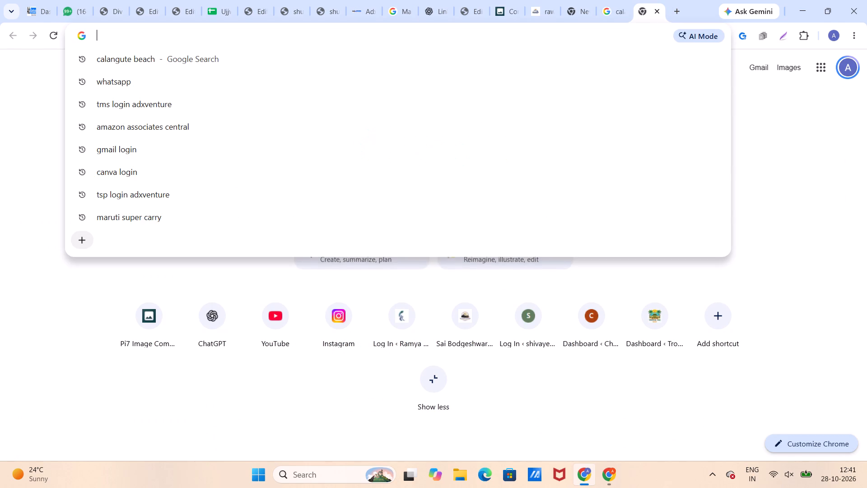
text(canv)
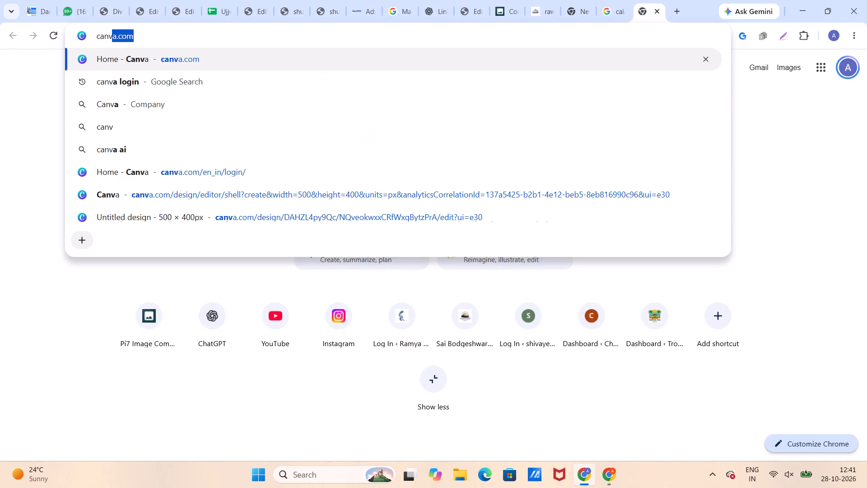
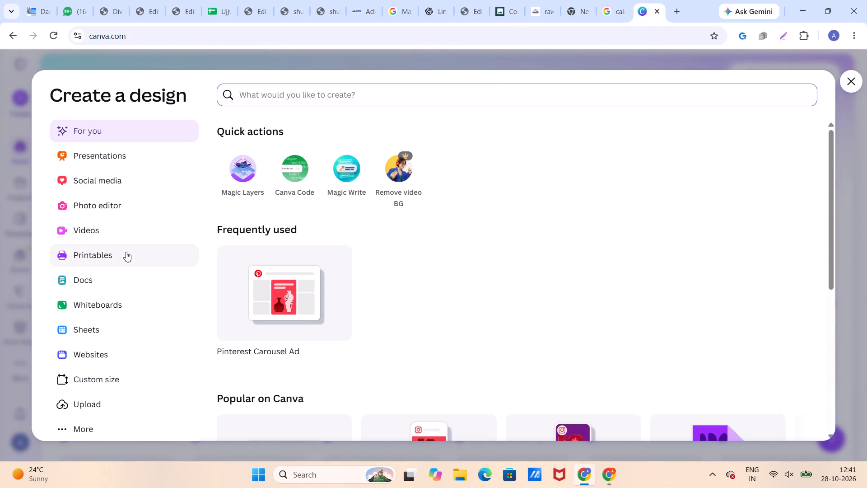
Create a custom 1500 × 1000 px Canva design, checking the existing statue image's dimensions in the Saik site's media library.
click(93, 377)
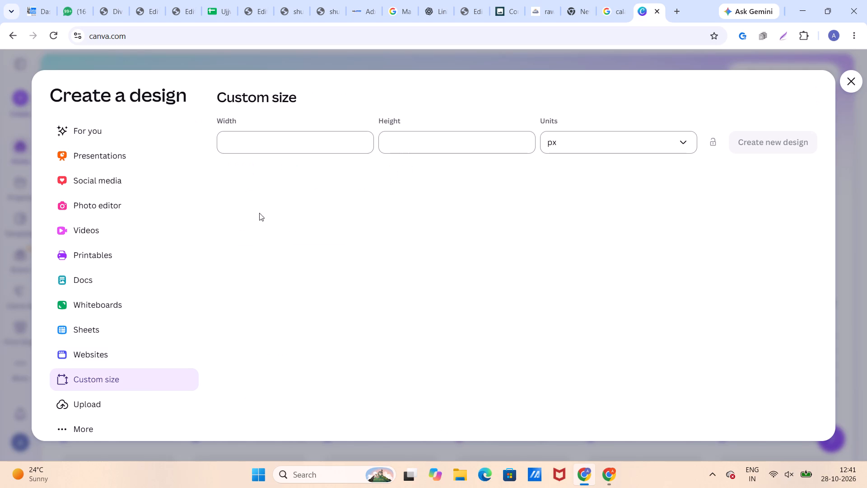
click(263, 141)
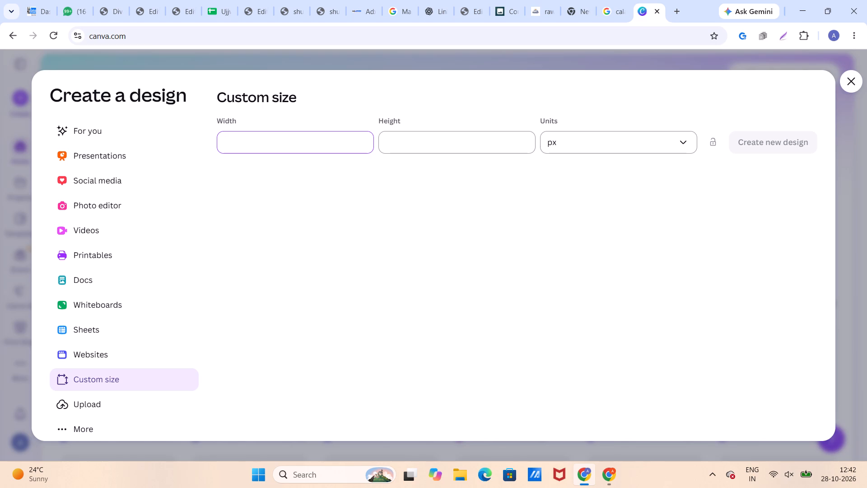
click(256, 139)
key(1)
click(146, 15)
scroll(282, 208, up, 16)
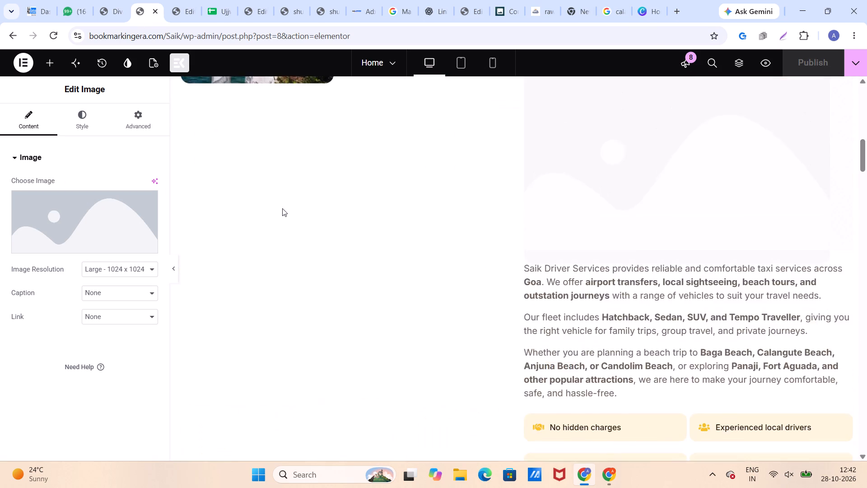
scroll(282, 208, up, 4)
click(258, 259)
click(127, 214)
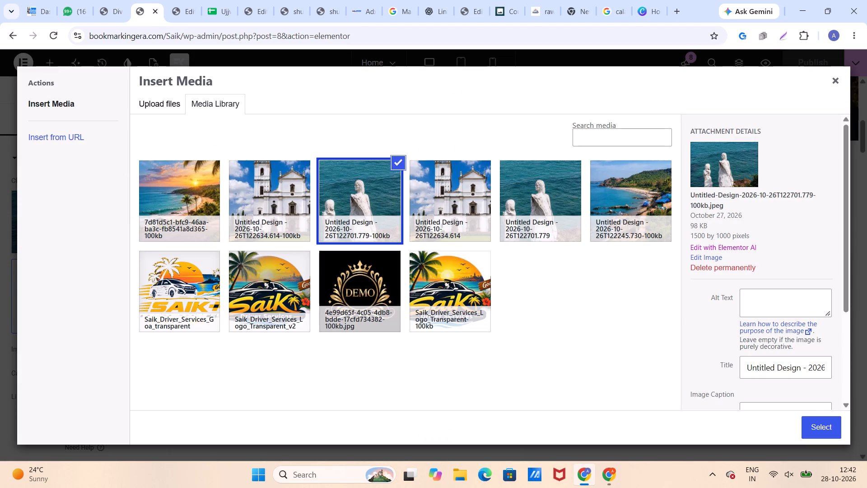
click(646, 10)
key(5)
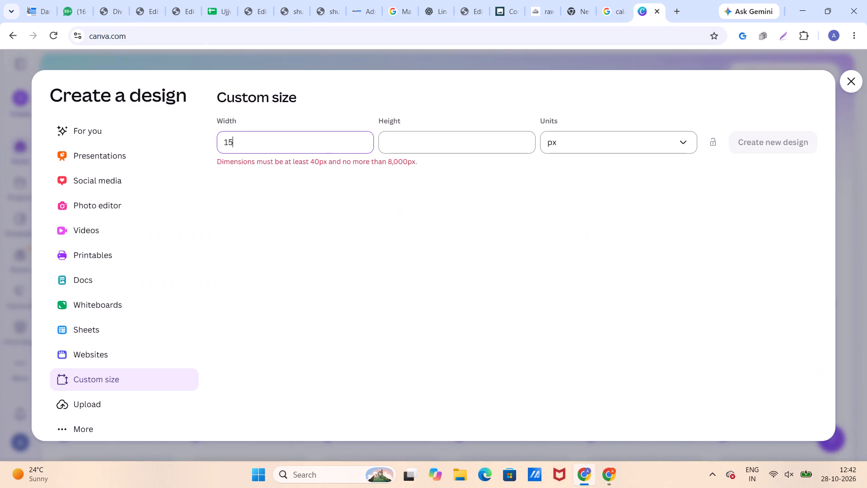
text(00)
click(424, 140)
text(1000)
click(774, 135)
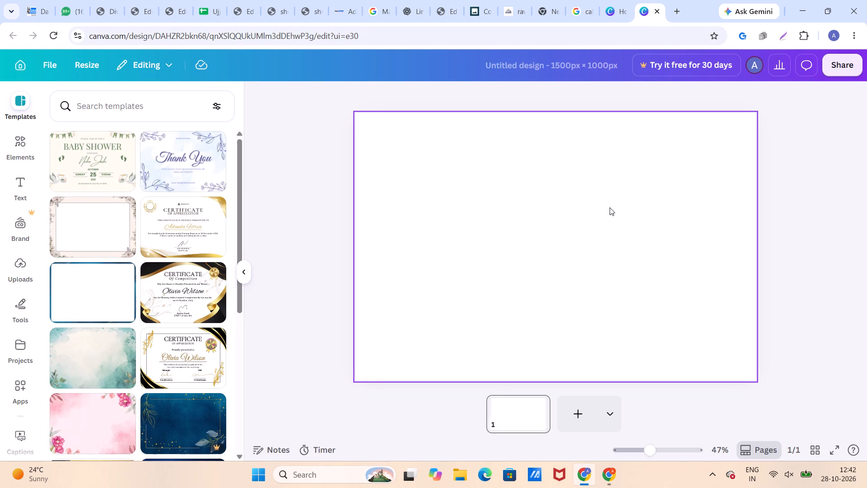
Return to the Saik Home page editor, close the media library and look over the services section.
click(131, 17)
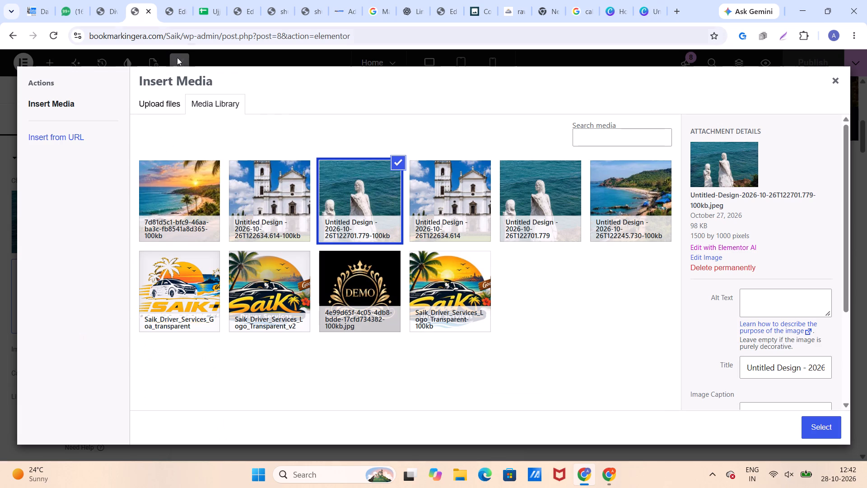
click(839, 85)
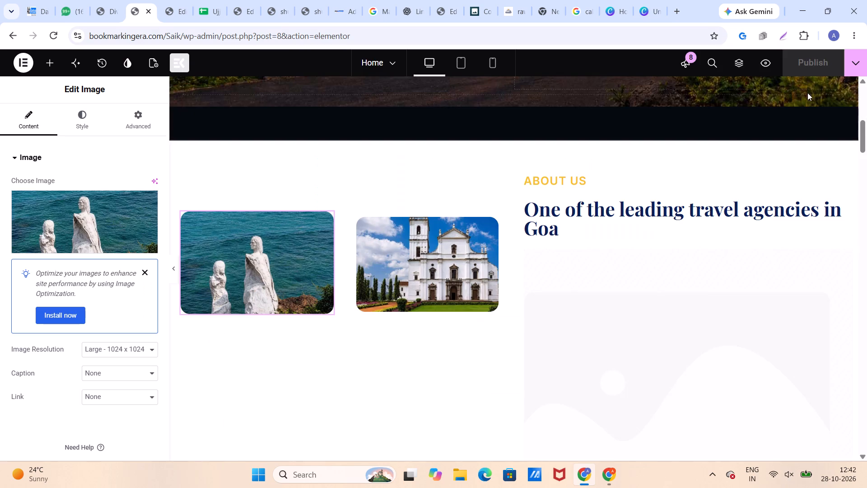
scroll(475, 255, down, 12)
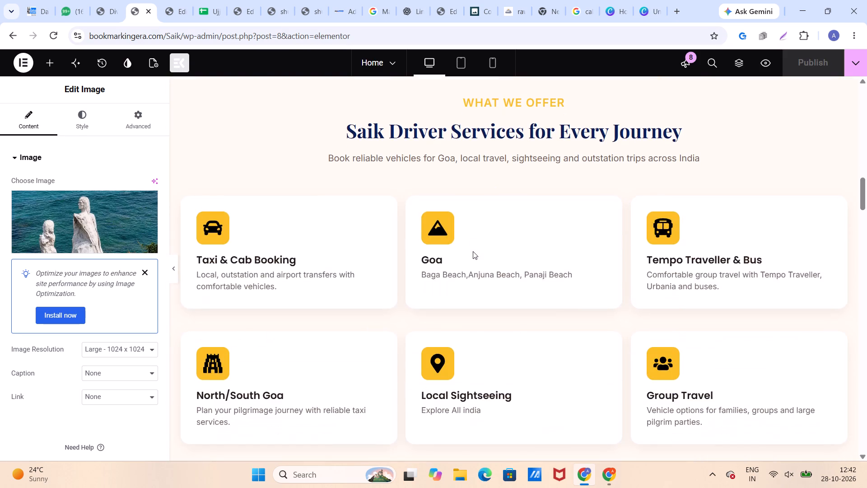
scroll(473, 251, up, 7)
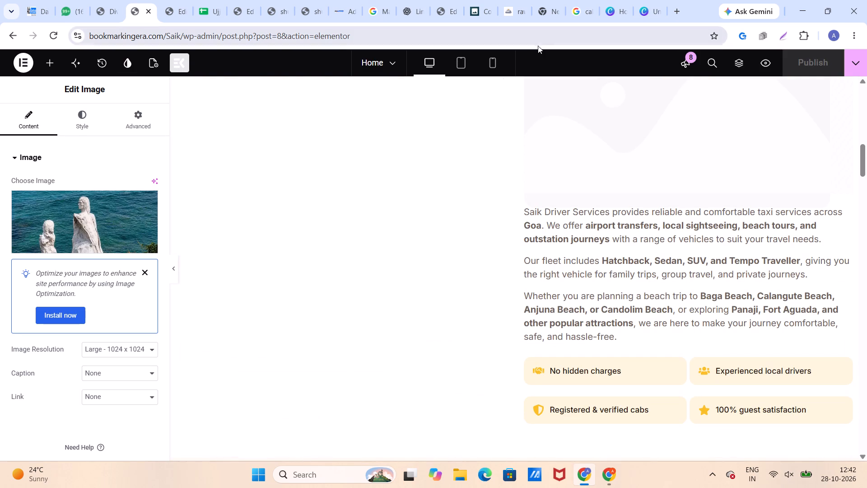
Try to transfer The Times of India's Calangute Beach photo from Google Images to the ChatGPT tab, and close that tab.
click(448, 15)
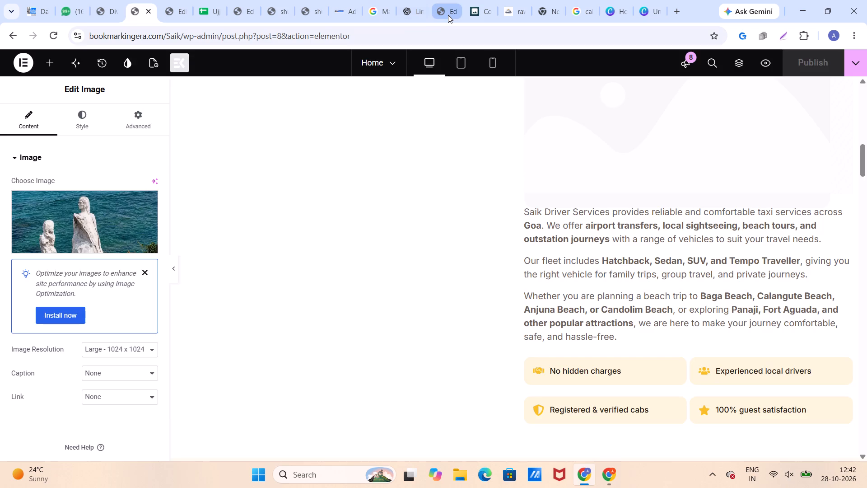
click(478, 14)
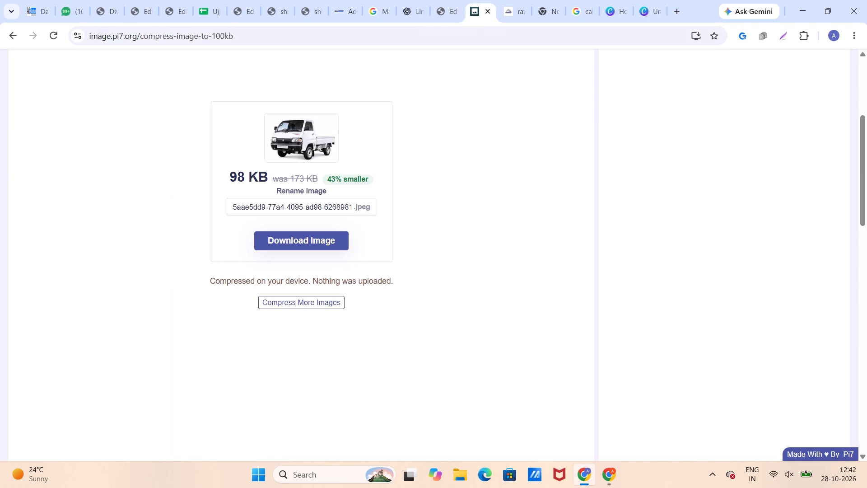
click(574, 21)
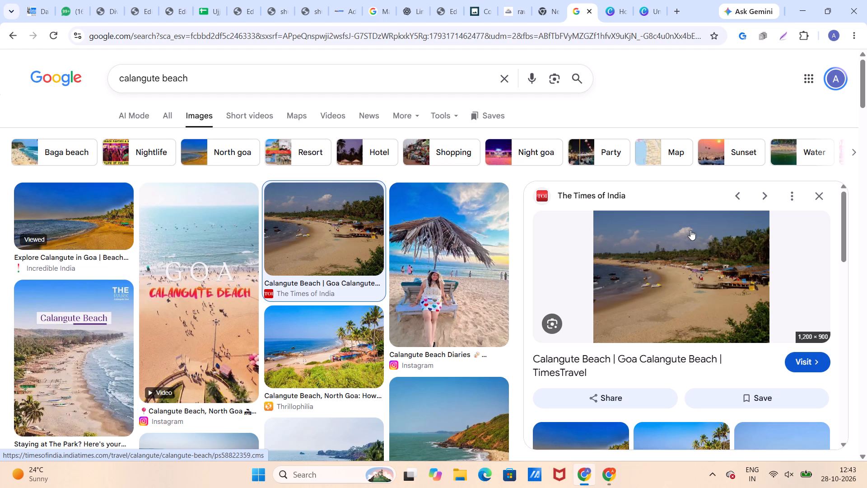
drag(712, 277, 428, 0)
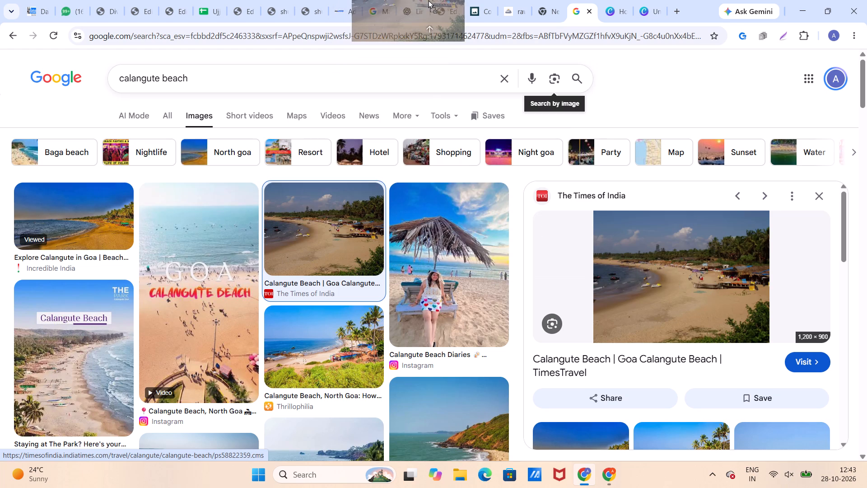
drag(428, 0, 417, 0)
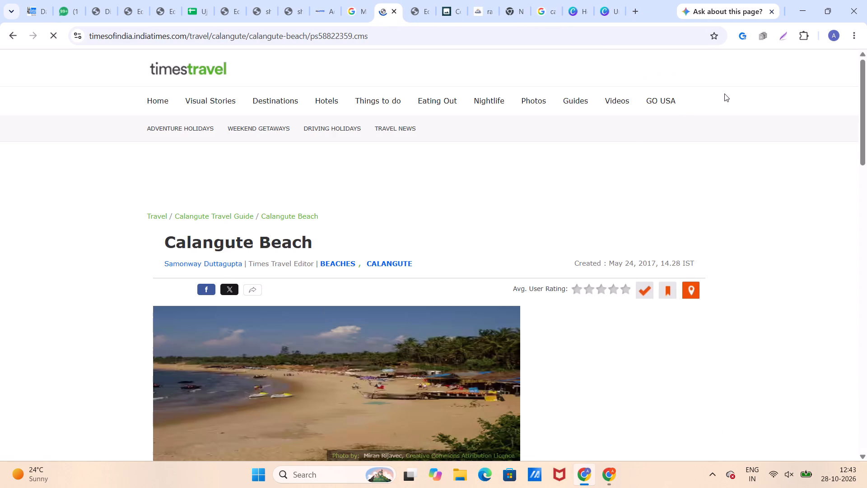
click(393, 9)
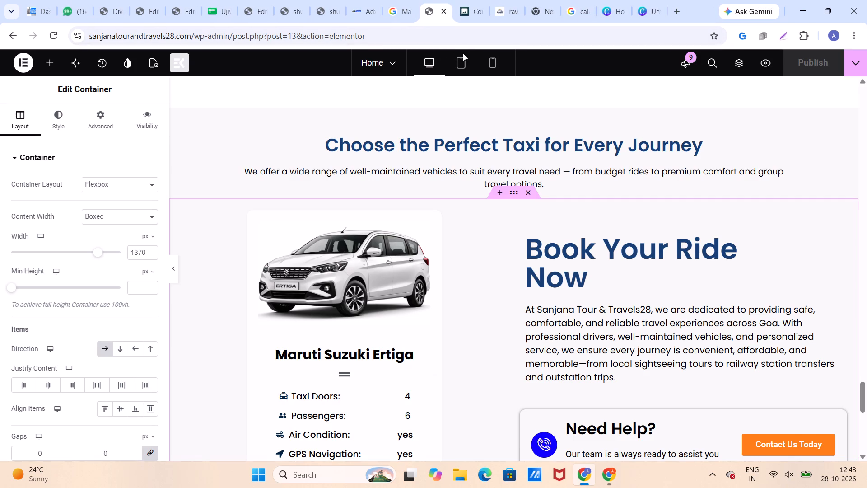
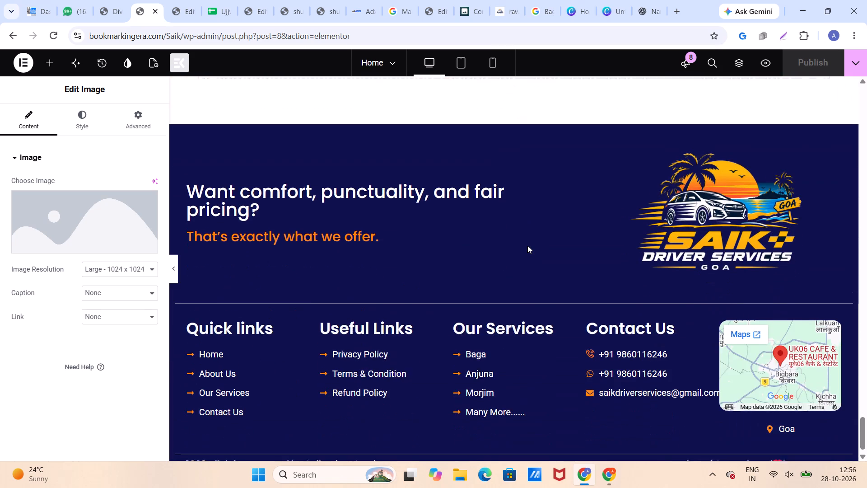
Examine the Saik Home page's destination and fleet cards to see which images are needed.
scroll(527, 245, down, 7)
scroll(527, 245, up, 16)
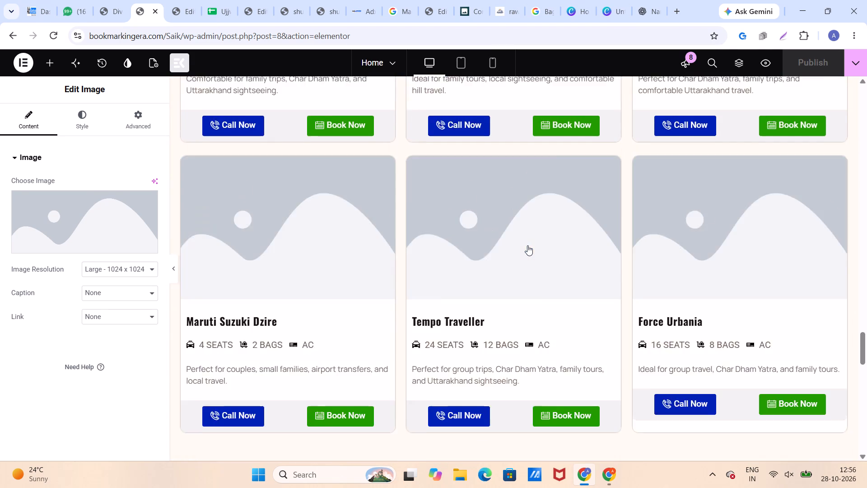
scroll(527, 245, up, 18)
scroll(527, 245, up, 3)
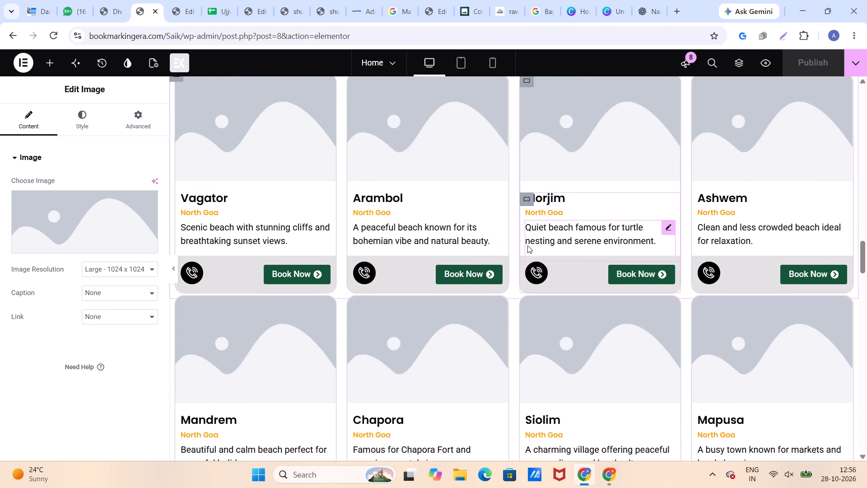
scroll(527, 245, up, 5)
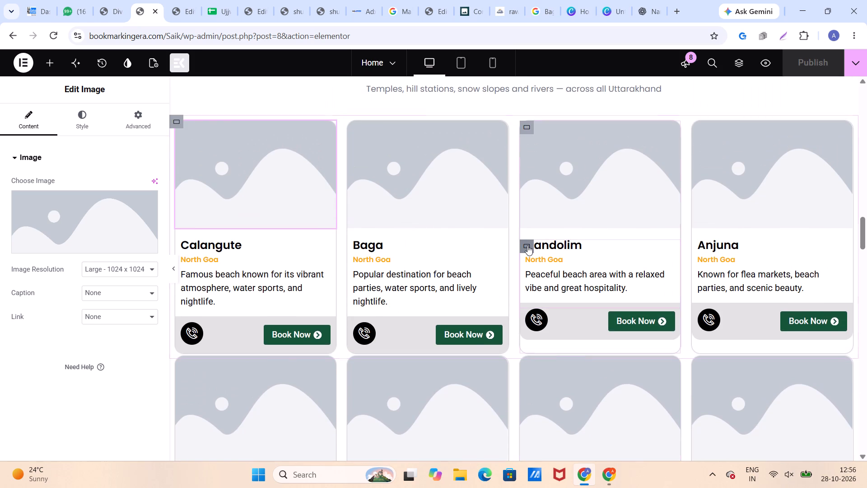
scroll(495, 294, up, 2)
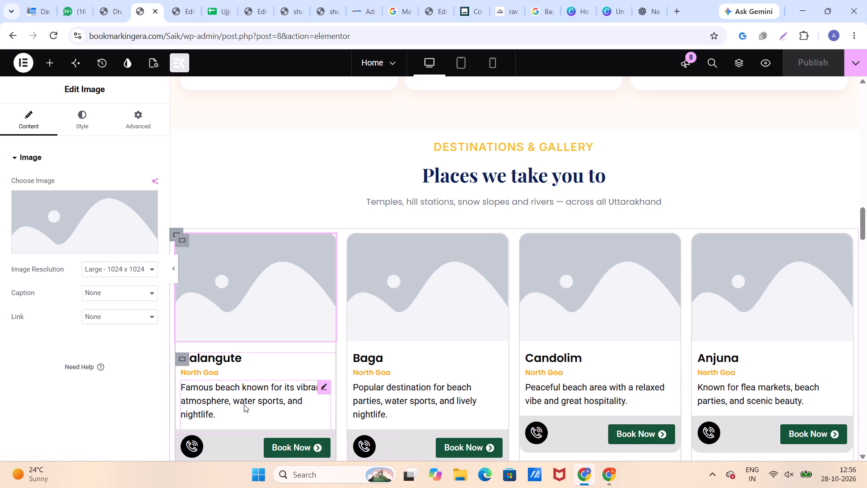
scroll(245, 400, down, 14)
scroll(245, 400, down, 7)
scroll(245, 400, up, 7)
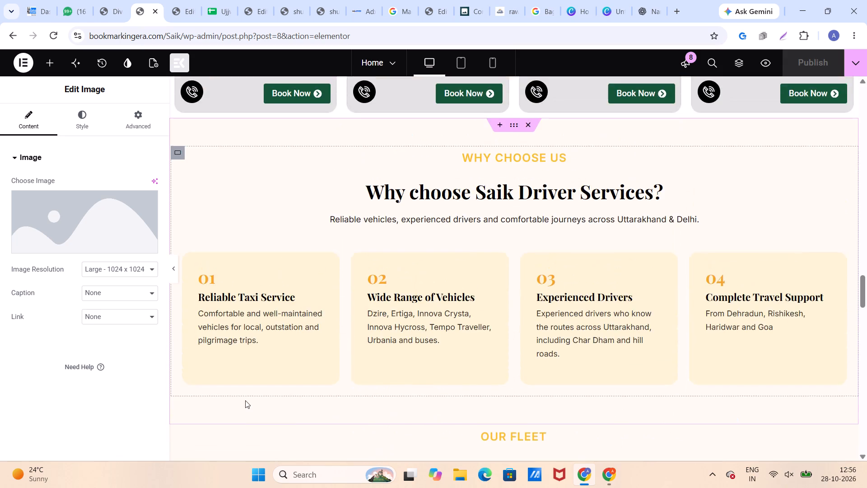
scroll(245, 400, up, 6)
scroll(245, 400, down, 3)
scroll(245, 400, up, 1)
scroll(245, 400, down, 17)
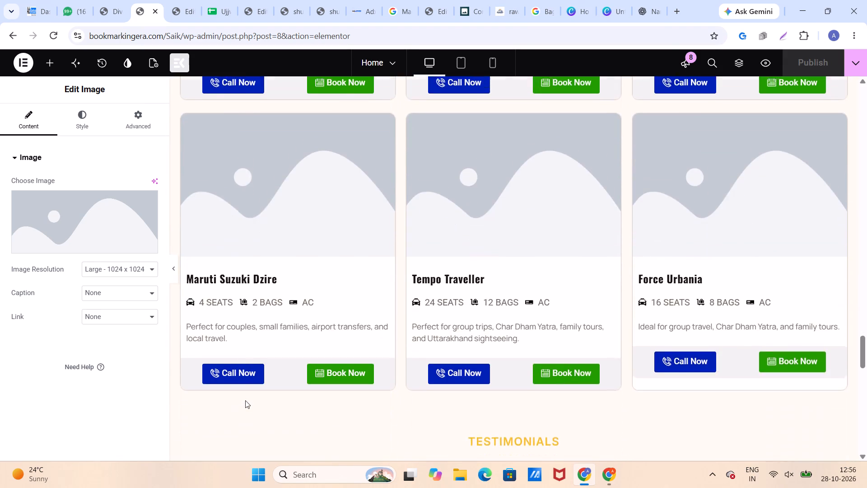
scroll(245, 400, up, 4)
scroll(245, 400, down, 4)
scroll(245, 400, up, 5)
scroll(245, 400, down, 3)
scroll(245, 400, up, 1)
scroll(245, 400, down, 5)
scroll(245, 400, up, 1)
scroll(245, 400, down, 4)
scroll(245, 400, up, 5)
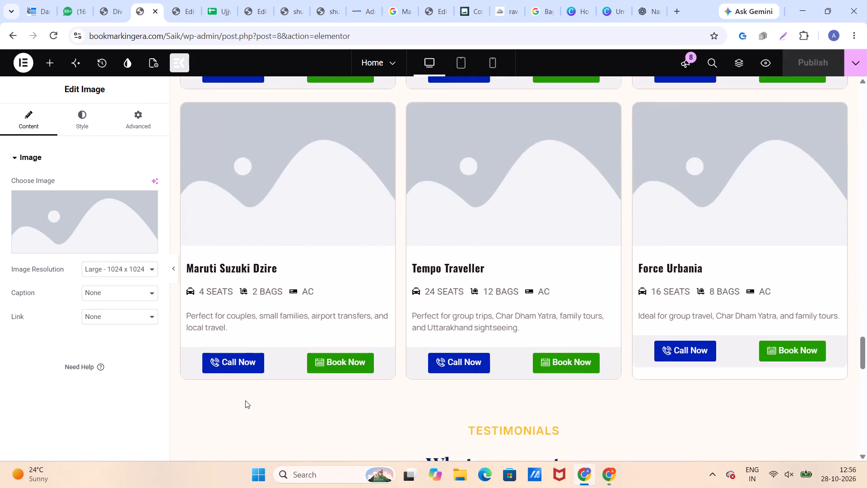
scroll(245, 400, up, 17)
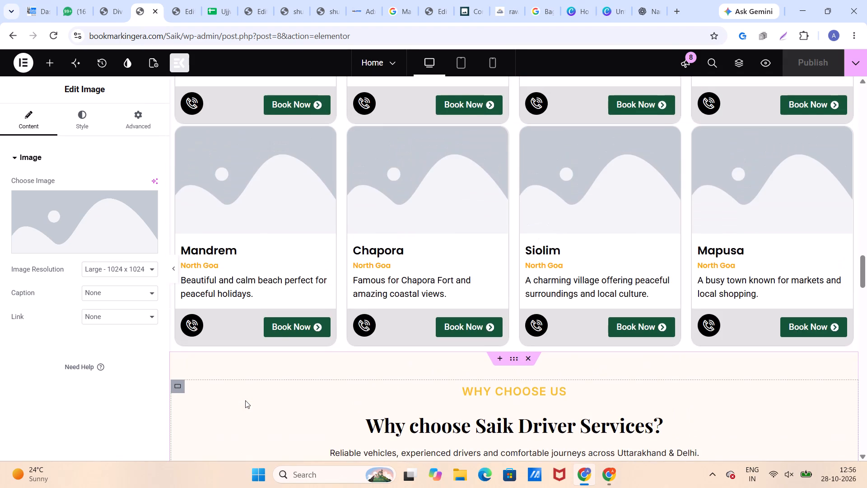
scroll(245, 400, up, 10)
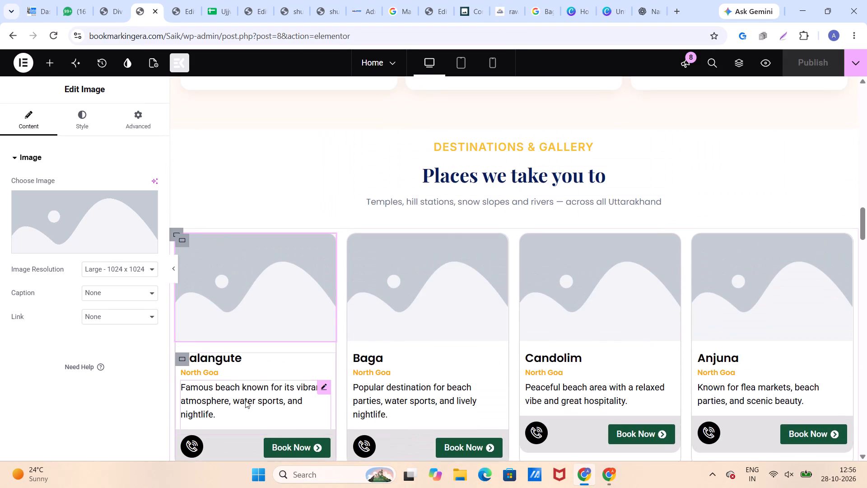
Leave the Divan Transport Services page editor on the demo site and open its list of all pages.
click(247, 11)
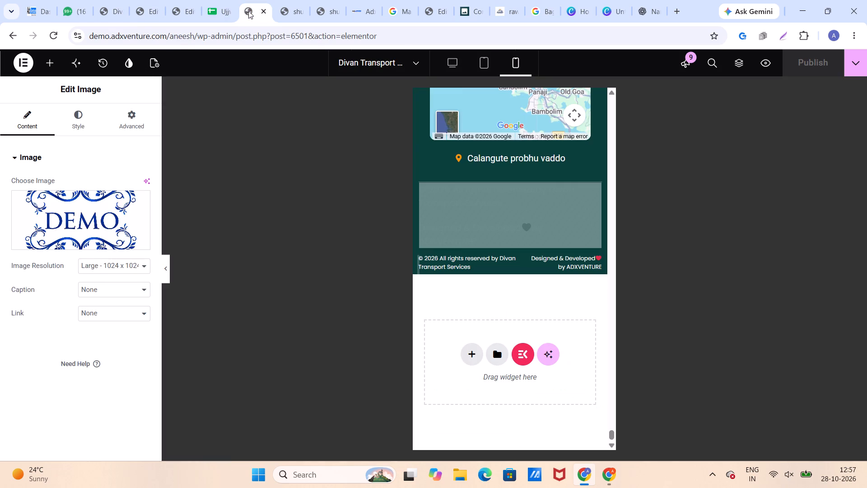
click(23, 61)
click(92, 232)
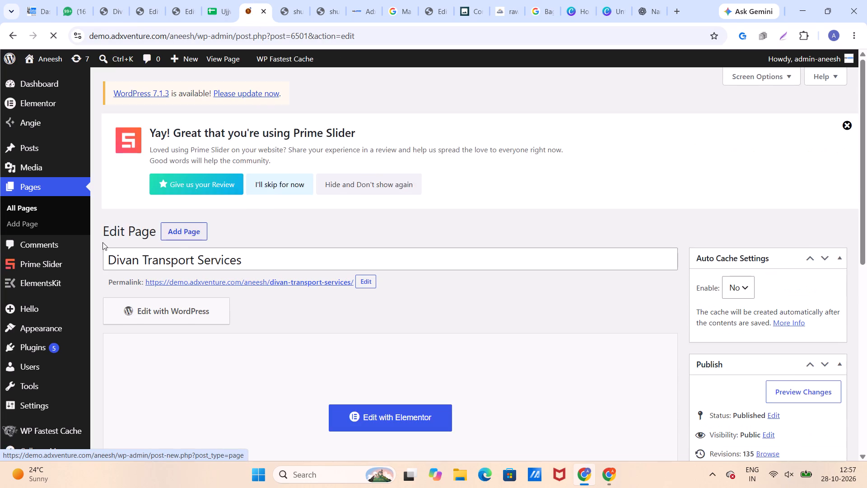
click(34, 206)
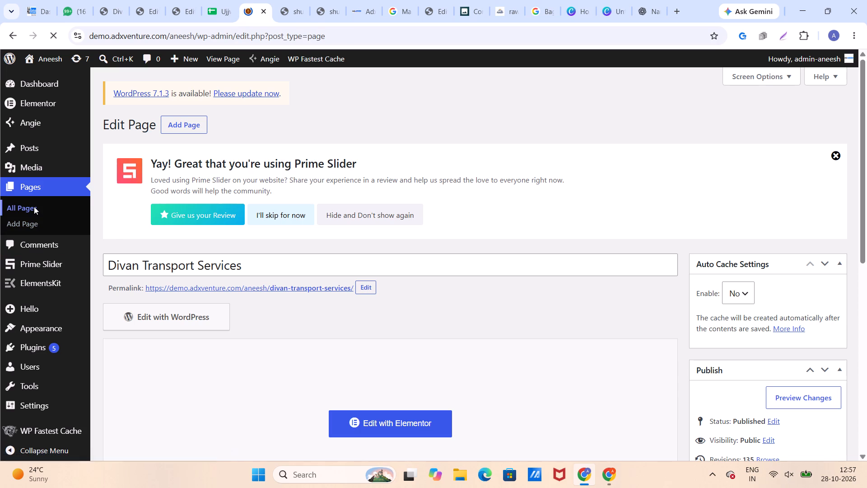
View the published Ak tours & Travel GOA TAXI SERVICES page and examine its popular destination photos.
scroll(233, 275, down, 5)
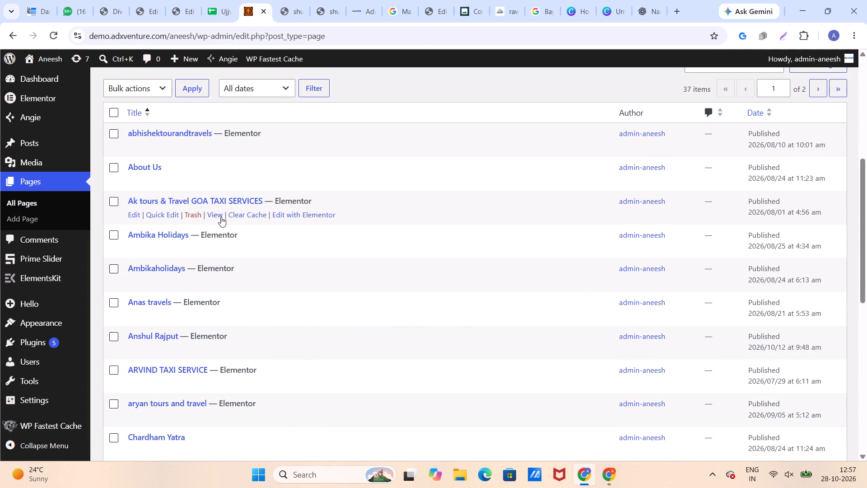
click(219, 216)
scroll(355, 260, down, 5)
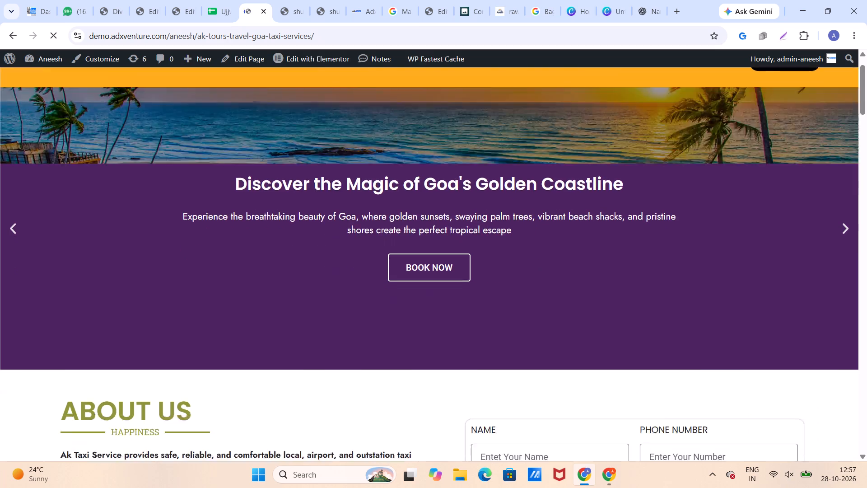
scroll(355, 261, down, 7)
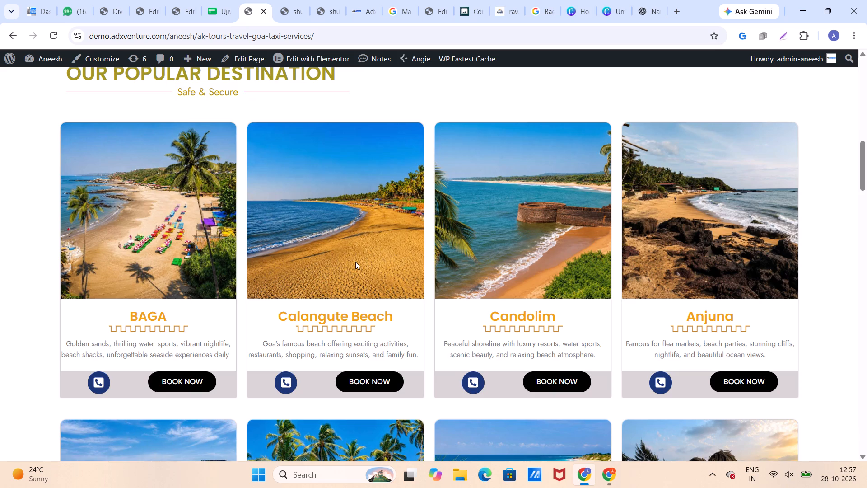
scroll(355, 262, down, 11)
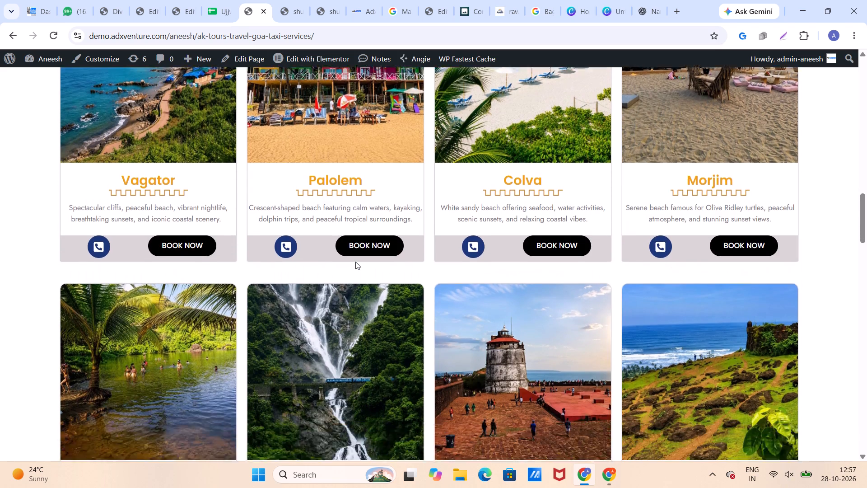
scroll(355, 262, down, 10)
scroll(355, 262, up, 20)
scroll(355, 262, up, 4)
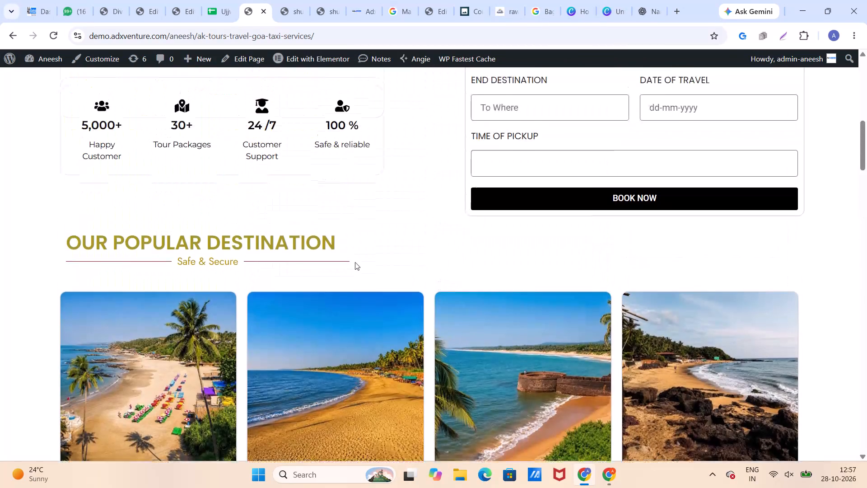
scroll(355, 262, down, 4)
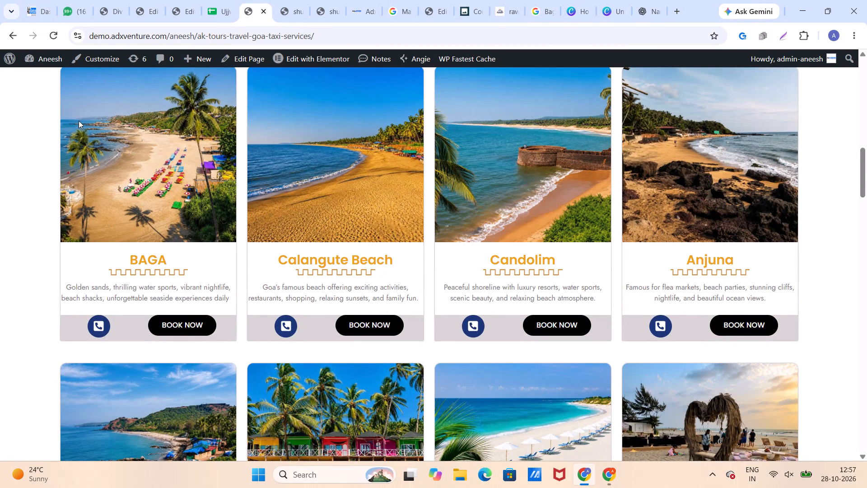
Return to the page list, view the Dhanesh Tour and Travels page, and examine its North Goa, South Goa and fleet images.
click(13, 31)
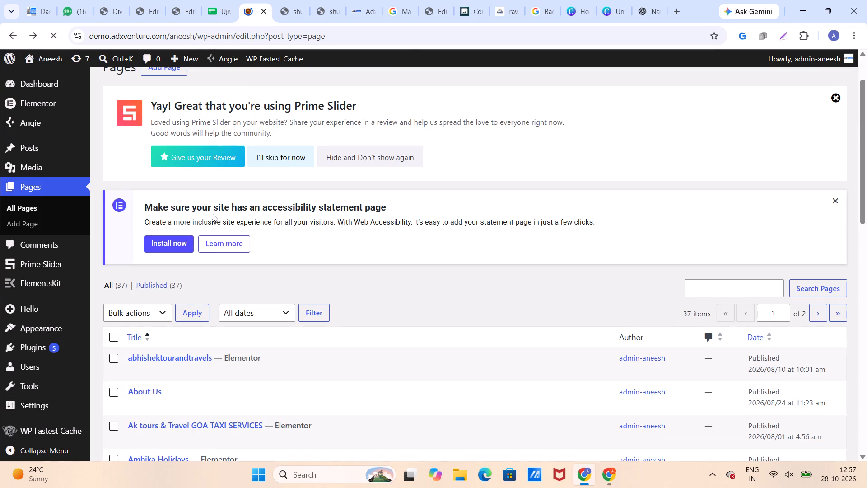
scroll(223, 261, down, 3)
scroll(200, 316, down, 1)
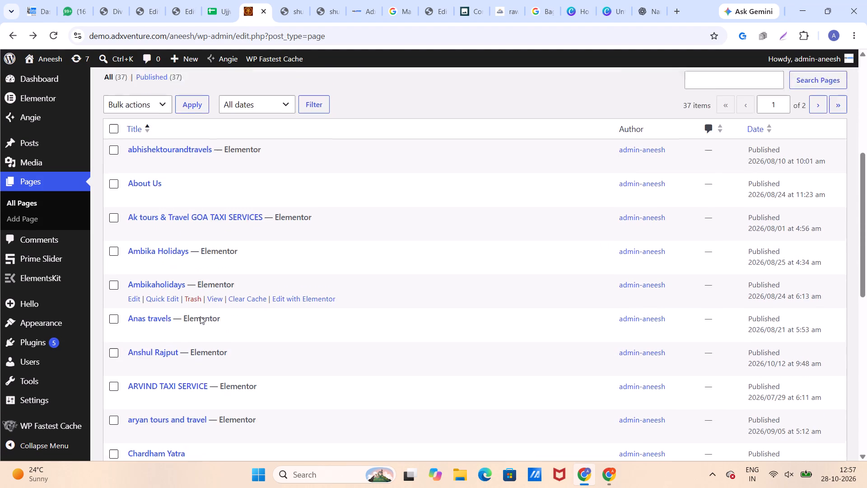
scroll(200, 316, down, 5)
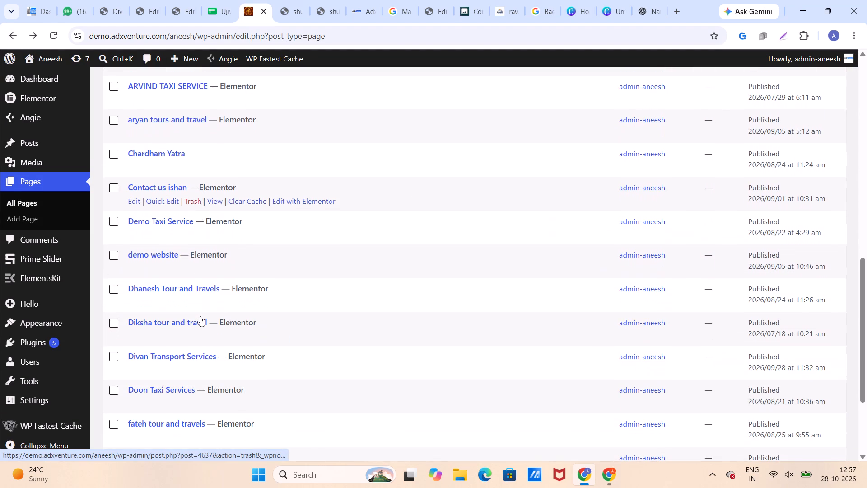
click(212, 301)
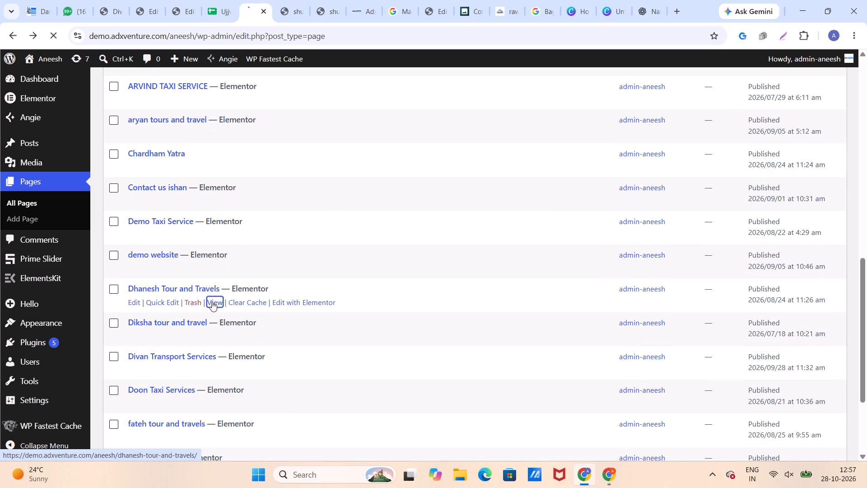
scroll(216, 300, down, 17)
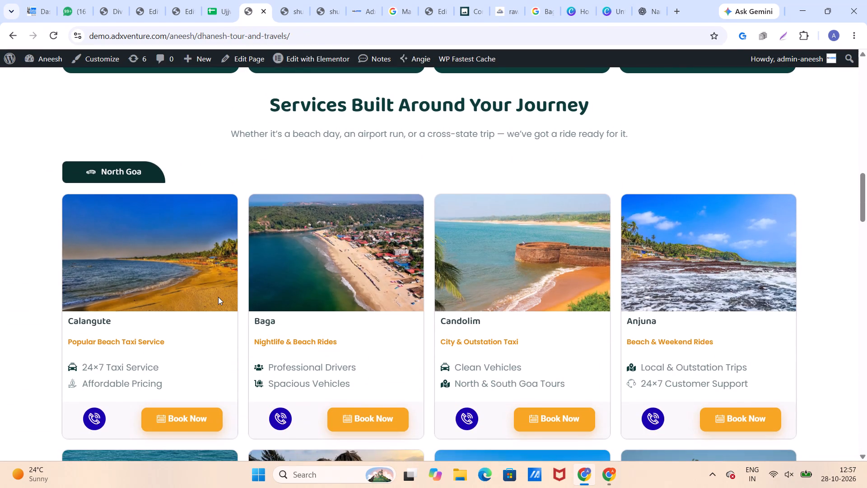
scroll(218, 297, down, 3)
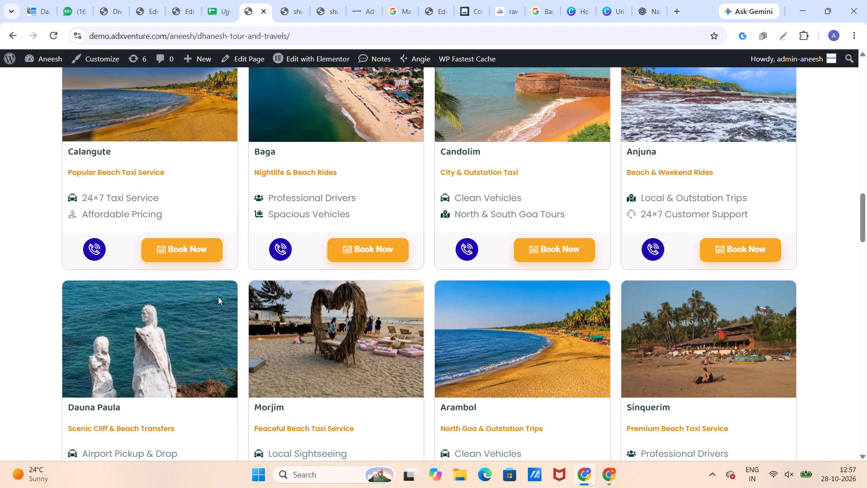
scroll(218, 297, down, 7)
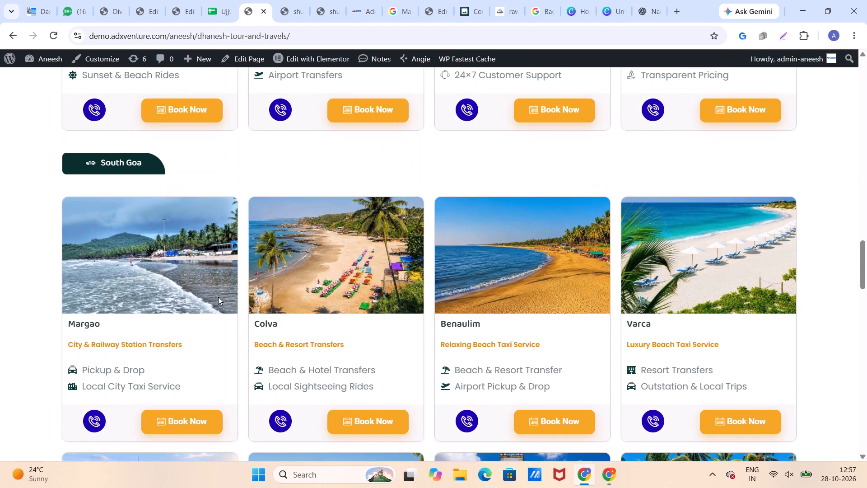
scroll(218, 297, up, 8)
scroll(218, 297, down, 12)
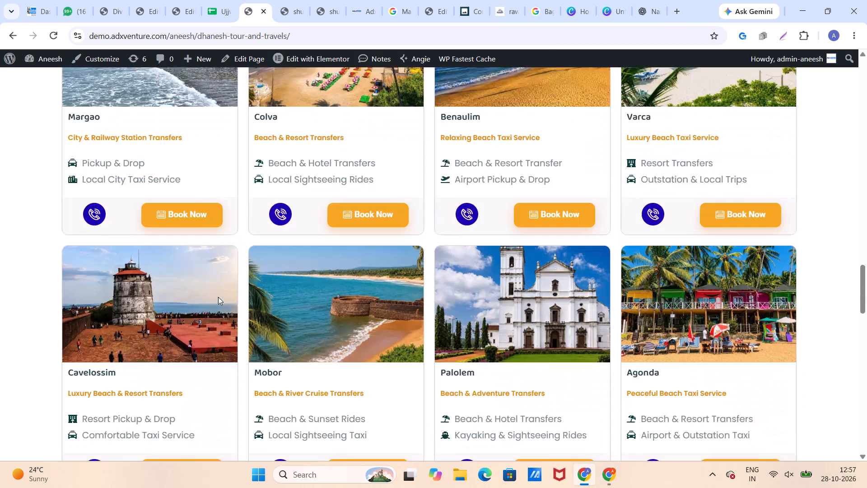
scroll(218, 297, down, 10)
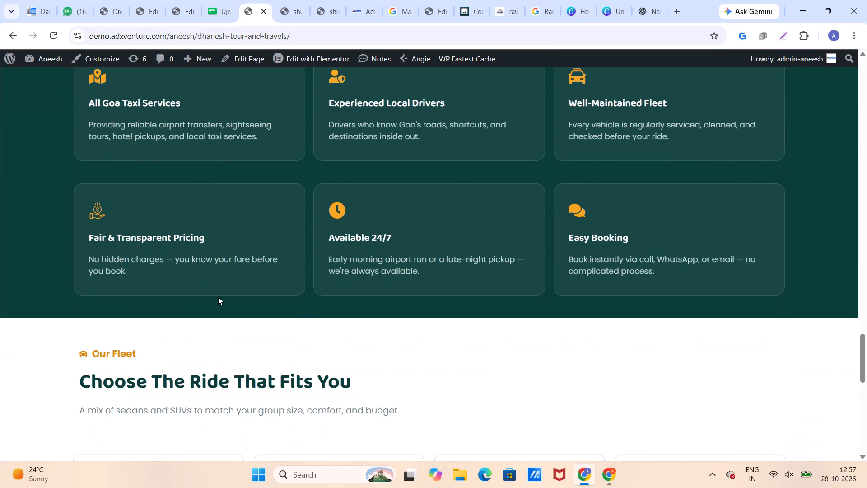
scroll(220, 297, up, 1)
scroll(222, 295, down, 3)
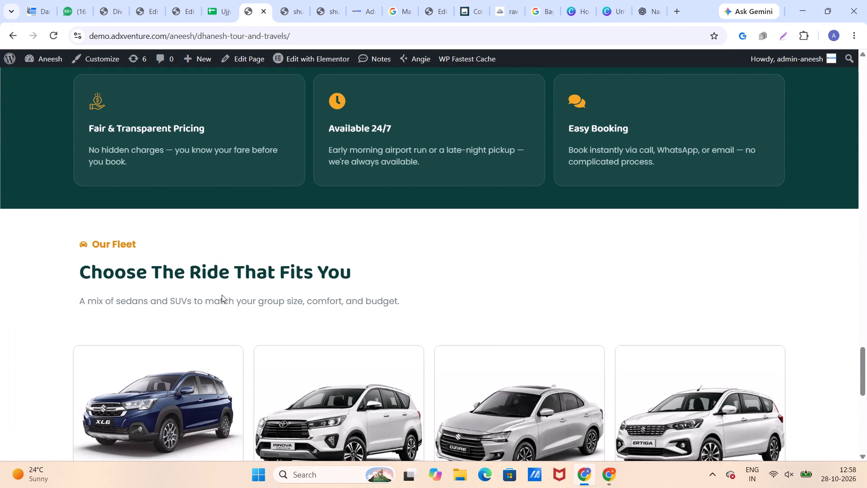
scroll(222, 295, down, 3)
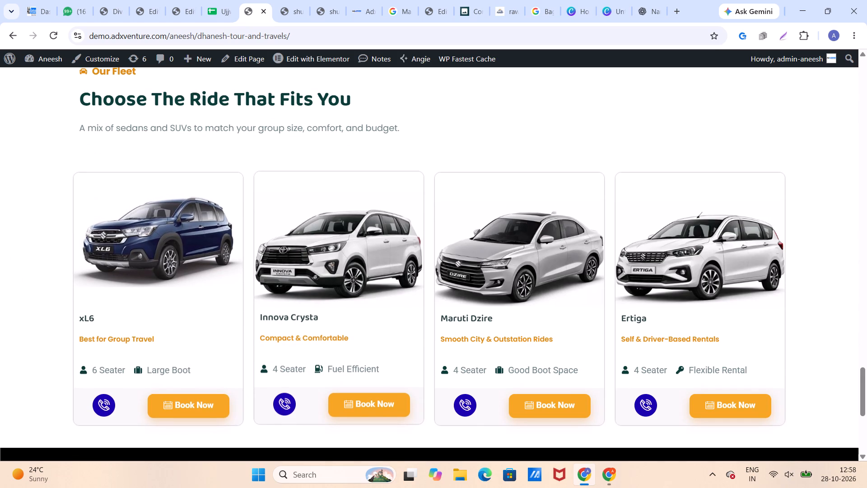
scroll(277, 278, down, 5)
scroll(277, 269, up, 4)
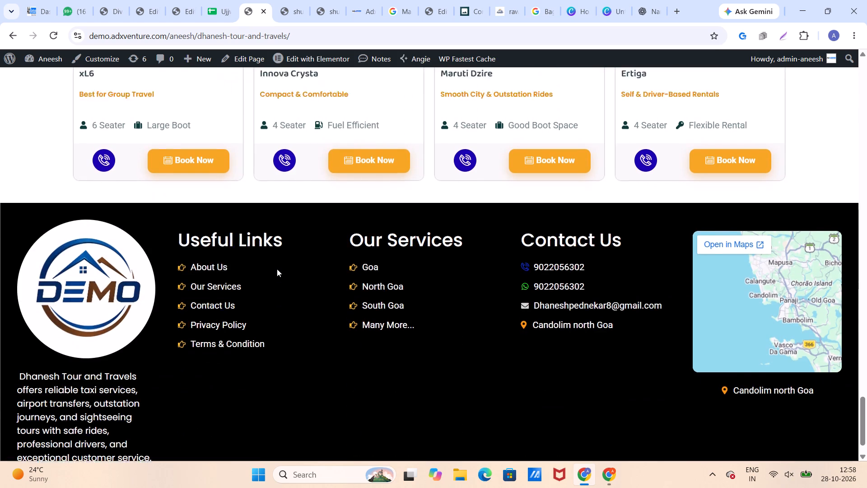
scroll(277, 269, up, 7)
Return to the page list and open the Ak tours & Travel GOA TAXI SERVICES page in Elementor at its destination cards.
click(17, 33)
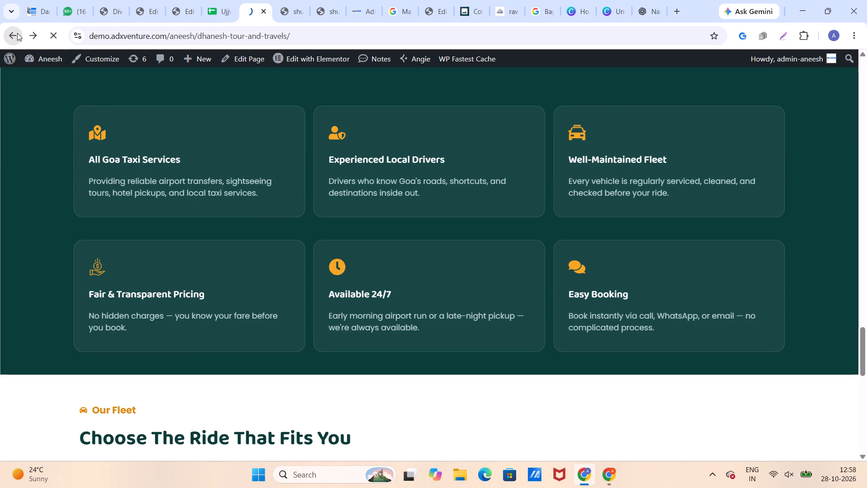
scroll(213, 216, up, 8)
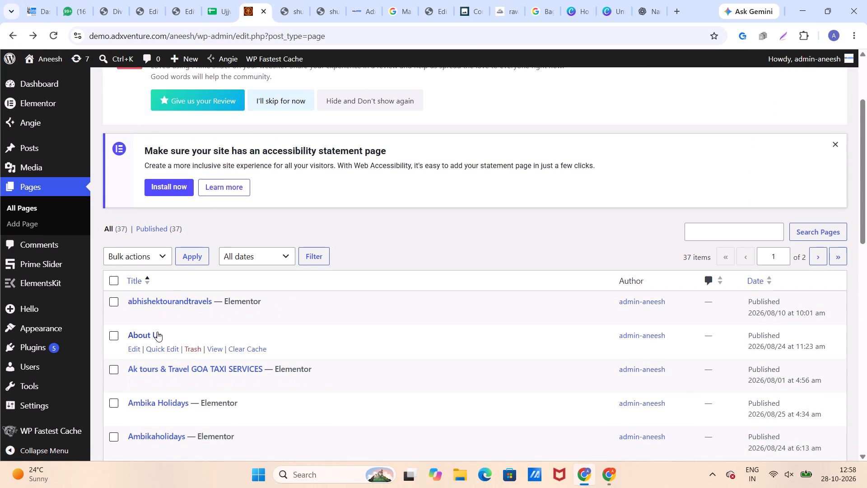
click(281, 387)
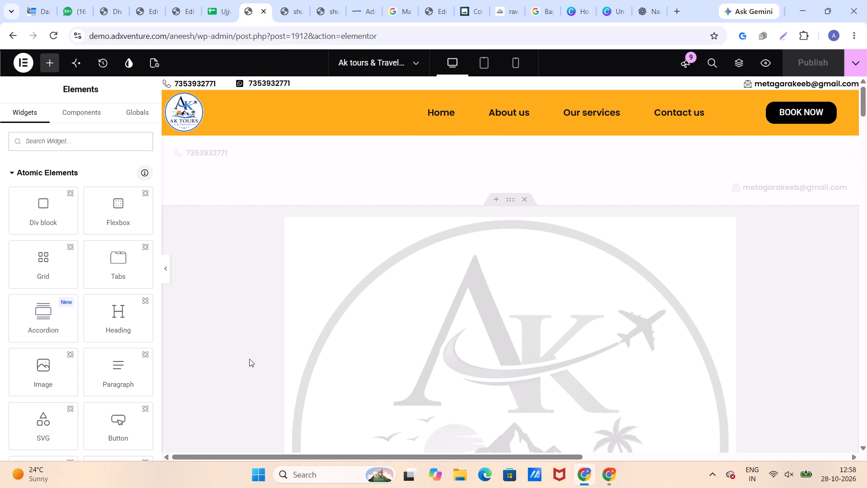
scroll(298, 320, down, 6)
scroll(296, 335, up, 1)
scroll(296, 335, down, 1)
scroll(295, 335, up, 1)
scroll(295, 335, down, 3)
scroll(294, 333, up, 1)
scroll(294, 333, down, 1)
scroll(294, 333, up, 1)
scroll(294, 333, down, 3)
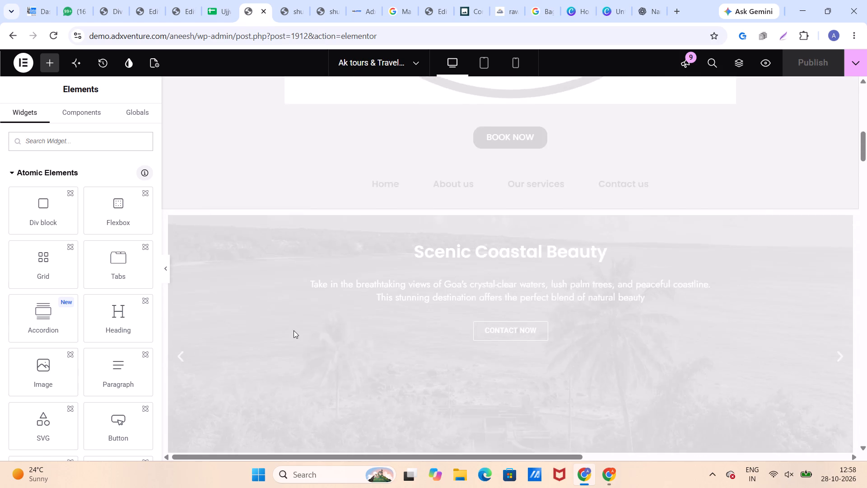
scroll(294, 330, down, 2)
scroll(294, 330, up, 1)
scroll(294, 330, down, 9)
scroll(292, 317, up, 1)
scroll(292, 317, down, 13)
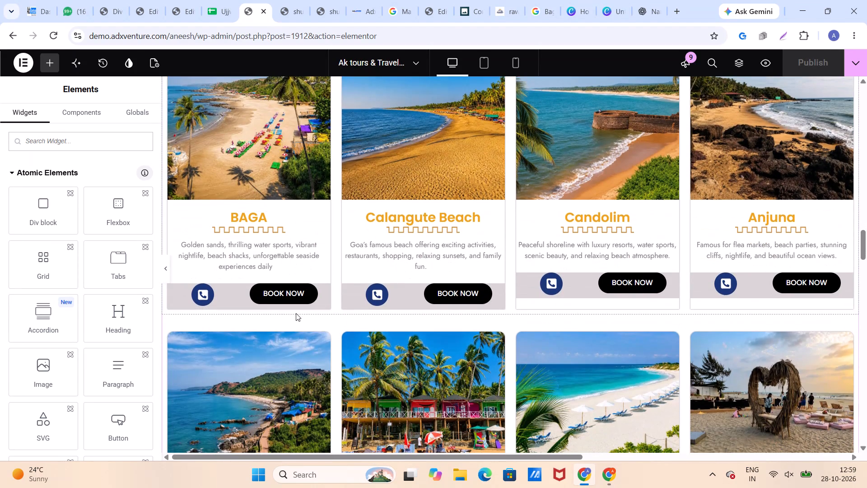
Copy the whole container of Goa destination cards, starting with the BAGA, Calangute Beach, Candolim and Anjuna row, from the Ak tours page.
scroll(296, 313, up, 1)
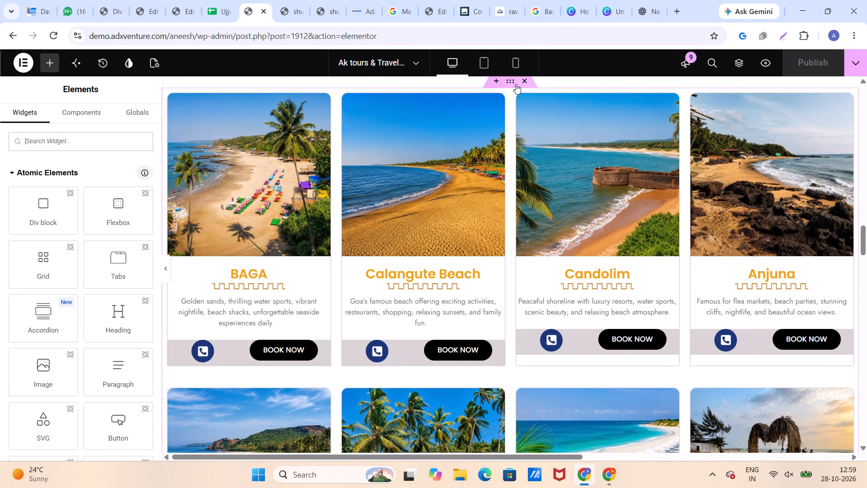
click(510, 80)
right_click(508, 80)
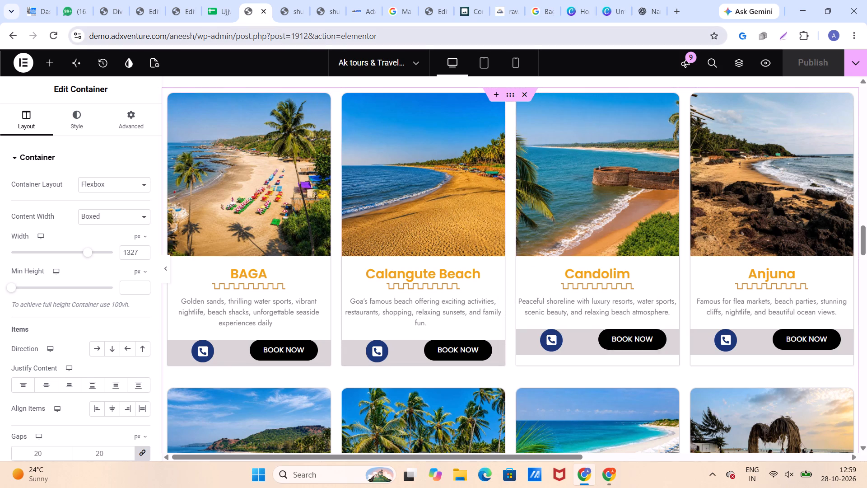
Close the two Divan Transport Services preview tabs.
click(183, 16)
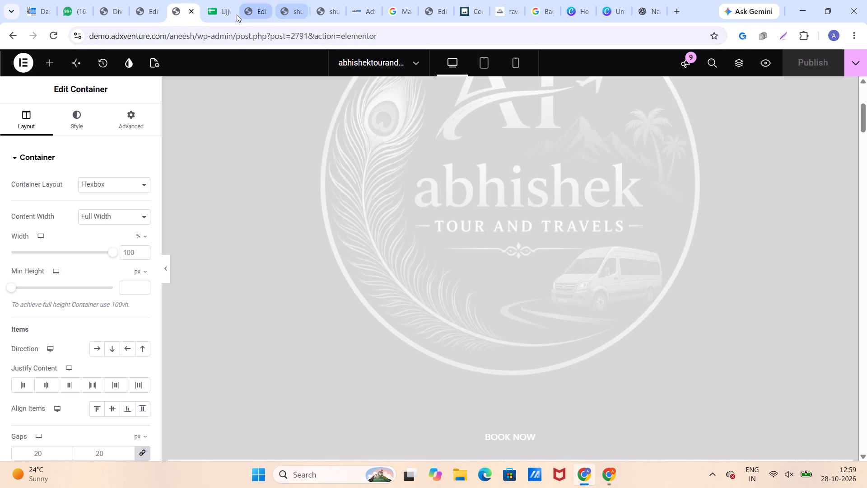
click(249, 18)
click(282, 16)
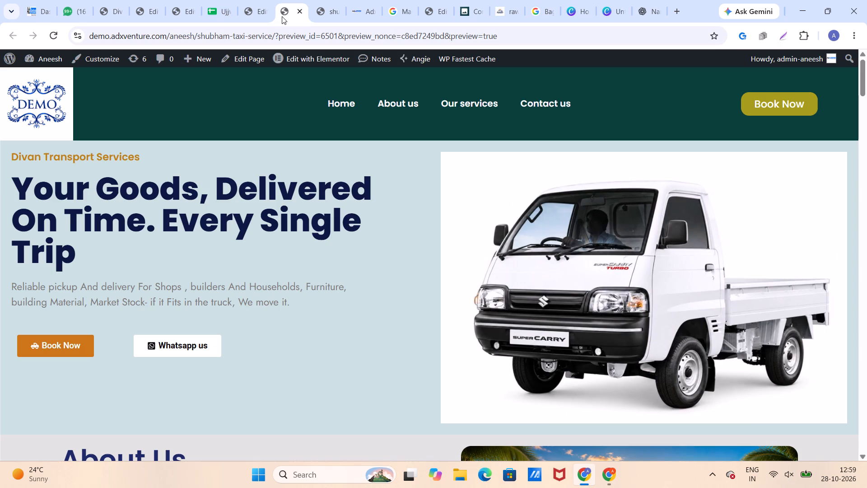
click(319, 13)
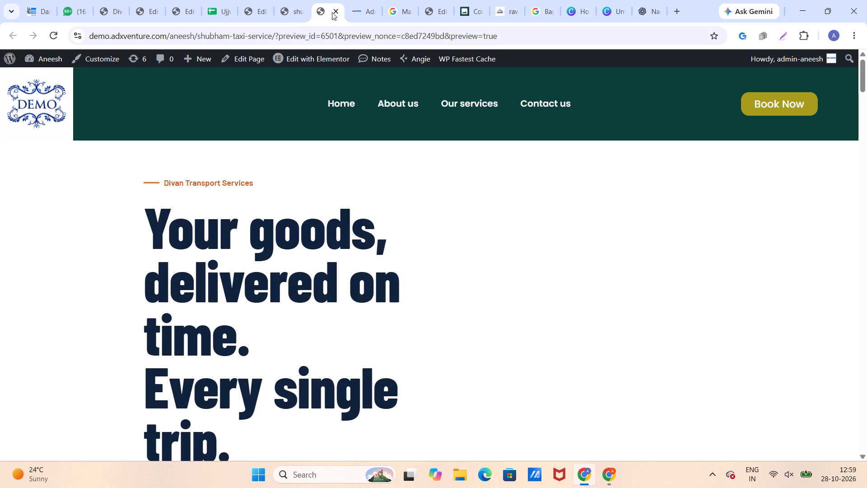
click(334, 12)
click(302, 11)
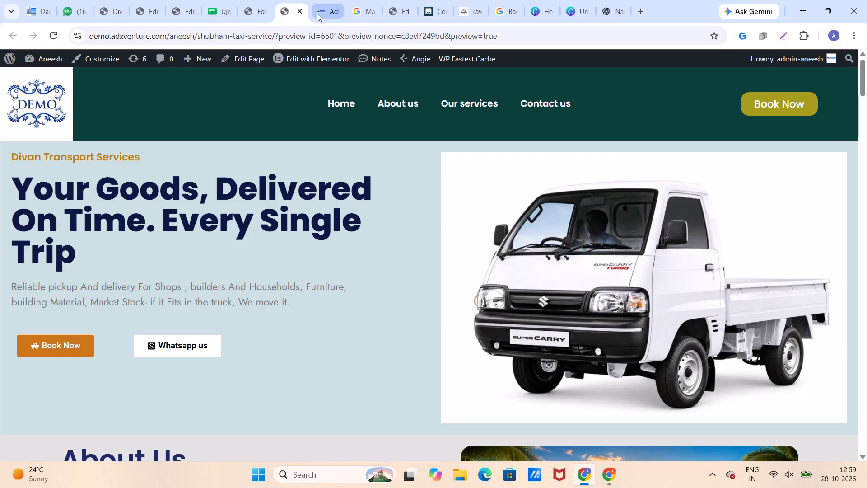
click(300, 13)
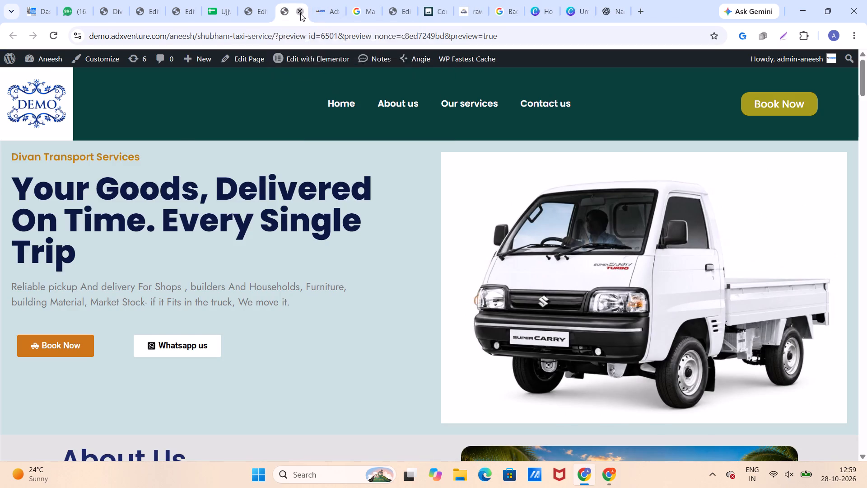
Paste the copied destination-cards container from the other site into the Saik Home page, below the Mandrem, Chapora, Siolim and Mapusa row.
click(179, 16)
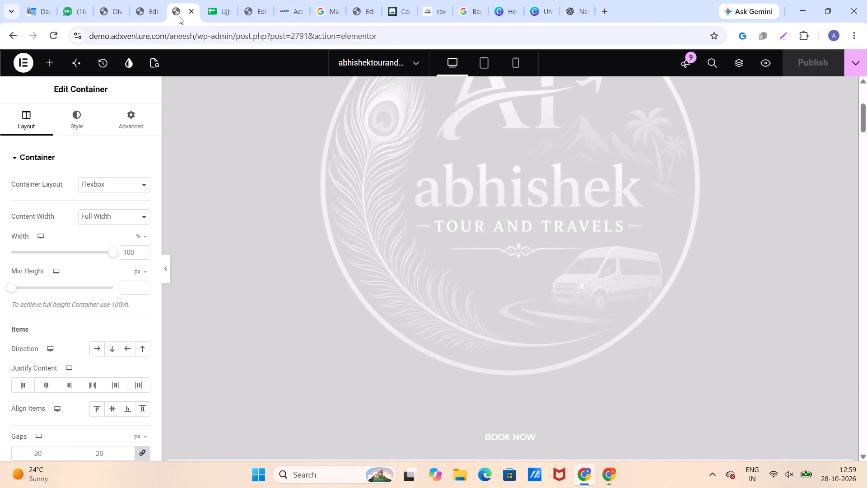
click(161, 12)
scroll(289, 209, down, 17)
scroll(276, 206, up, 6)
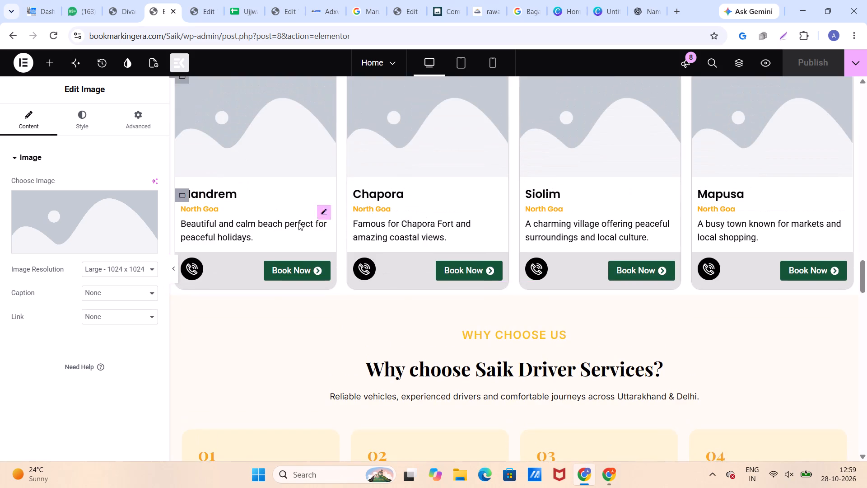
click(496, 289)
click(375, 340)
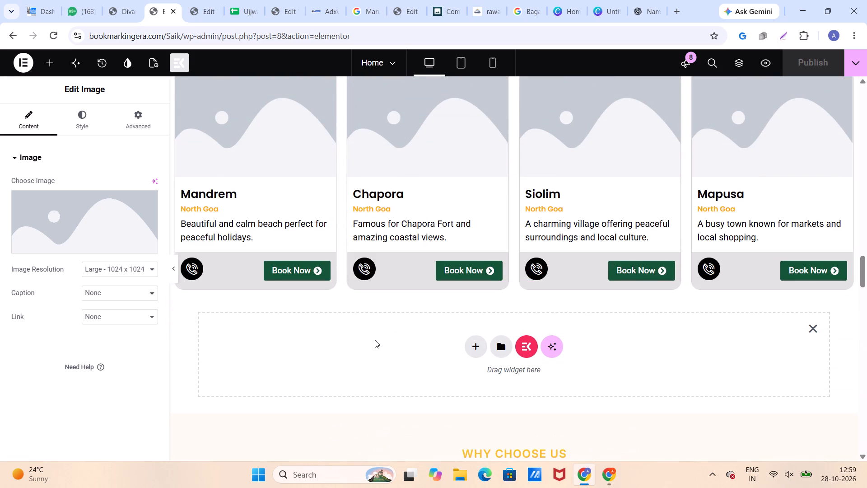
right_click(375, 340)
click(396, 368)
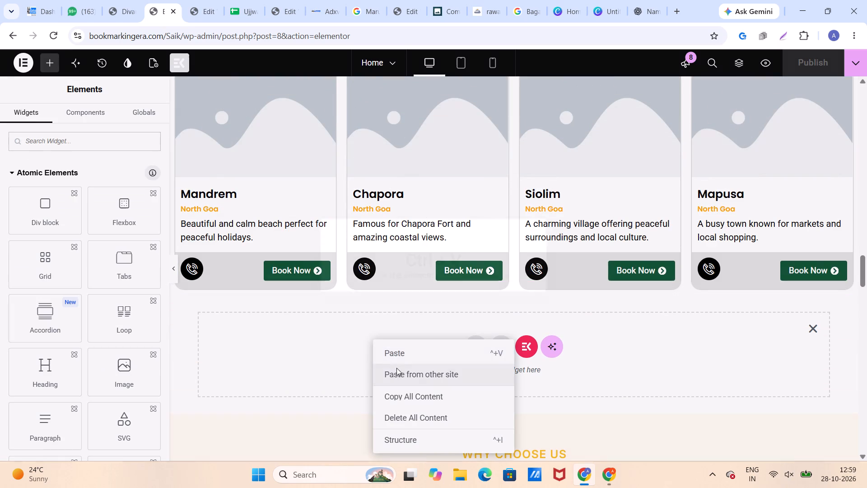
key(ctrl+v)
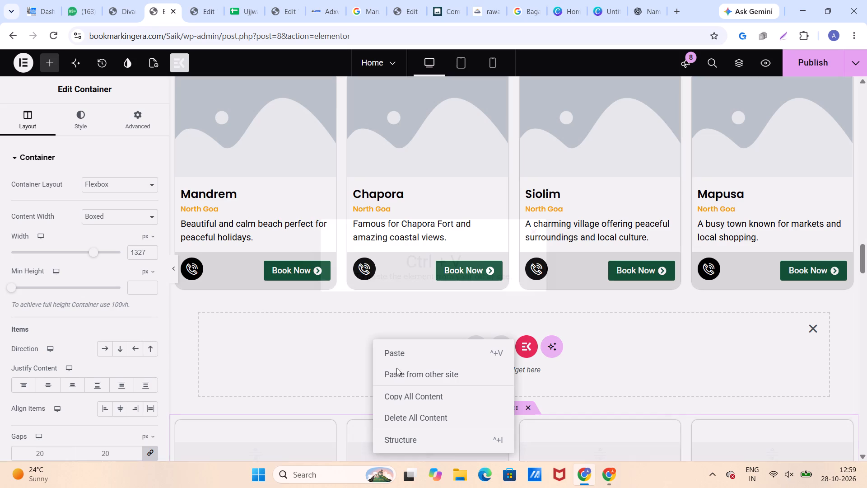
scroll(344, 330, down, 1)
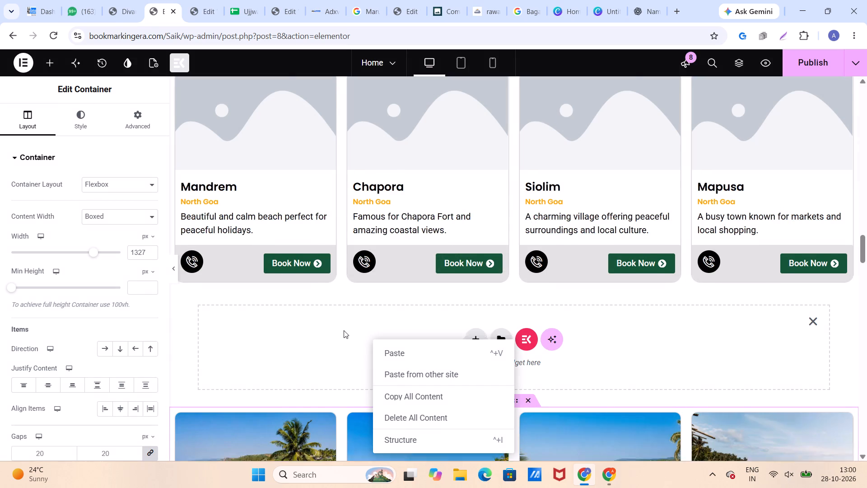
scroll(344, 330, down, 3)
click(817, 105)
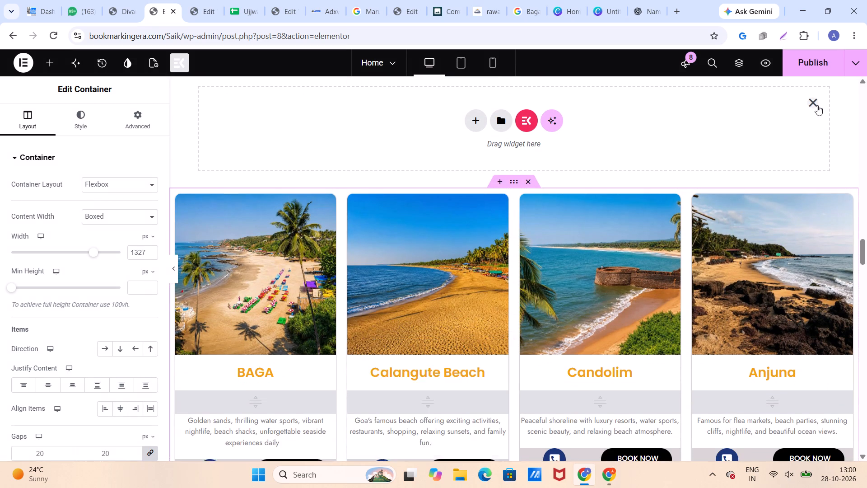
Examine the pasted Goa destination cards and compare their places with the page's own North Goa placeholder cards.
scroll(746, 160, down, 2)
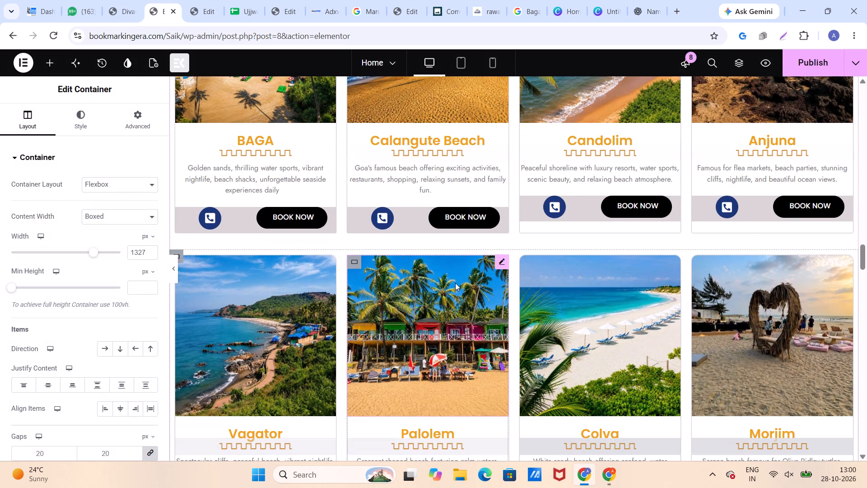
scroll(455, 283, down, 5)
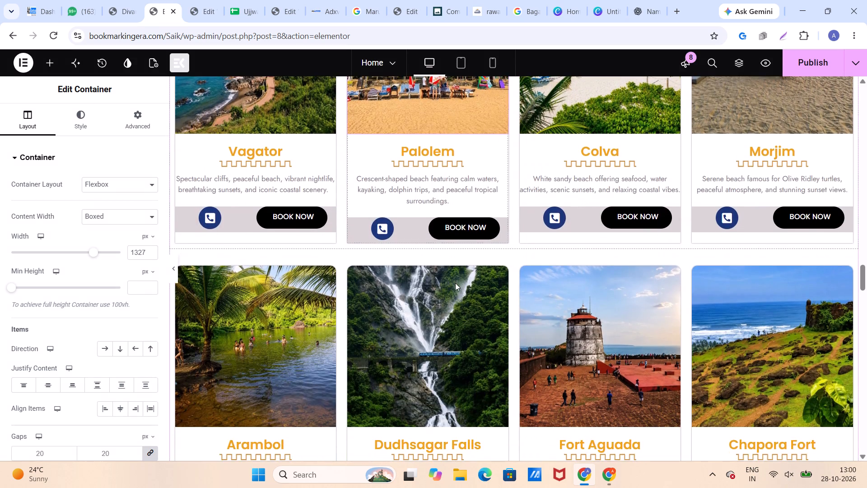
scroll(455, 283, down, 10)
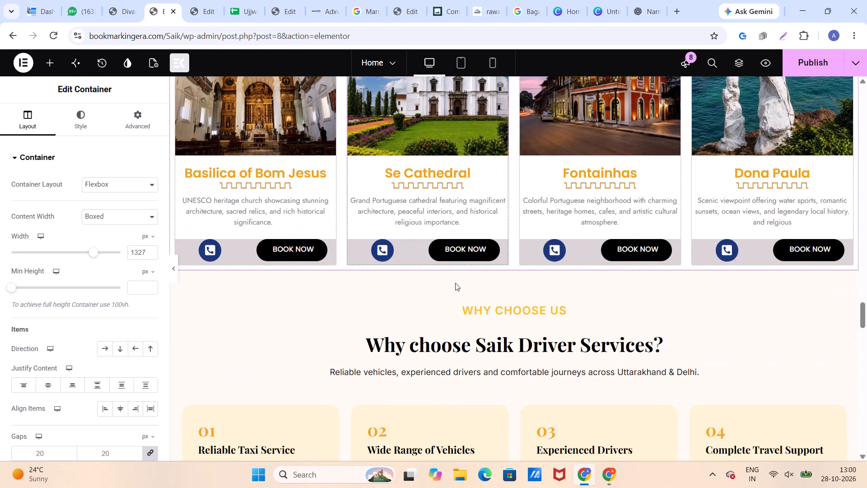
scroll(455, 283, up, 13)
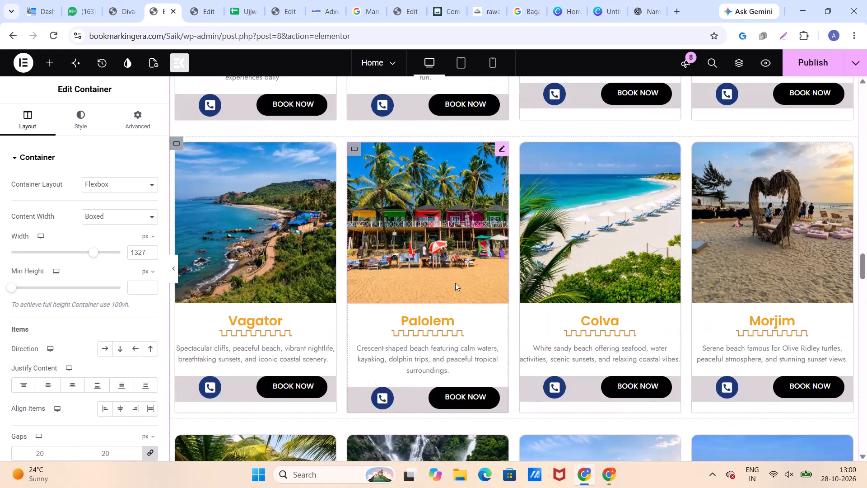
scroll(455, 283, up, 11)
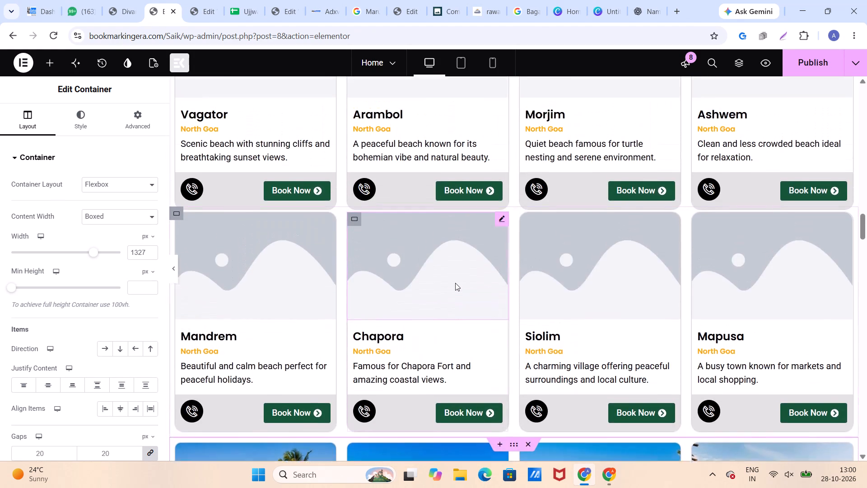
scroll(455, 283, down, 4)
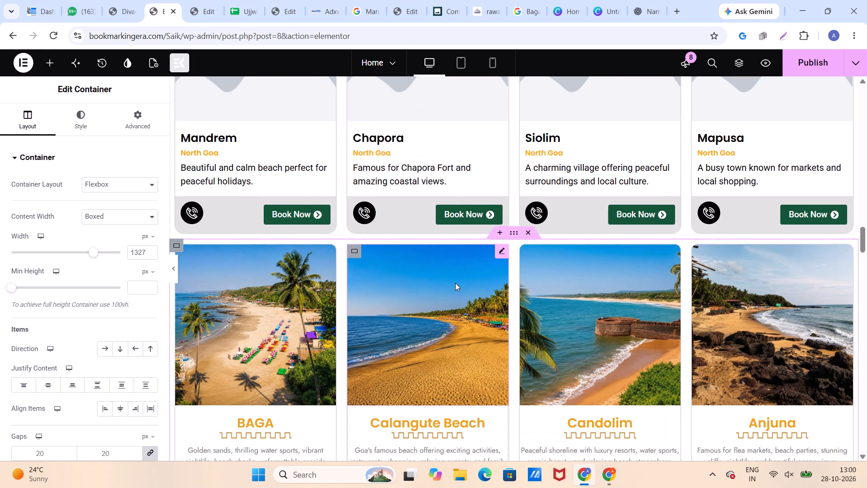
scroll(455, 283, up, 5)
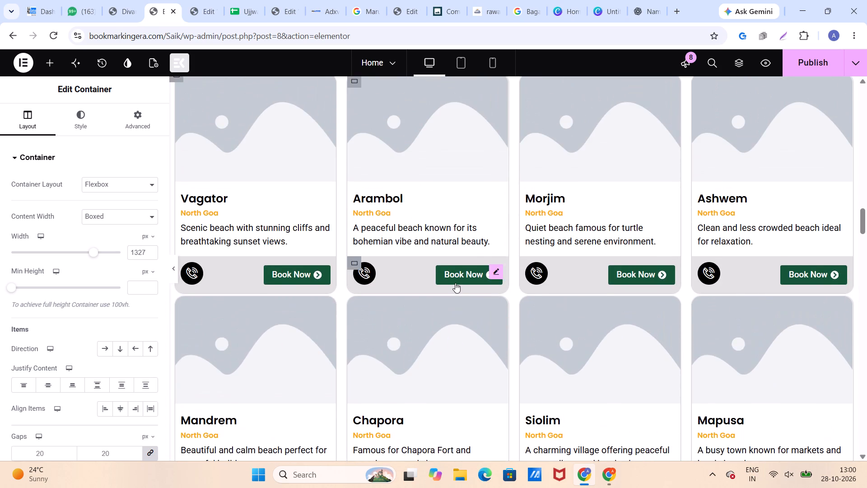
scroll(455, 283, up, 5)
scroll(455, 283, down, 4)
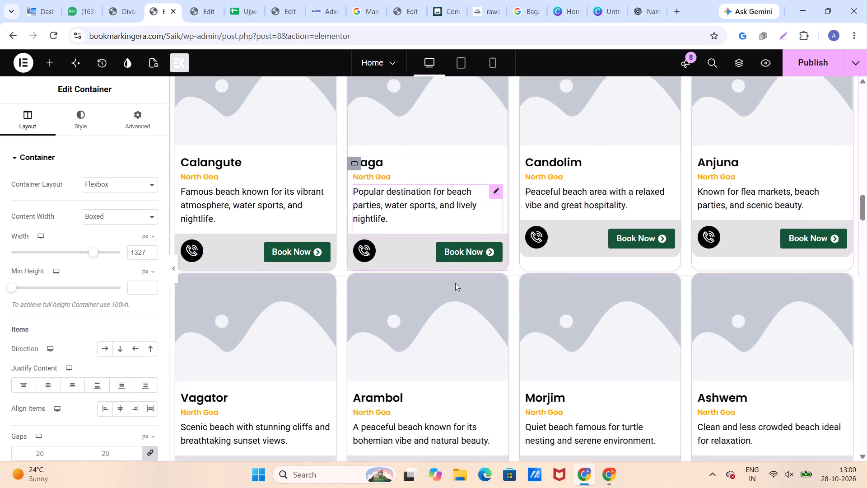
scroll(455, 283, down, 8)
scroll(455, 283, up, 4)
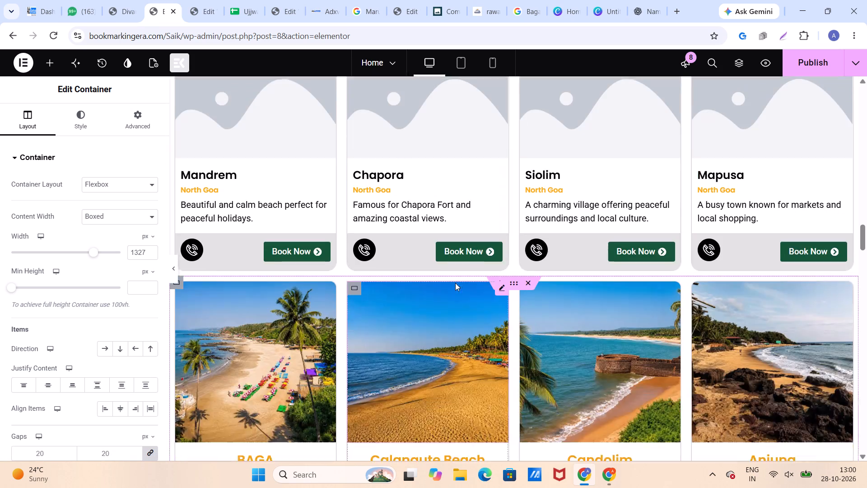
scroll(455, 283, up, 9)
scroll(455, 283, down, 14)
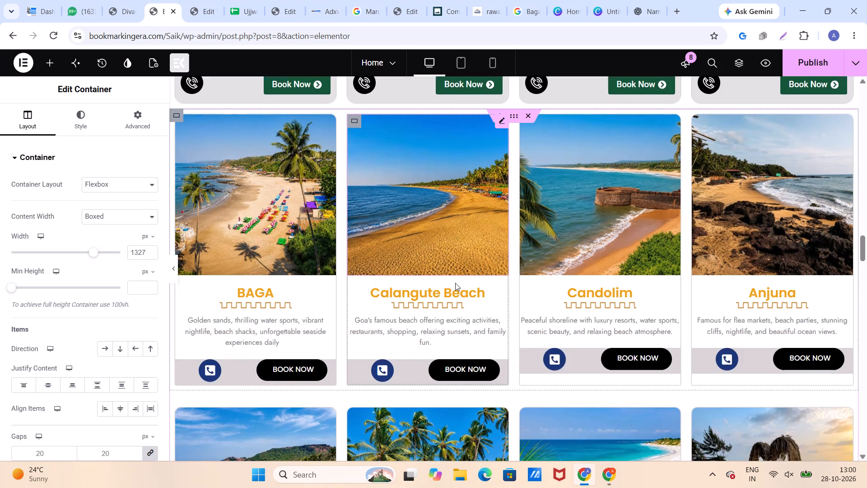
scroll(455, 283, up, 7)
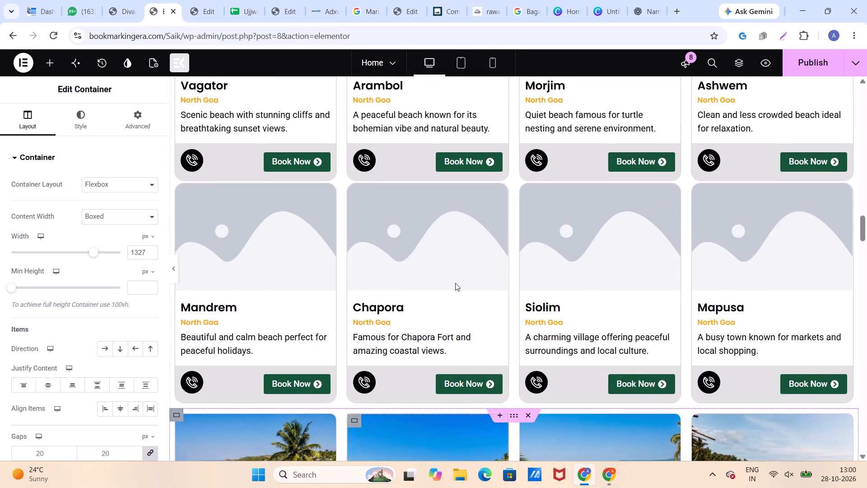
scroll(455, 283, up, 6)
scroll(455, 283, down, 1)
scroll(455, 283, up, 8)
scroll(376, 263, up, 1)
scroll(376, 263, down, 8)
Replace the Calangute card's placeholder image with Calangute-Beach-goa.jpeg from the media library.
click(261, 196)
click(102, 207)
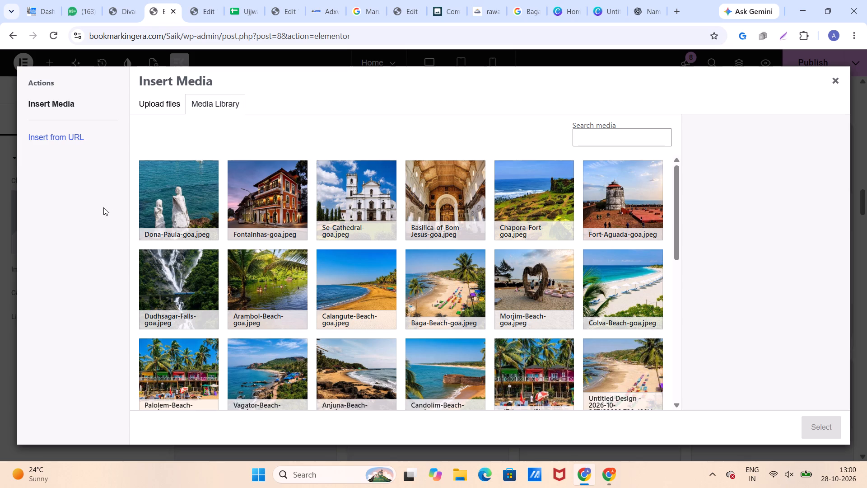
click(359, 290)
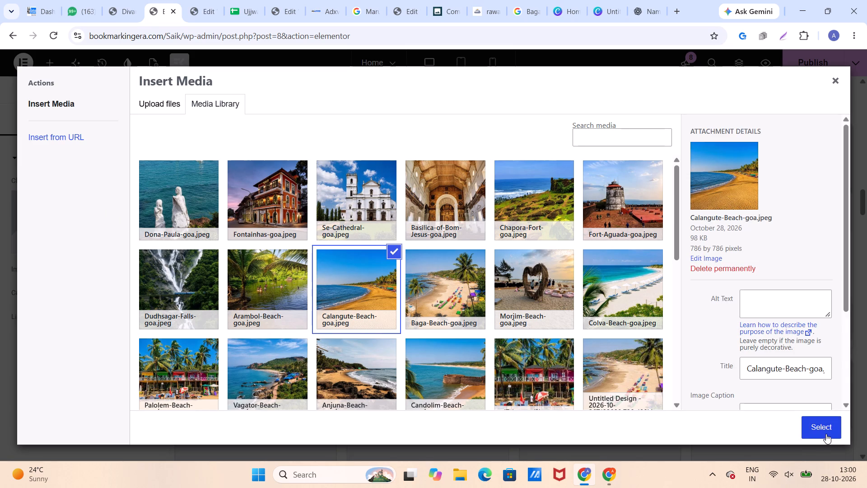
click(826, 434)
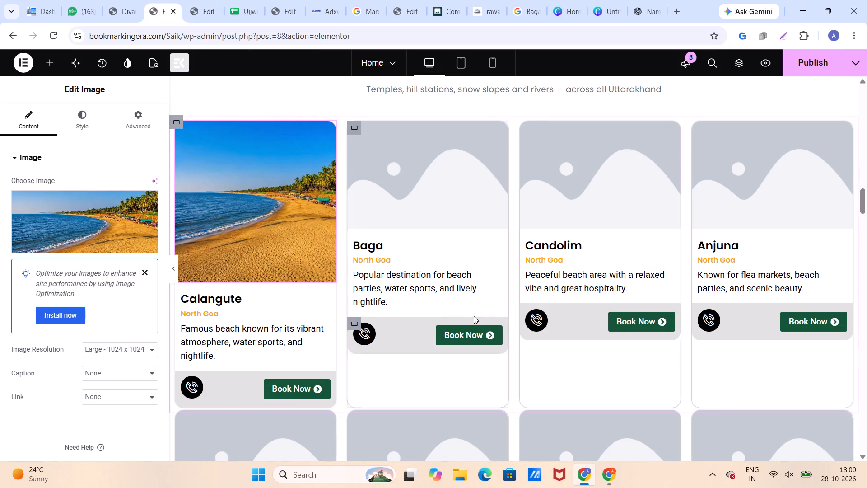
Replace the Baga card's placeholder image with Baga-Beach-goa.jpeg from the media library.
scroll(457, 317, down, 10)
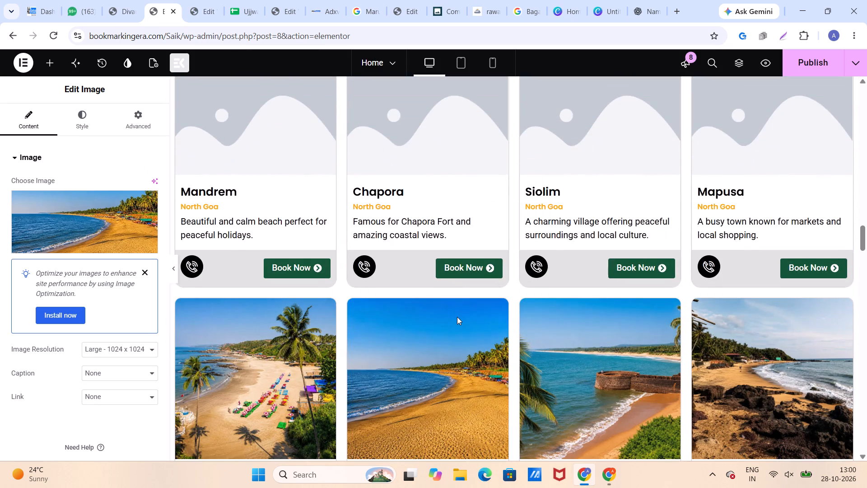
scroll(457, 317, down, 2)
scroll(457, 317, up, 11)
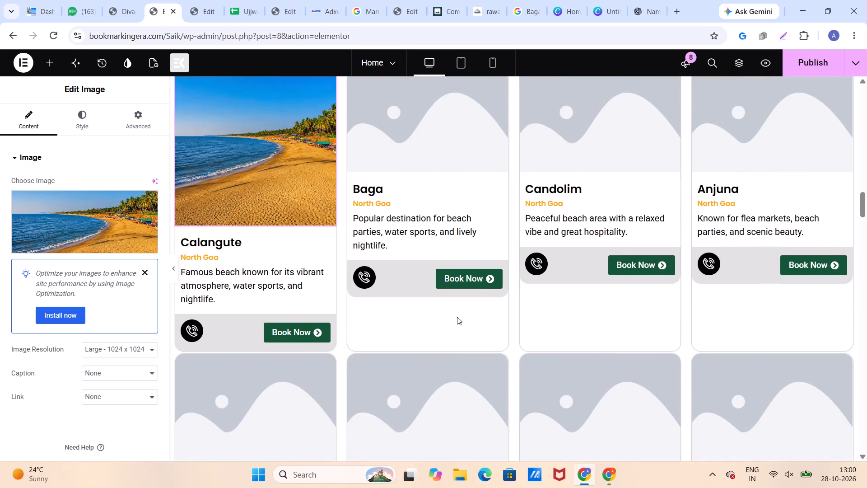
scroll(457, 317, down, 11)
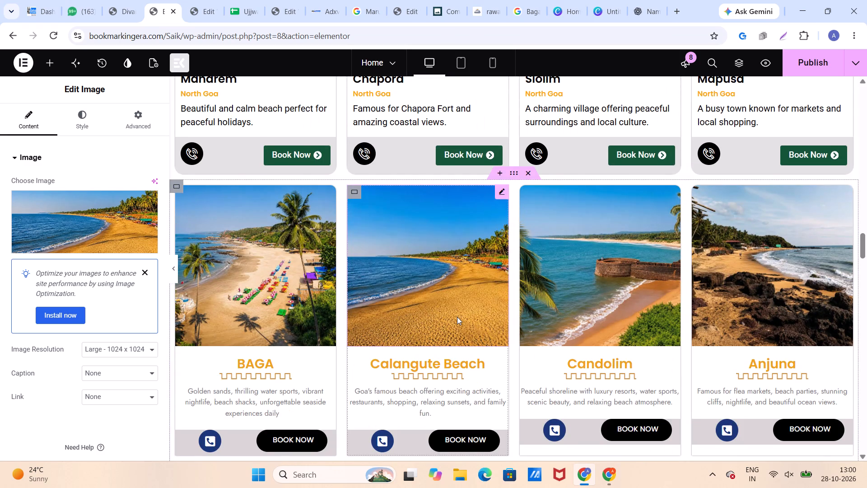
scroll(457, 317, up, 12)
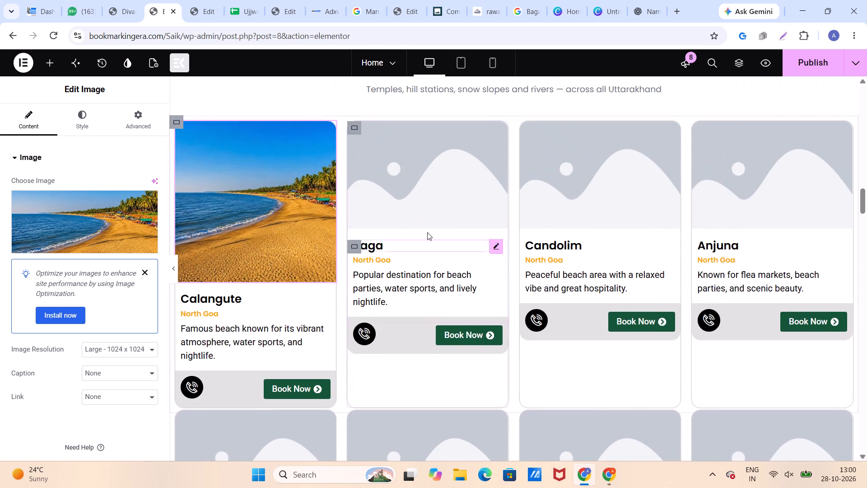
click(401, 181)
click(108, 211)
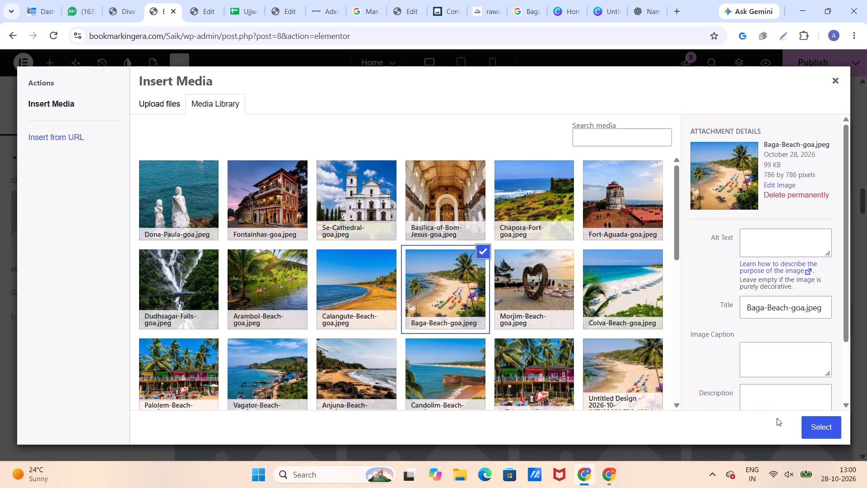
click(822, 422)
Replace the Candolim card's placeholder image with Candolim-Beach-goa.jpeg from the media library.
click(550, 196)
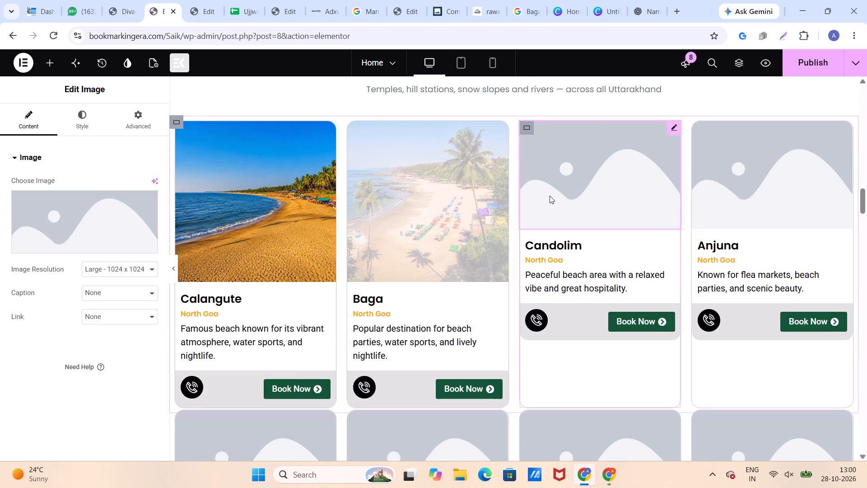
click(121, 219)
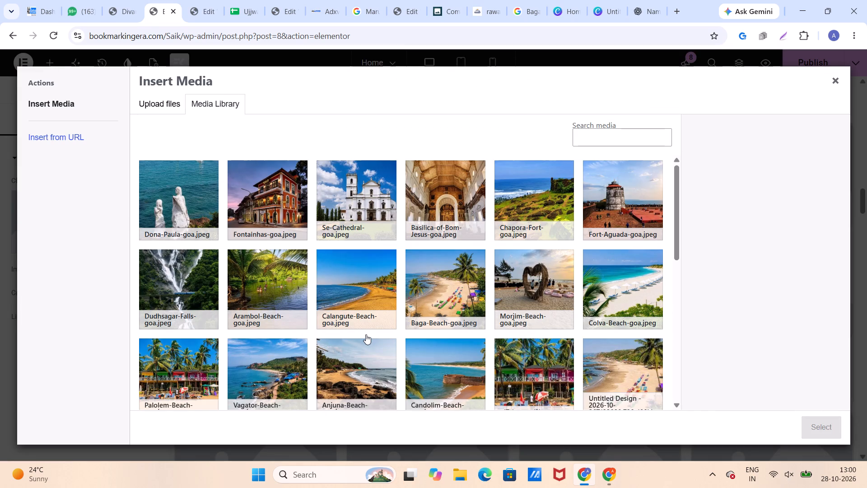
scroll(366, 334, down, 1)
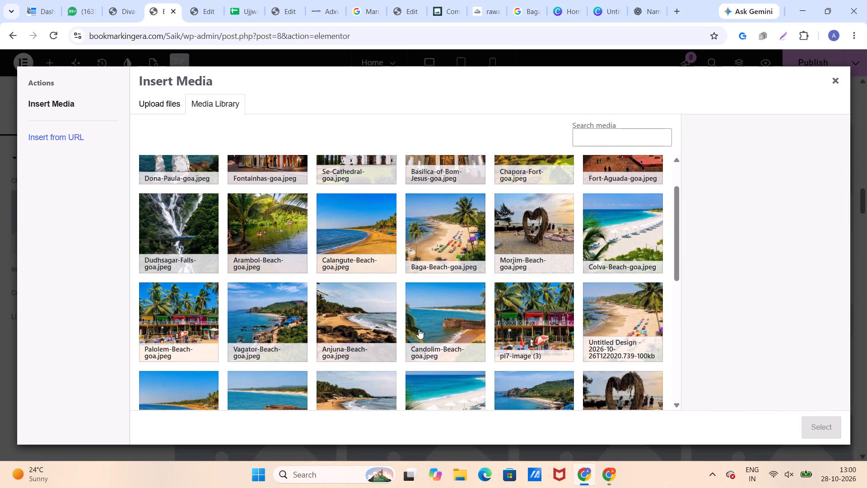
click(430, 328)
click(805, 424)
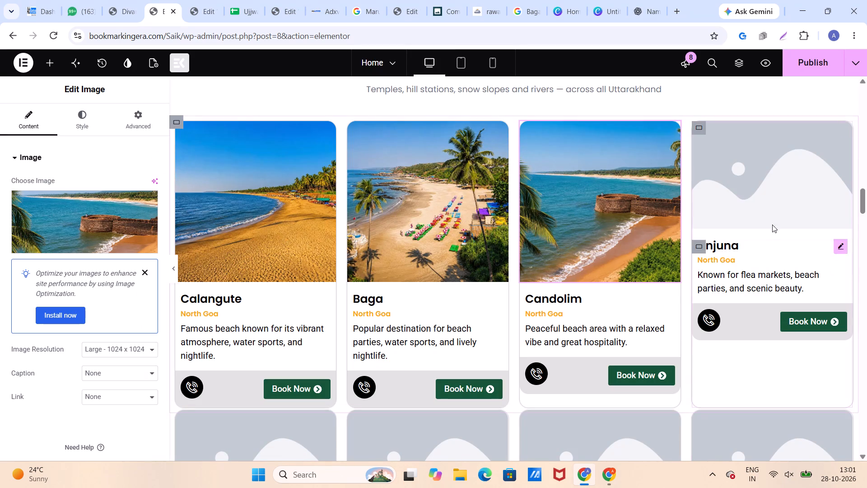
Replace the Anjuna card's placeholder image with Anjuna-Beach-goa.jpeg from the media library.
click(769, 190)
click(76, 227)
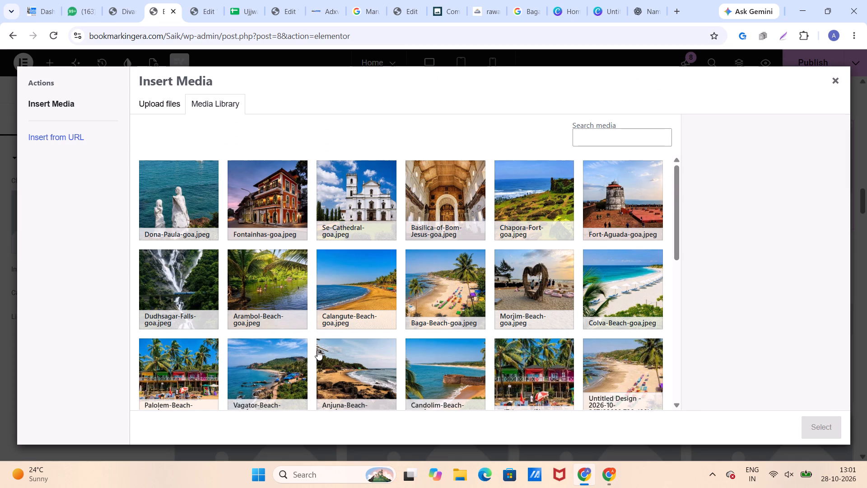
scroll(317, 350, down, 2)
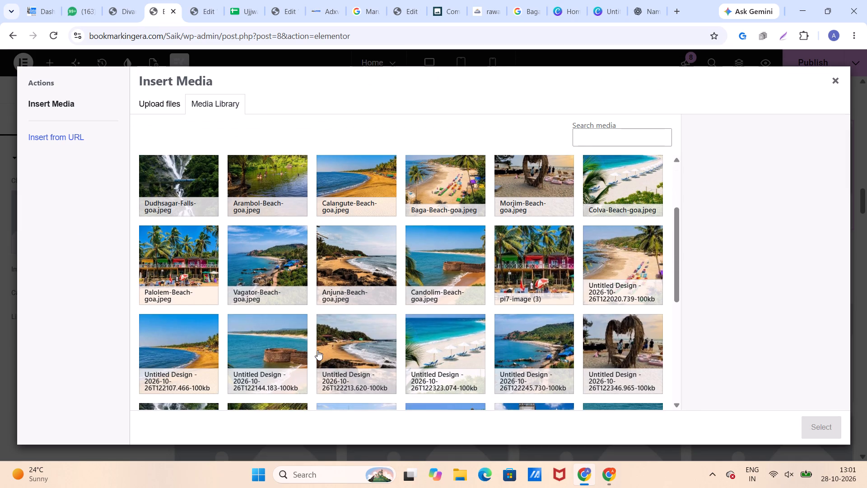
click(336, 272)
click(814, 423)
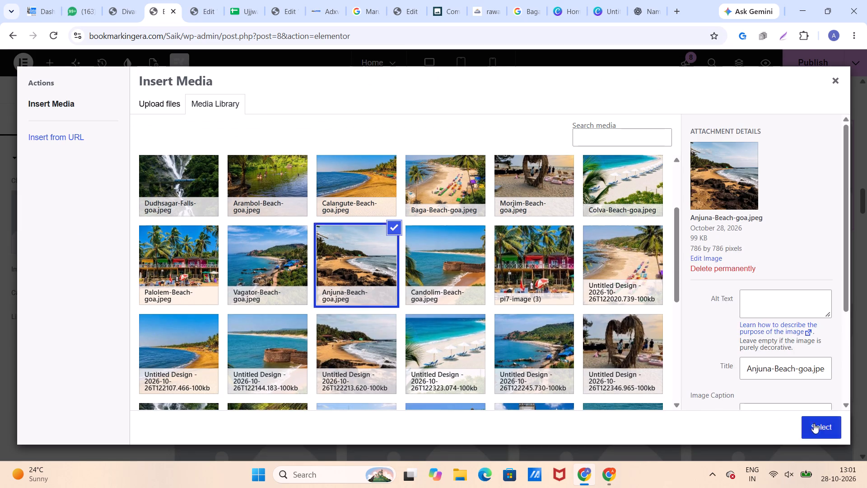
Replace the Vagator card's placeholder image with Vagator-Beach-goa.jpeg from the media library.
scroll(585, 348, down, 1)
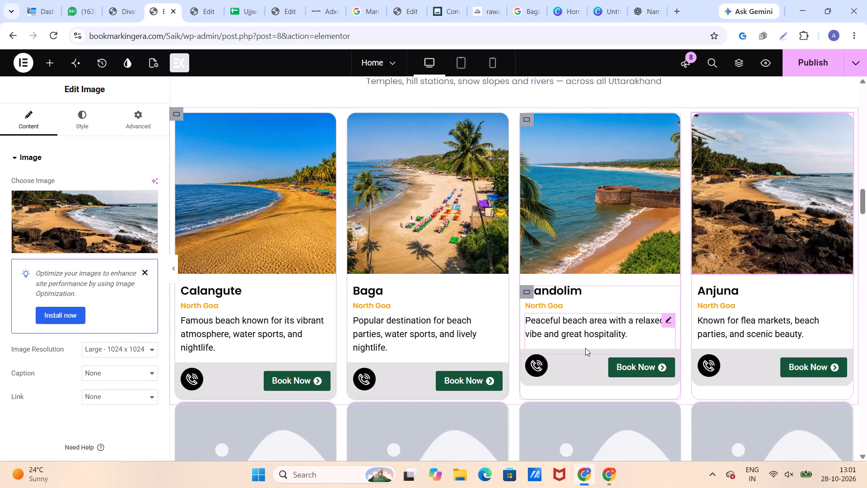
scroll(585, 348, down, 2)
click(278, 289)
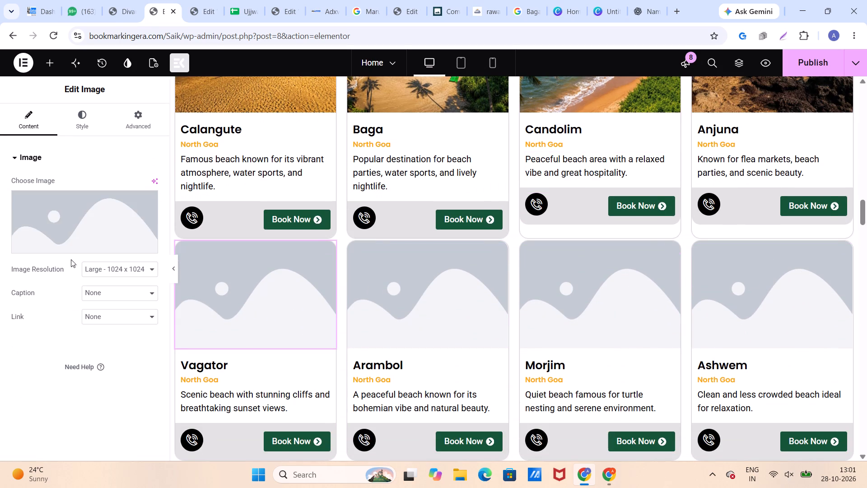
click(71, 221)
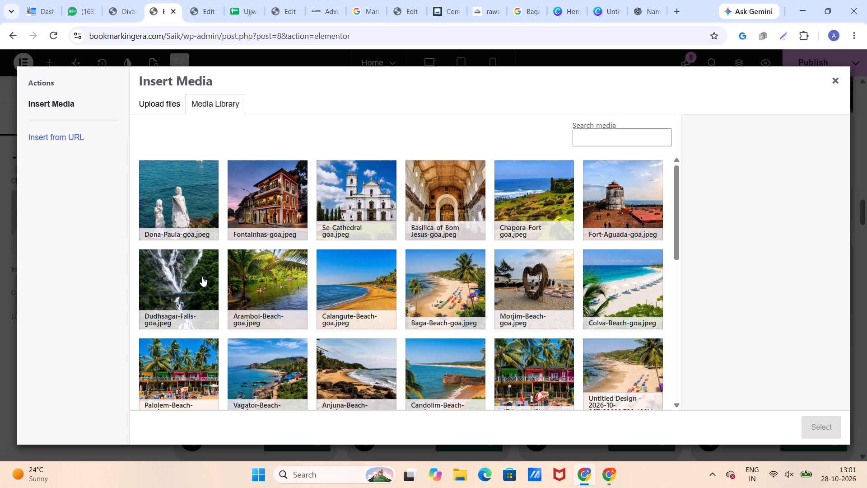
scroll(202, 277, down, 3)
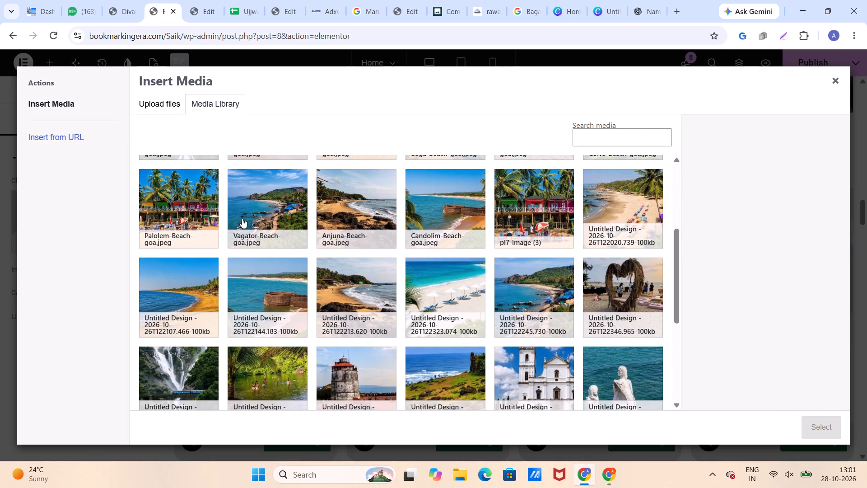
click(242, 218)
click(815, 423)
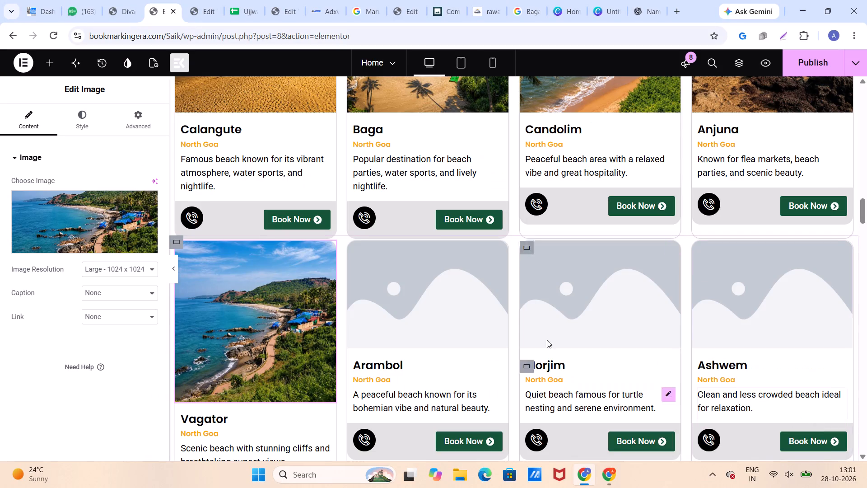
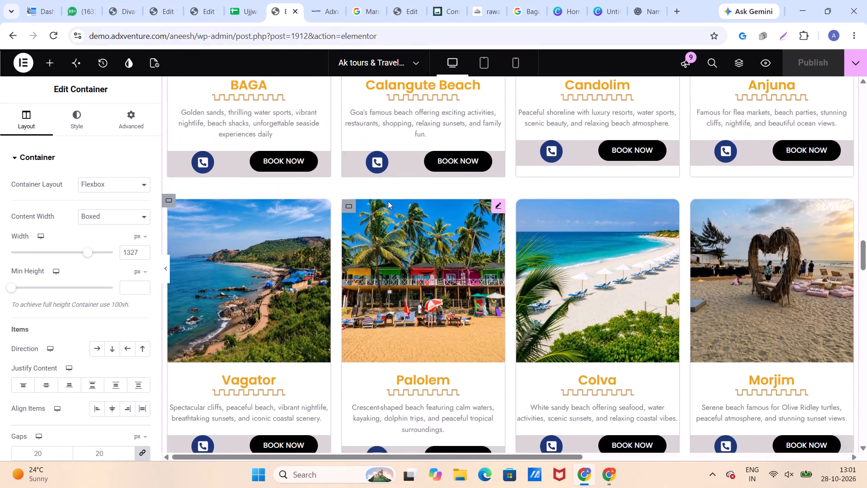
Return to the Saik Home page editor and replace the Arambol card's placeholder image with Arambol-Beach-goa.jpeg from the media library.
scroll(388, 201, up, 15)
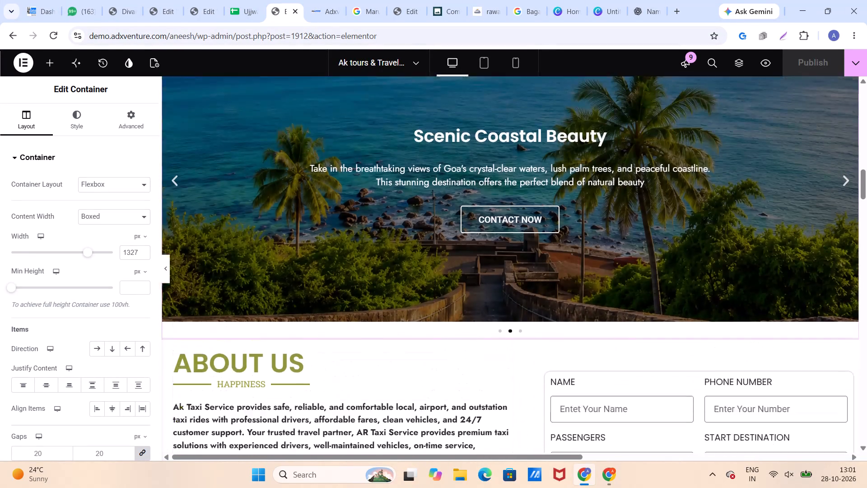
click(121, 16)
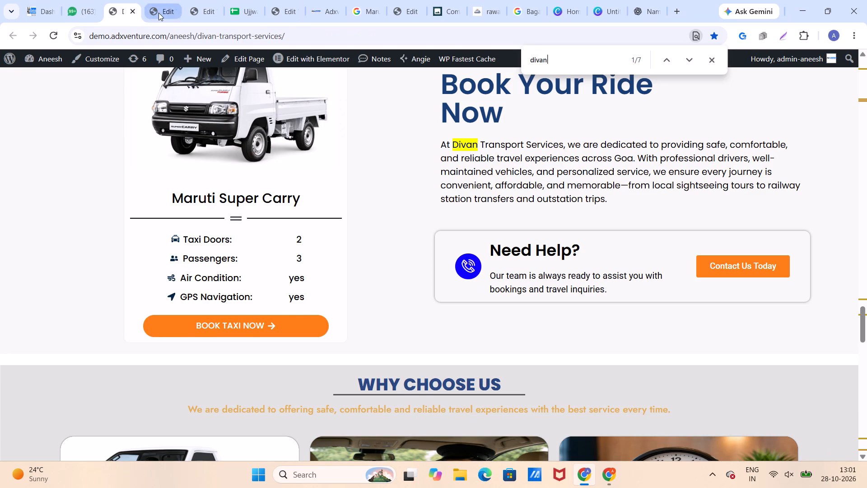
click(158, 13)
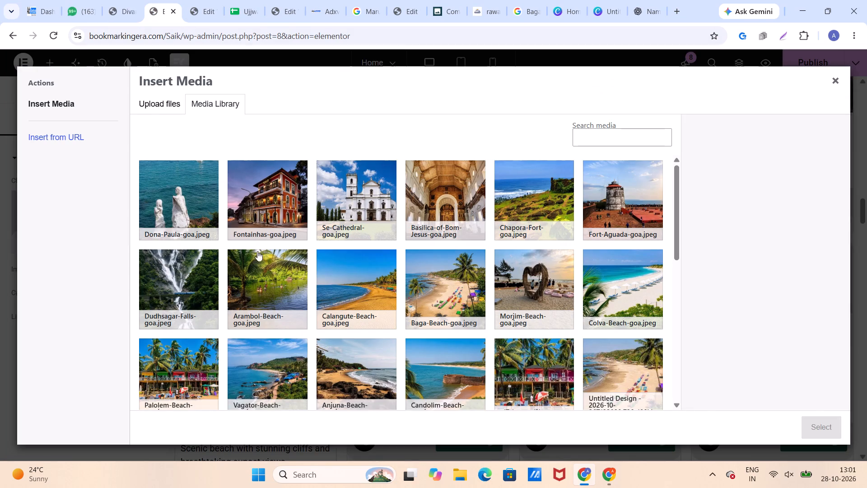
click(289, 288)
click(817, 424)
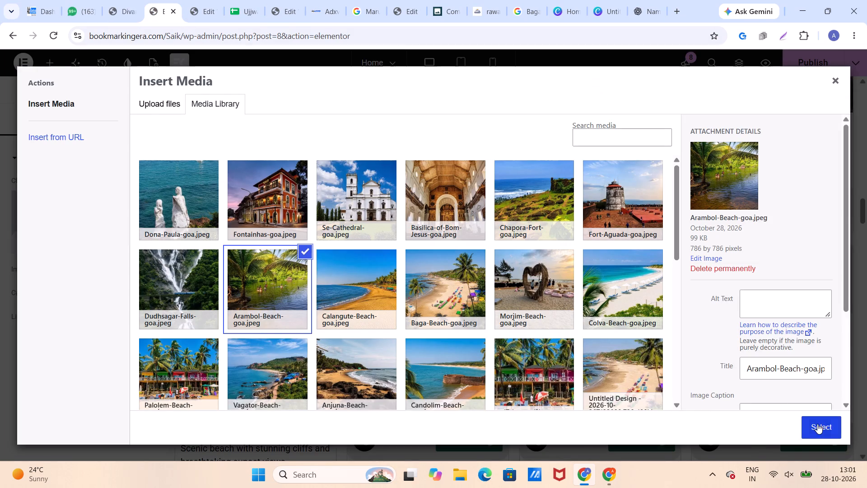
Replace the Morjim card's placeholder image with Morjim-Beach-goa.jpeg from the media library.
click(587, 313)
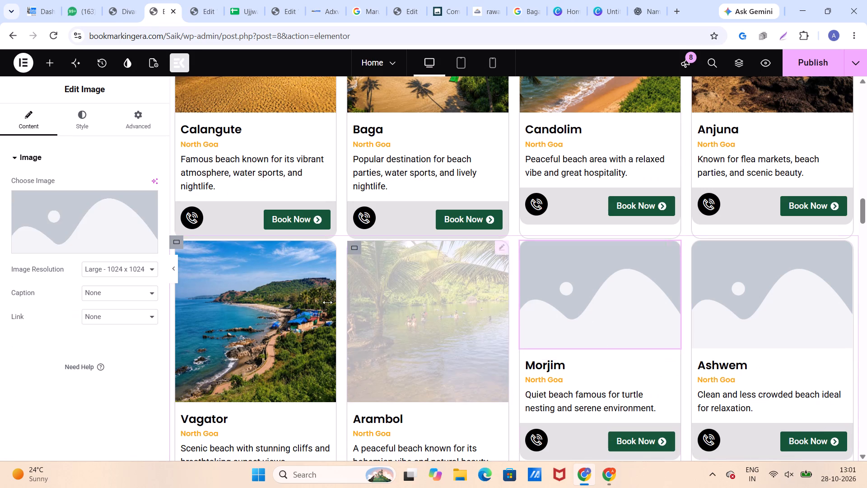
click(81, 224)
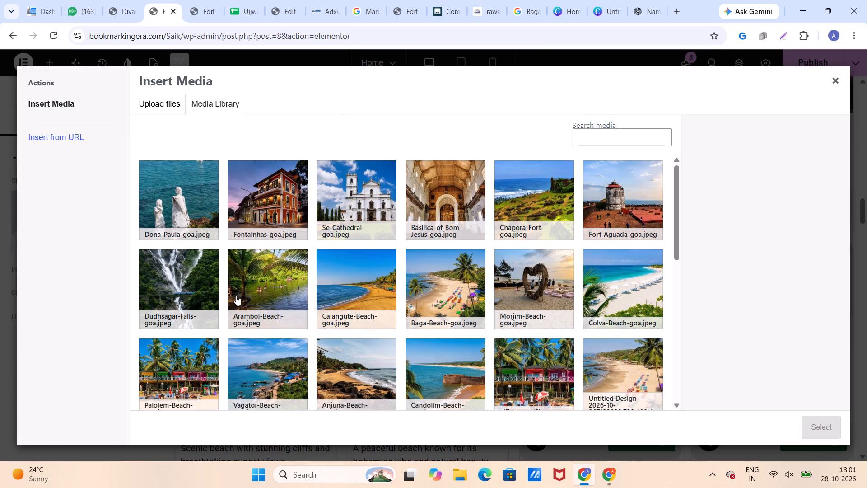
click(527, 296)
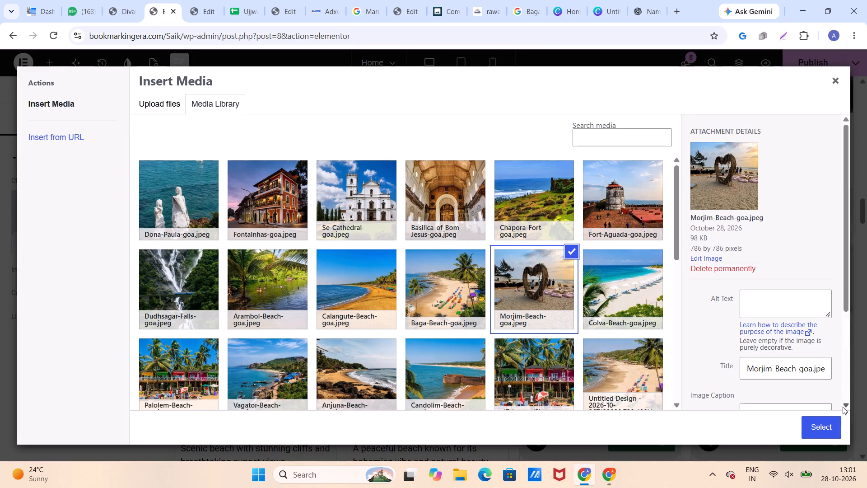
click(834, 424)
Look through the media library for photos matching the Ashwem and Mandrem cards.
click(740, 310)
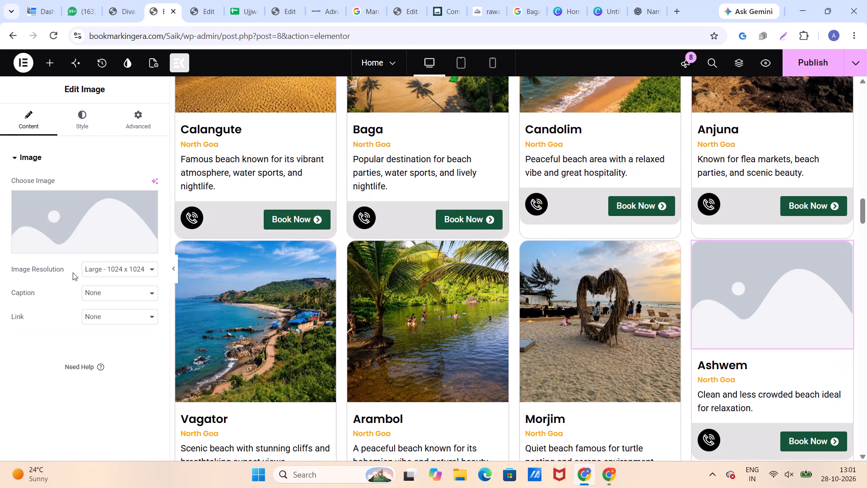
click(56, 232)
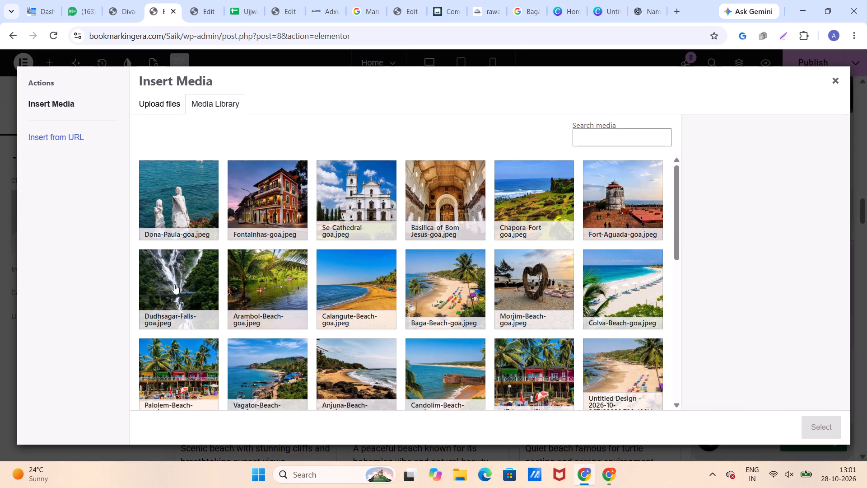
scroll(197, 286, down, 2)
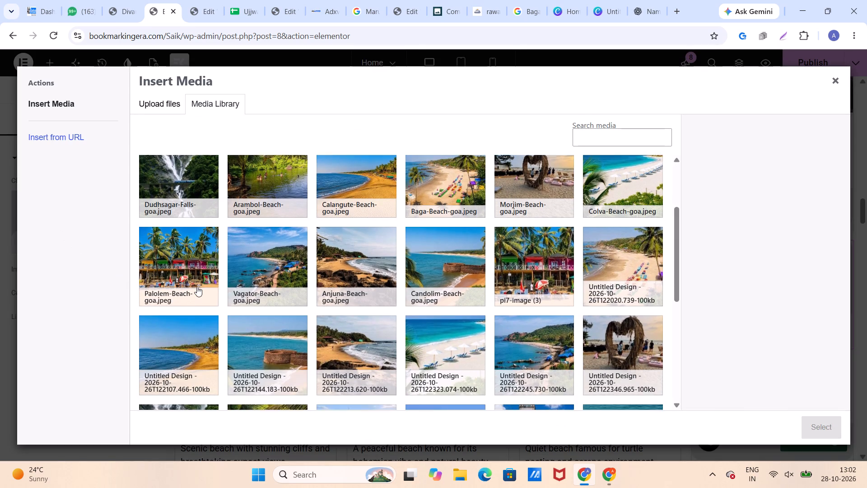
scroll(197, 286, down, 2)
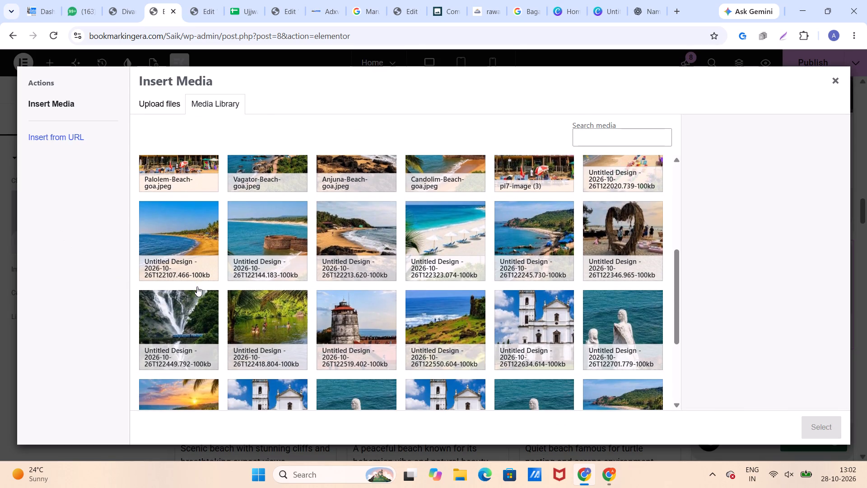
click(834, 77)
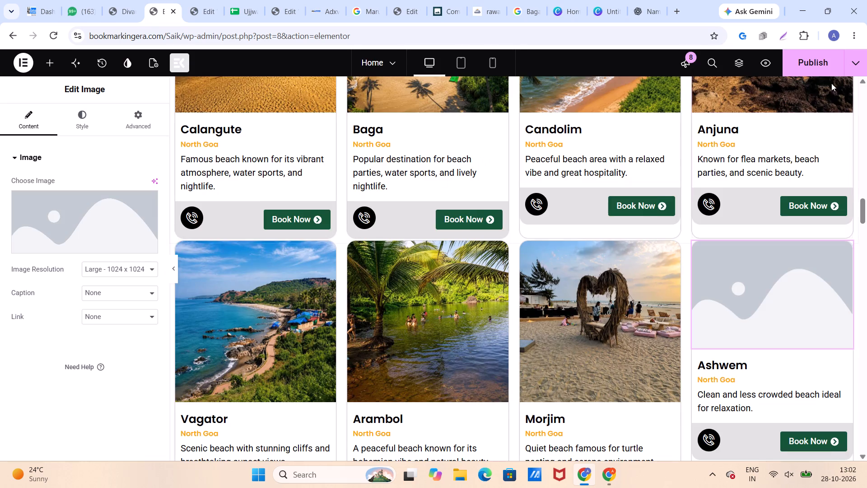
scroll(518, 247, down, 6)
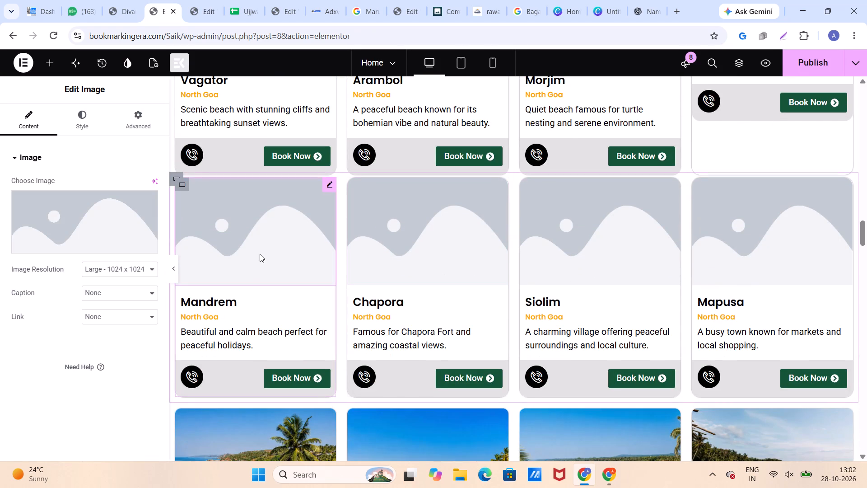
click(259, 253)
click(90, 220)
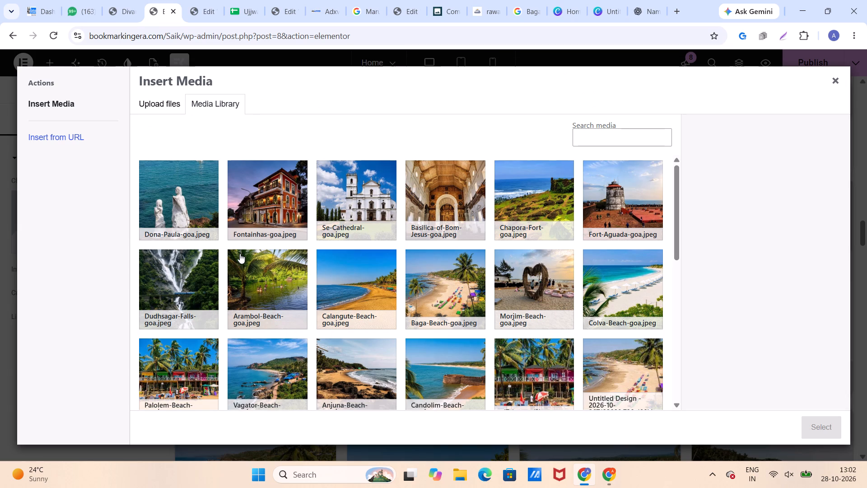
scroll(239, 258, down, 1)
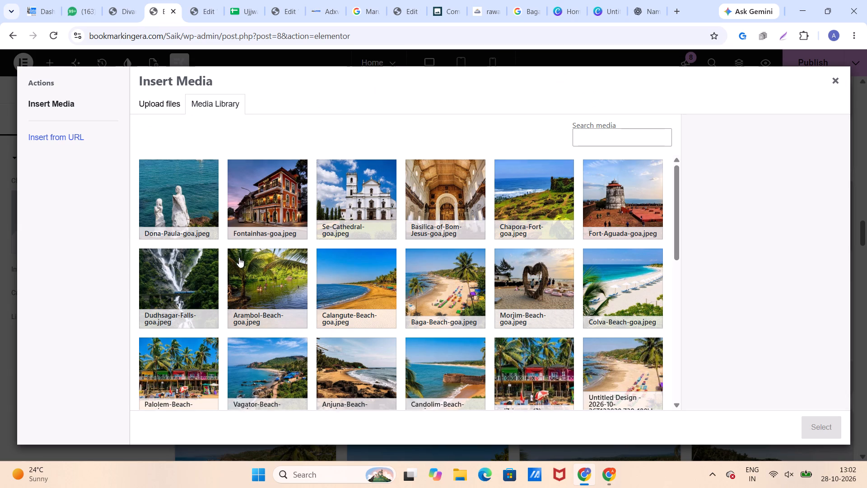
scroll(239, 258, down, 2)
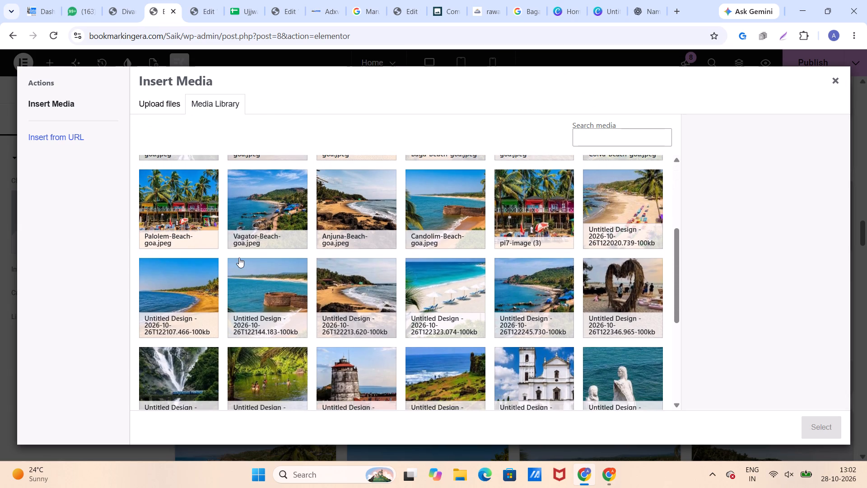
click(839, 84)
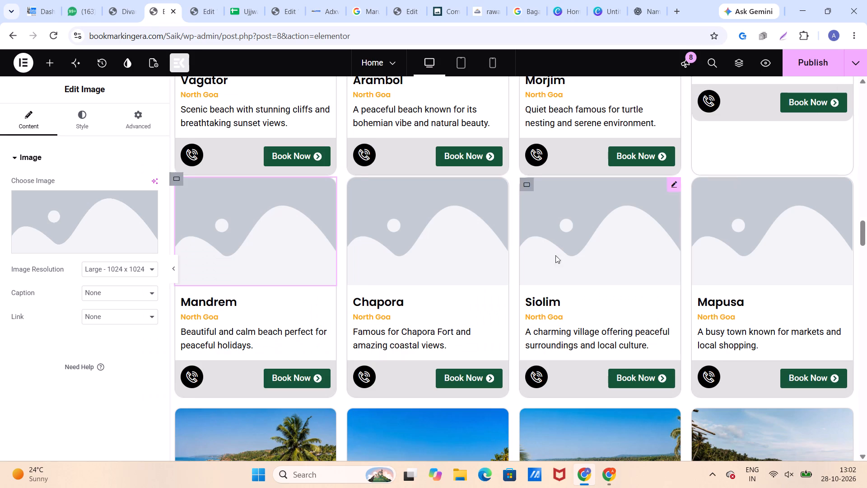
Replace the Chapora card's placeholder image with Chapora-Fort-goa.jpeg from the media library.
click(423, 238)
click(102, 225)
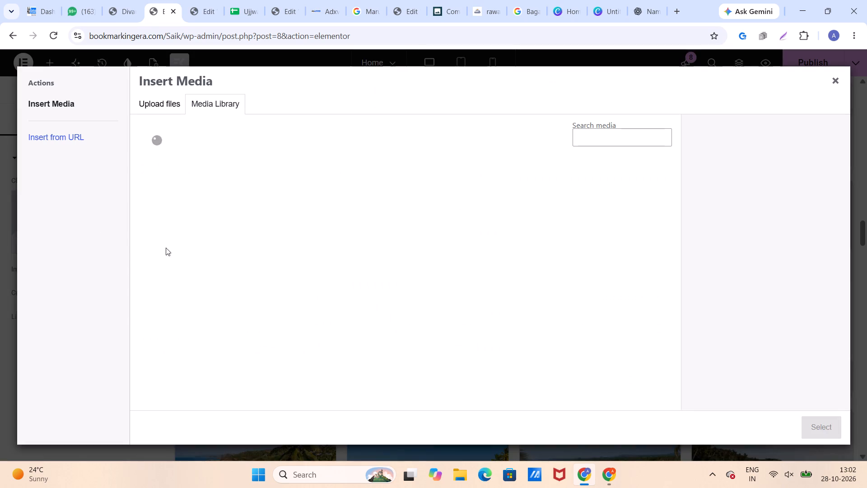
click(522, 214)
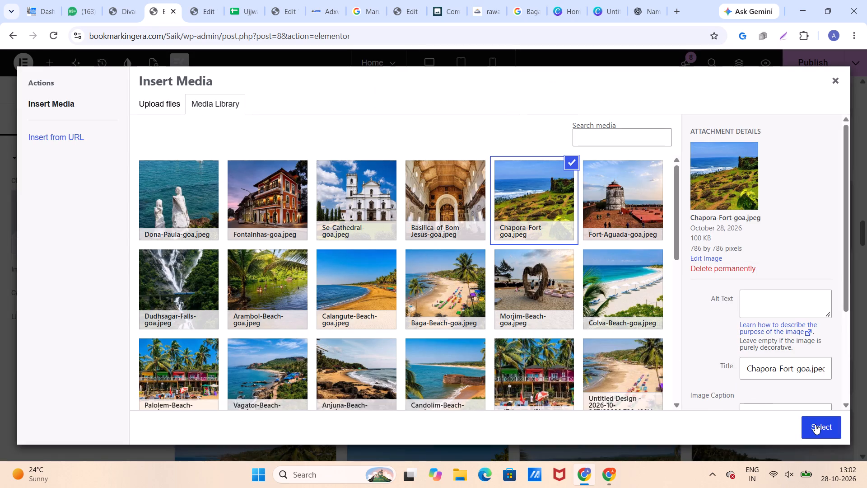
scroll(398, 304, down, 2)
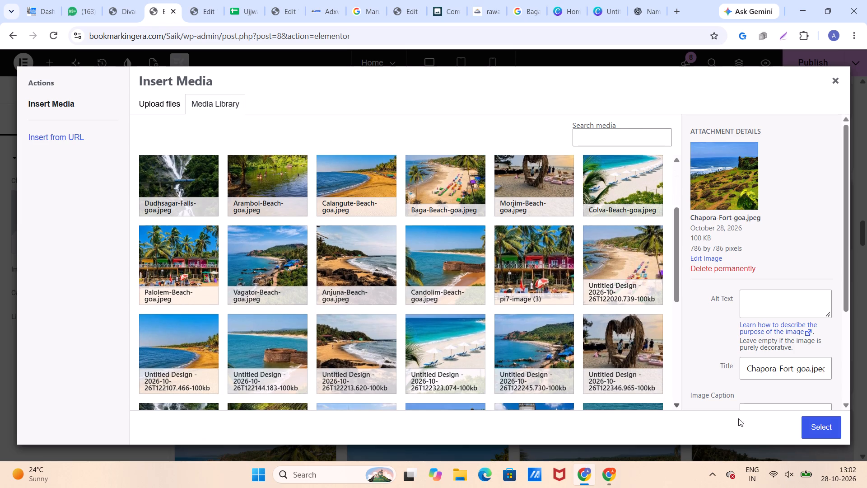
click(808, 422)
Review the North Goa destination cards against the imported Goa cards below them, checking images and place names.
scroll(666, 296, down, 3)
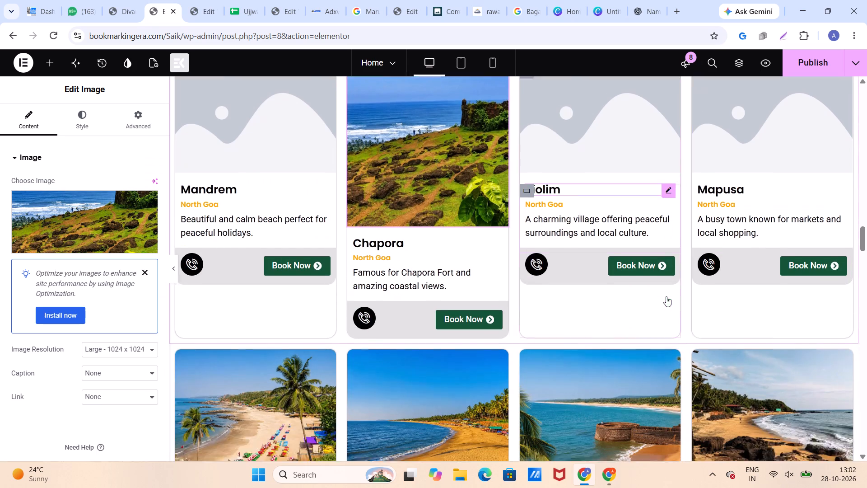
scroll(666, 296, down, 2)
scroll(666, 296, up, 5)
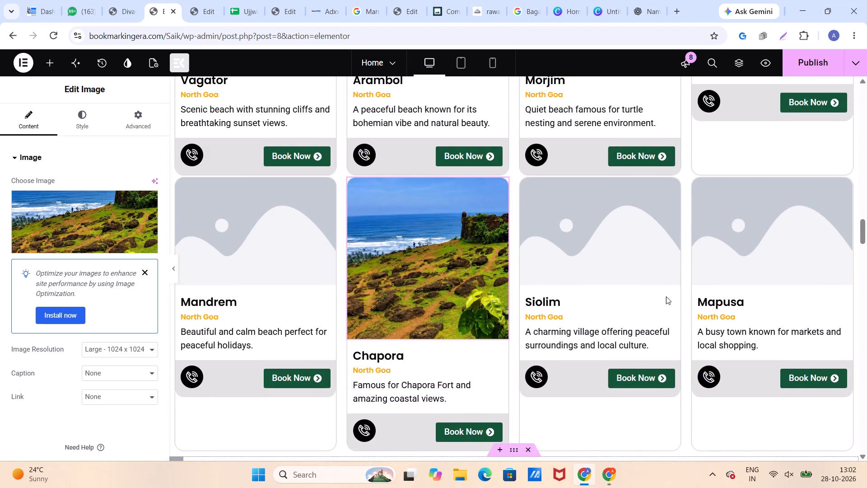
scroll(666, 296, up, 12)
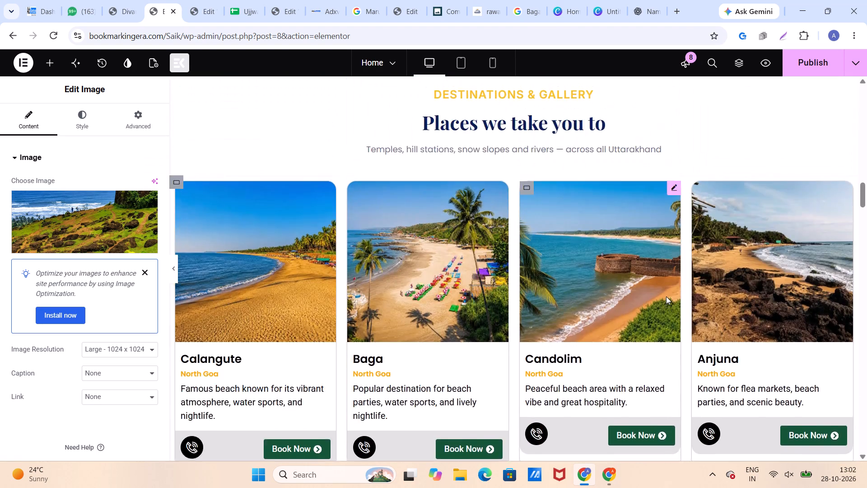
scroll(666, 296, up, 1)
scroll(666, 296, down, 10)
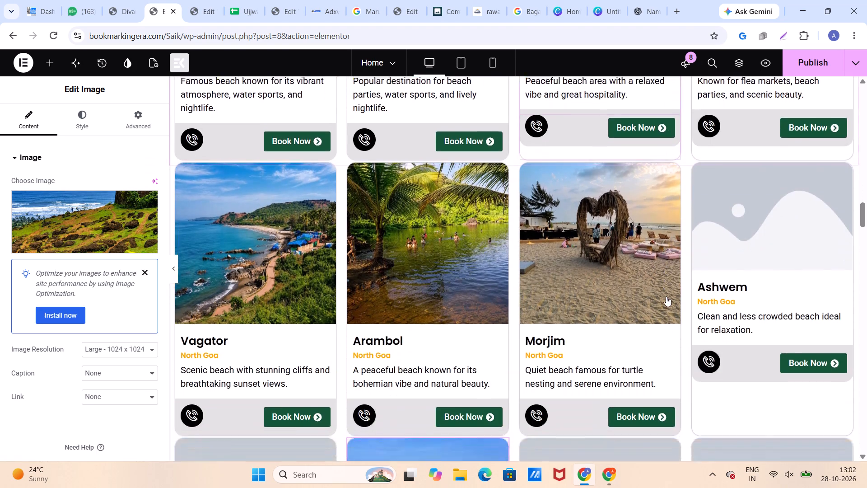
scroll(666, 296, down, 8)
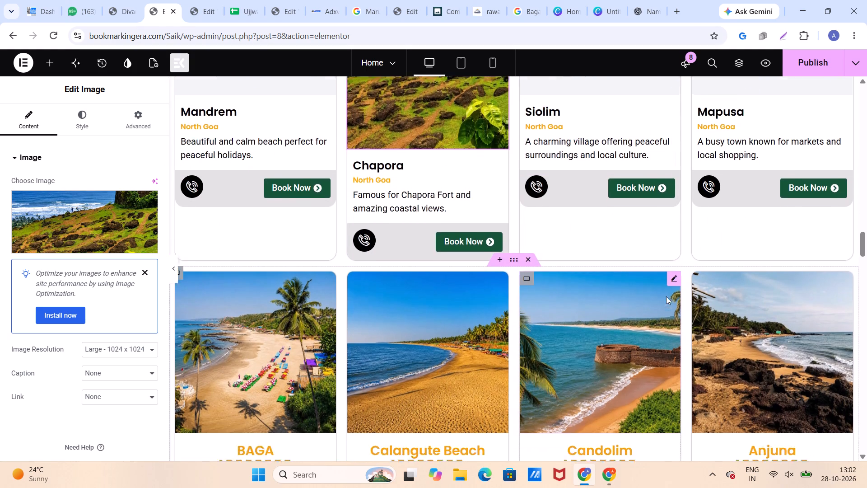
scroll(666, 296, down, 1)
scroll(666, 296, up, 1)
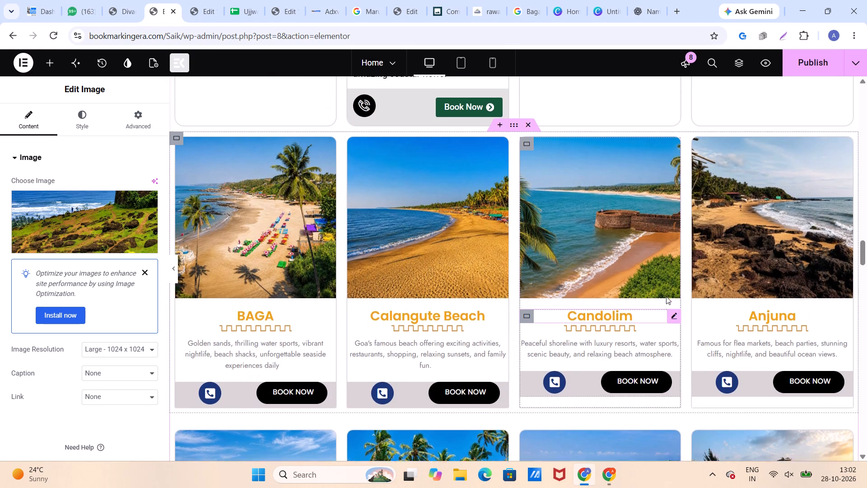
scroll(666, 296, up, 4)
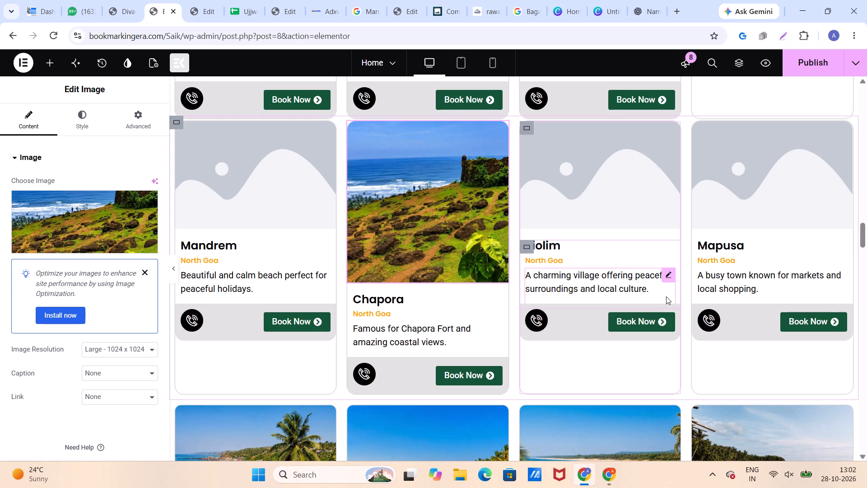
scroll(666, 296, up, 3)
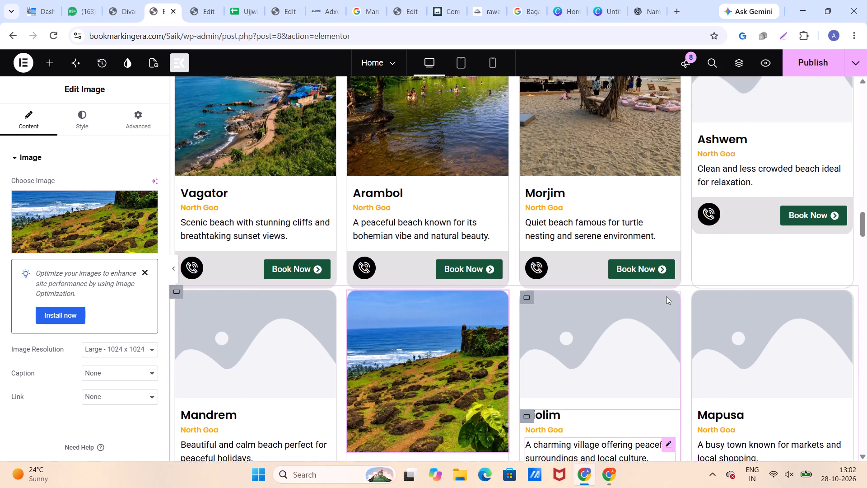
scroll(666, 296, up, 8)
scroll(666, 296, down, 11)
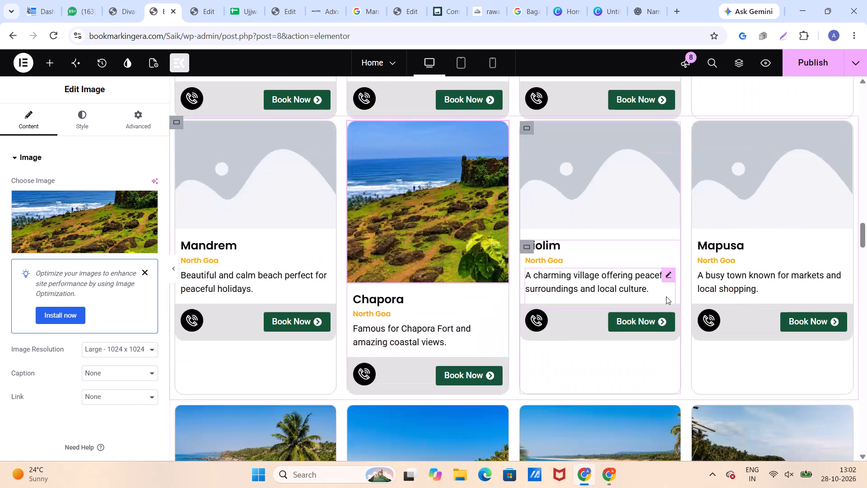
scroll(666, 296, down, 12)
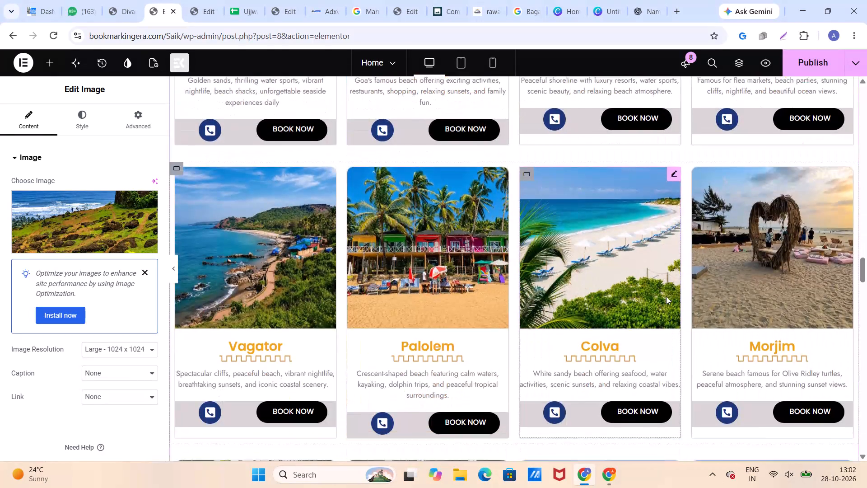
scroll(666, 296, down, 9)
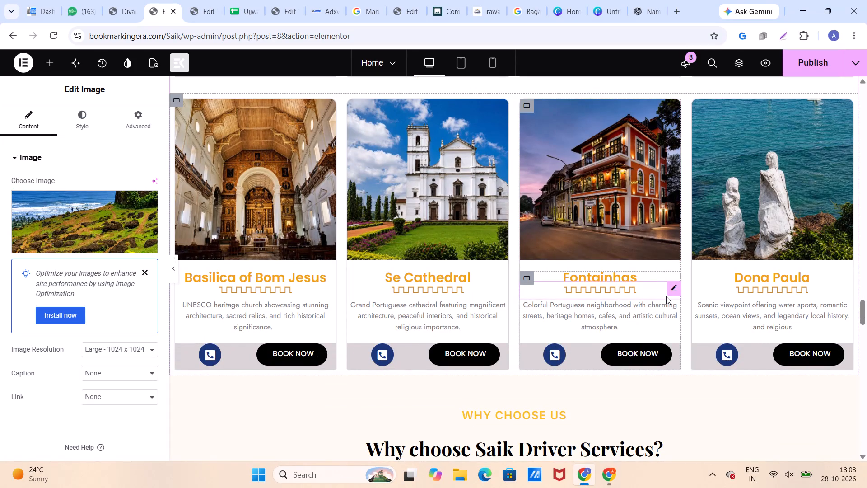
scroll(666, 296, up, 2)
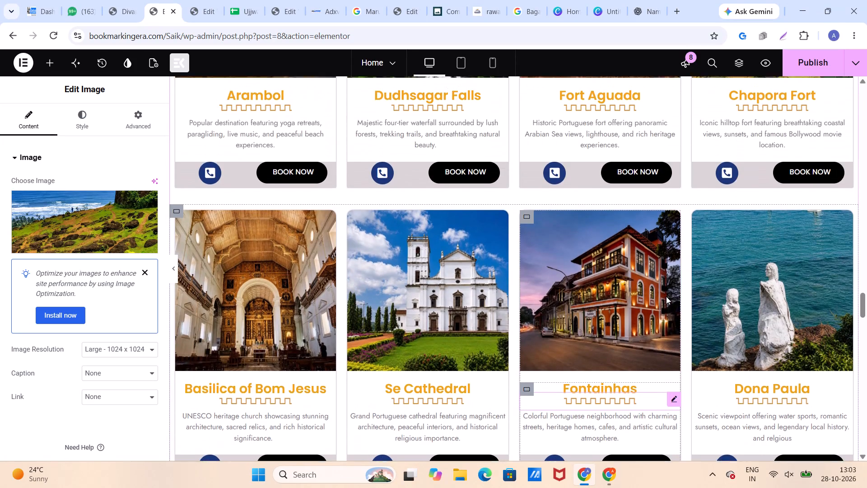
scroll(666, 296, up, 6)
scroll(666, 296, down, 1)
scroll(666, 296, up, 15)
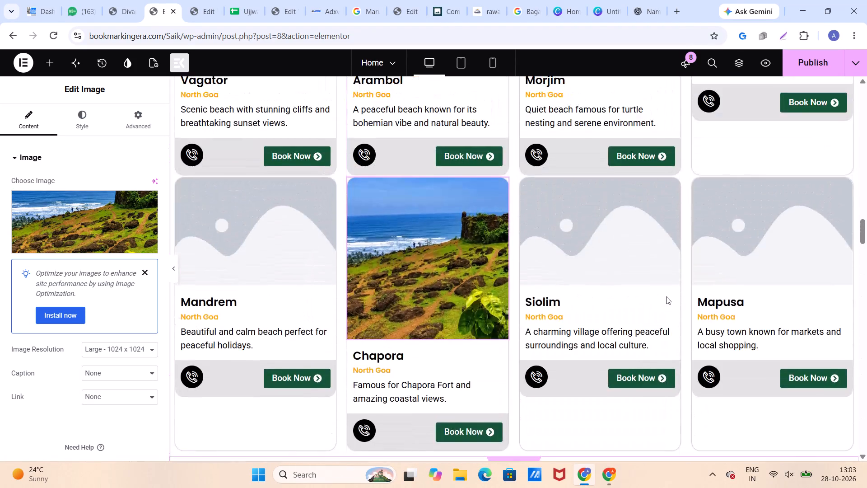
scroll(666, 296, up, 5)
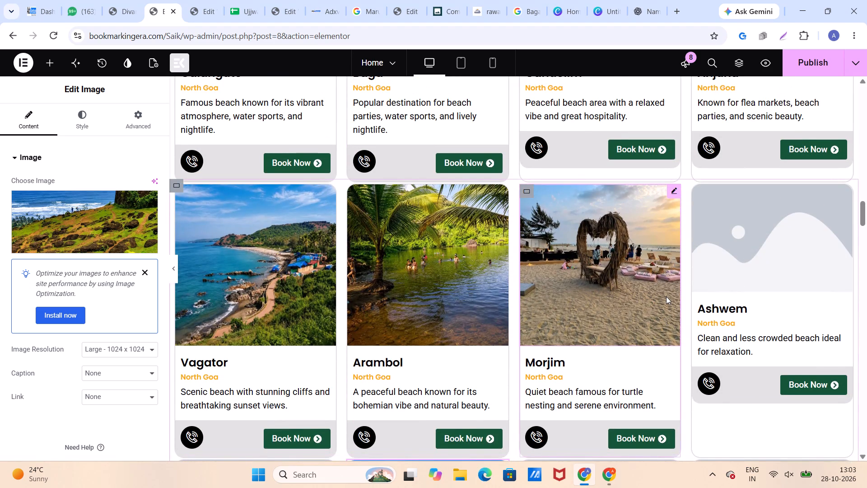
scroll(666, 296, up, 9)
scroll(666, 296, down, 13)
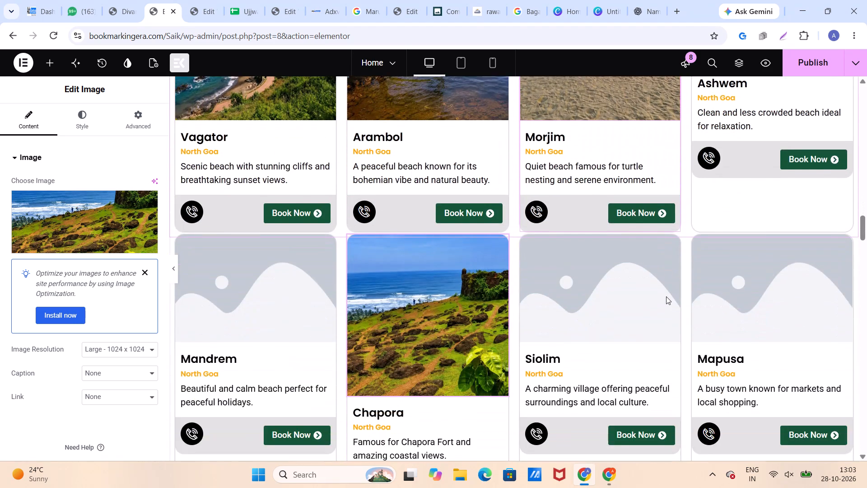
Examine the imported Goa cards below the North Goa cards and the BAGA card's BOOK NOW button layout settings.
scroll(666, 296, down, 4)
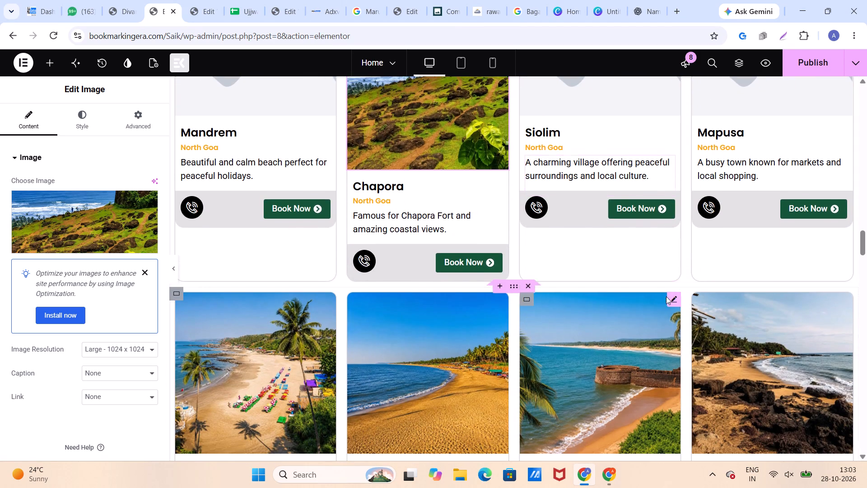
scroll(666, 296, down, 1)
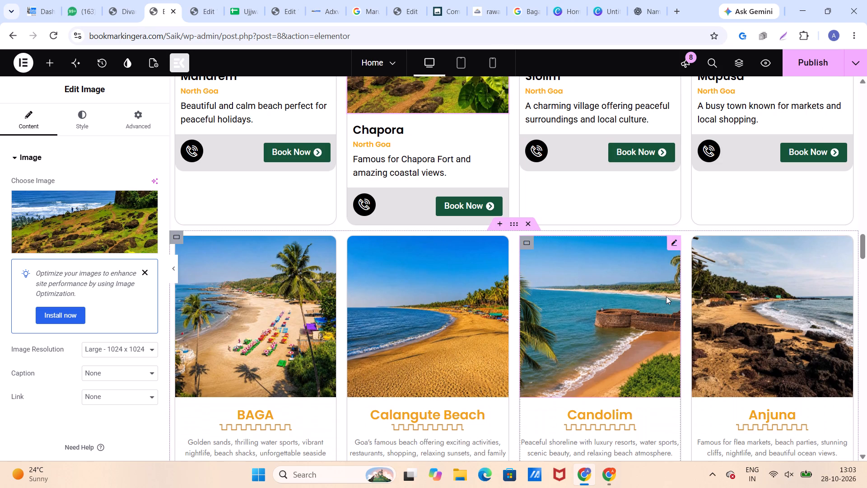
scroll(666, 296, down, 3)
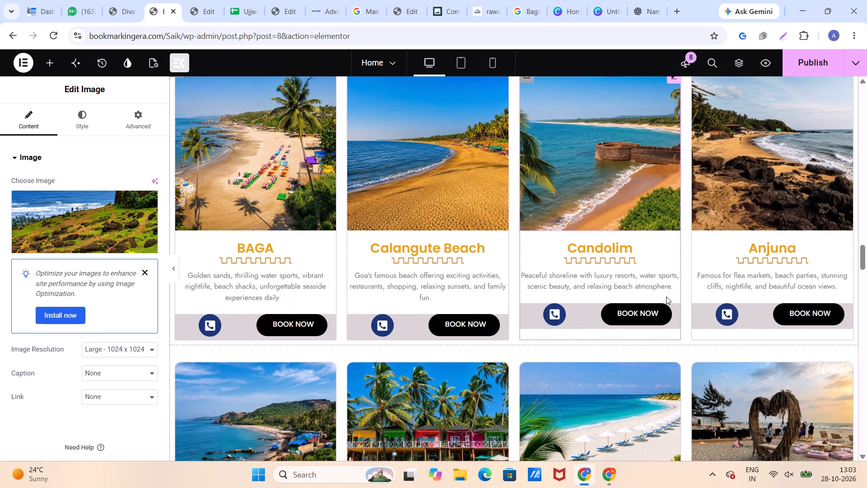
scroll(666, 296, up, 4)
scroll(666, 296, down, 4)
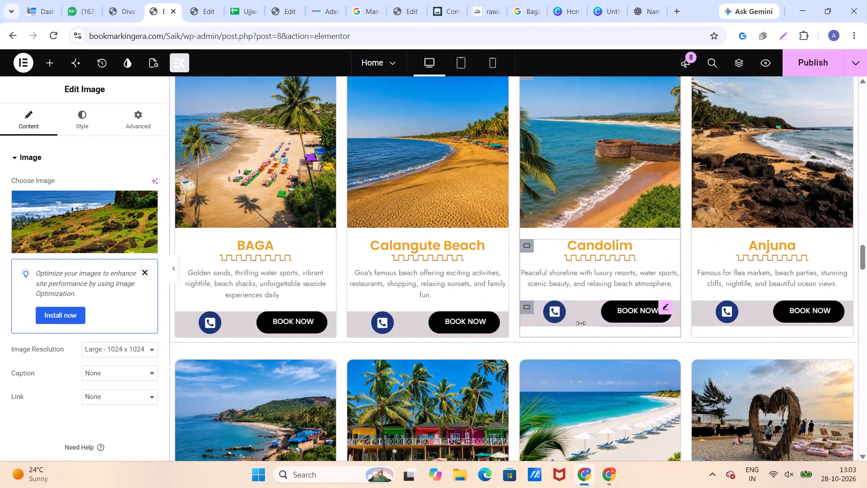
click(261, 322)
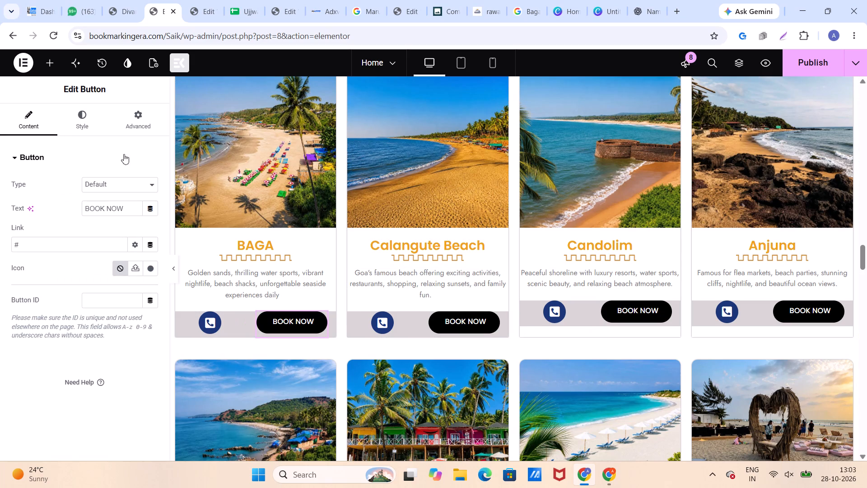
click(133, 120)
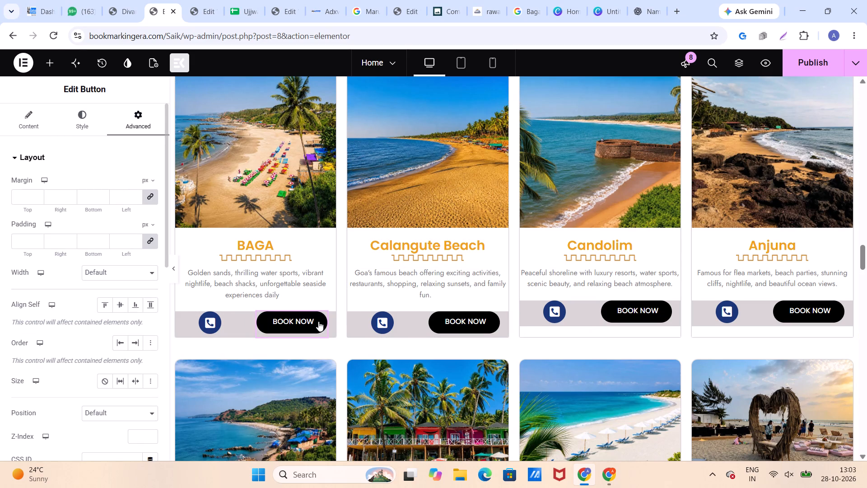
click(323, 323)
click(322, 318)
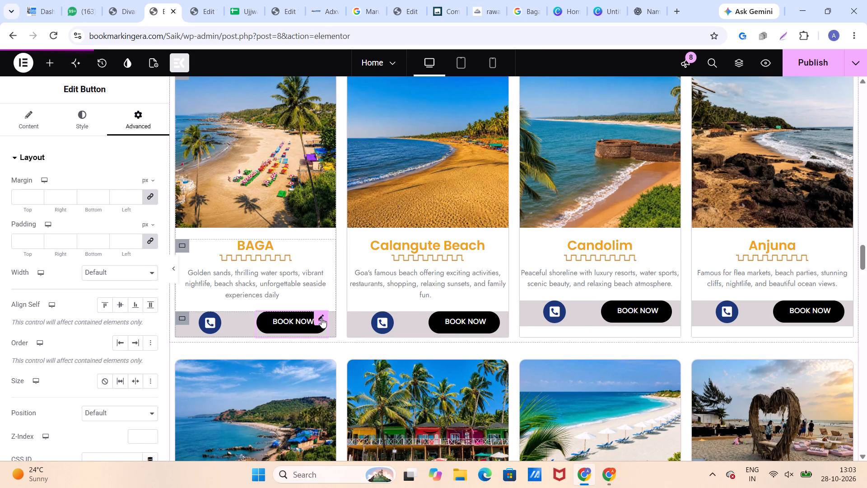
Clear all padding values of the BAGA card's container holding the call icon and BOOK NOW button.
click(183, 319)
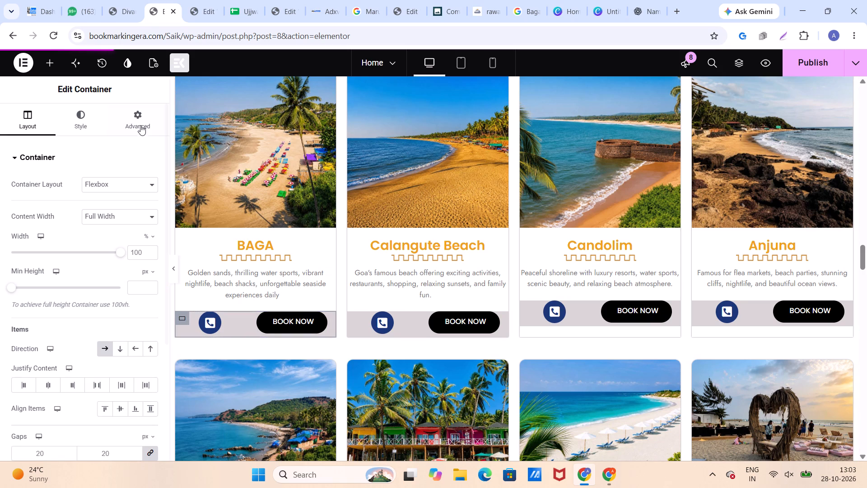
click(140, 124)
click(152, 238)
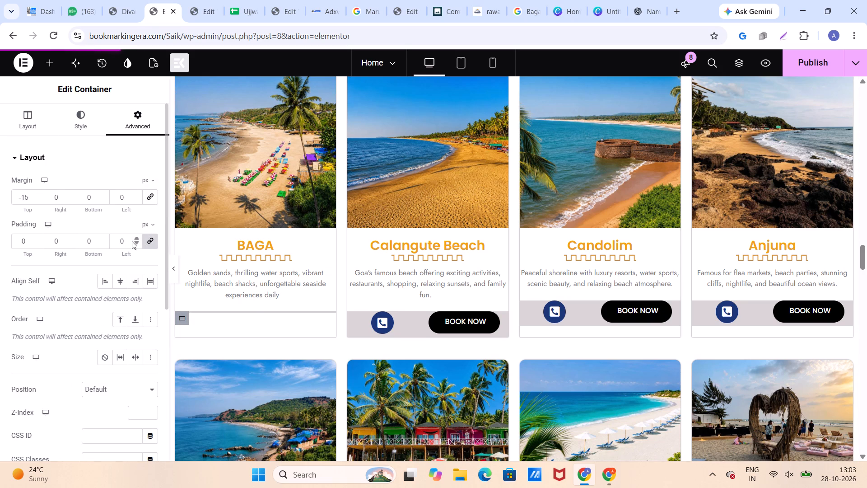
click(132, 241)
click(130, 240)
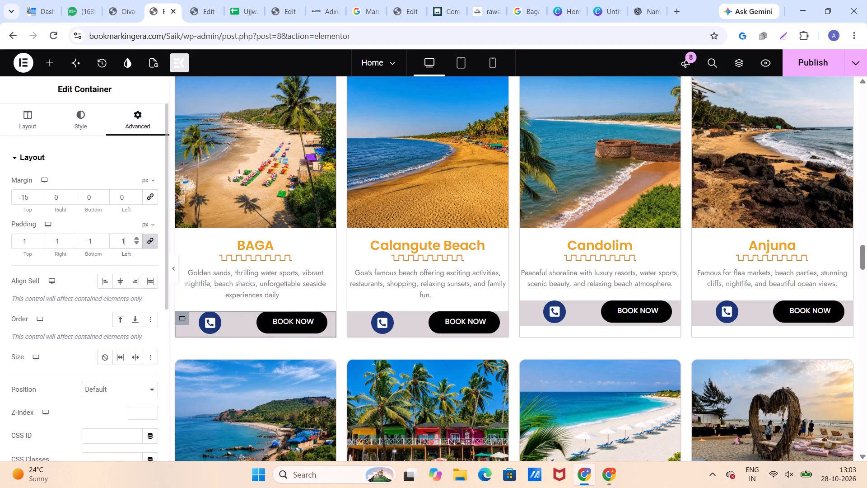
key(BackSpace)
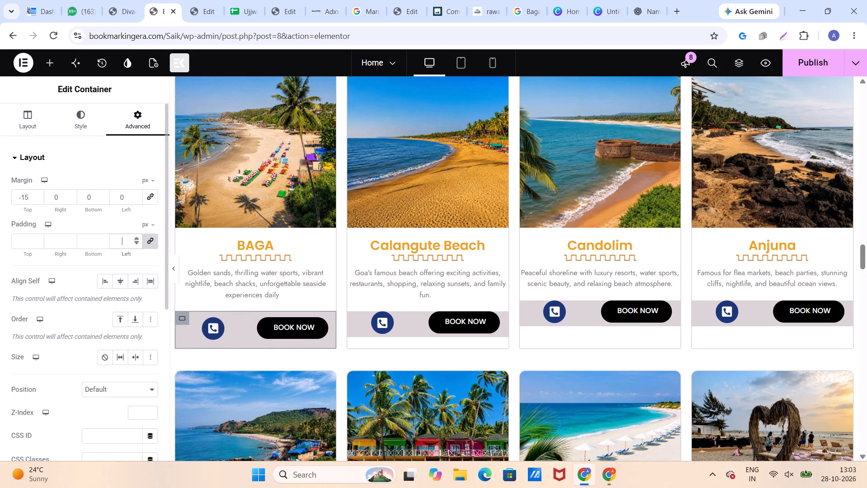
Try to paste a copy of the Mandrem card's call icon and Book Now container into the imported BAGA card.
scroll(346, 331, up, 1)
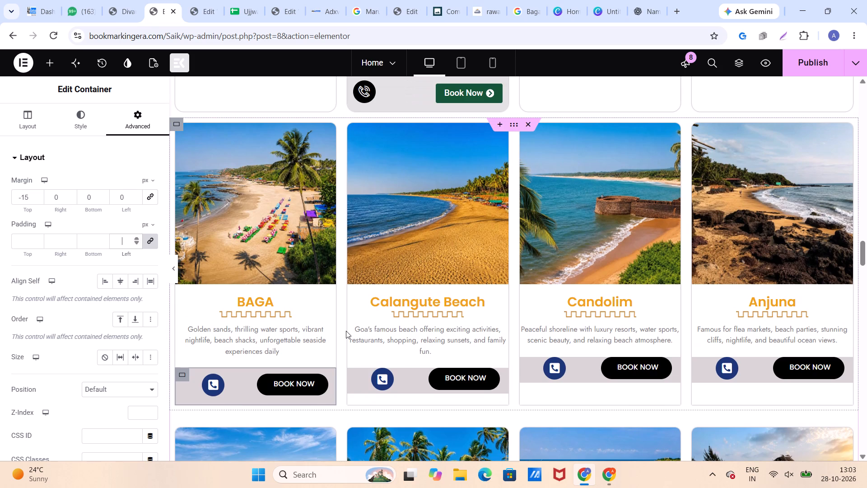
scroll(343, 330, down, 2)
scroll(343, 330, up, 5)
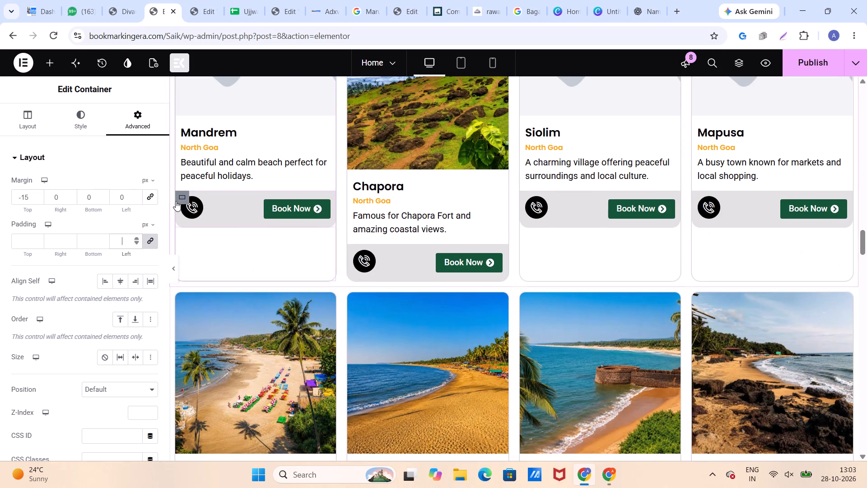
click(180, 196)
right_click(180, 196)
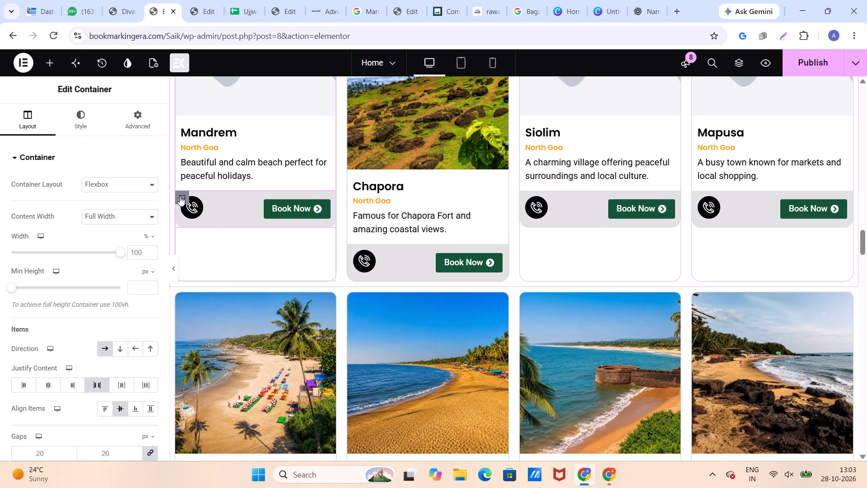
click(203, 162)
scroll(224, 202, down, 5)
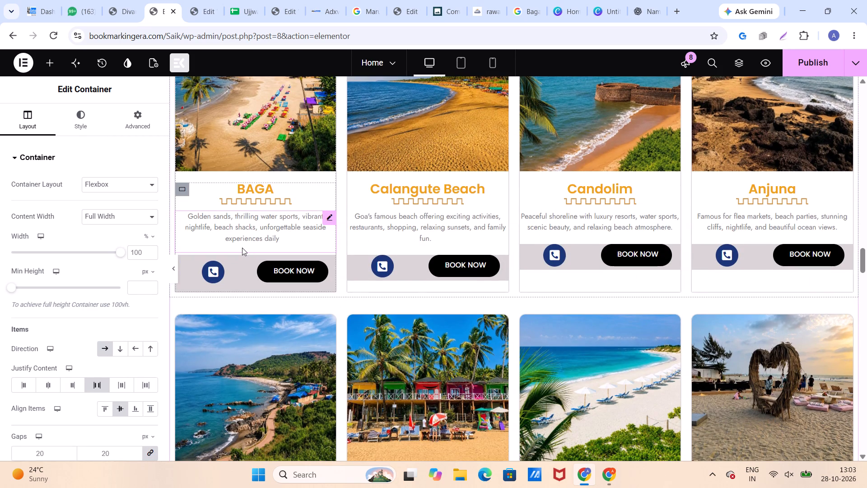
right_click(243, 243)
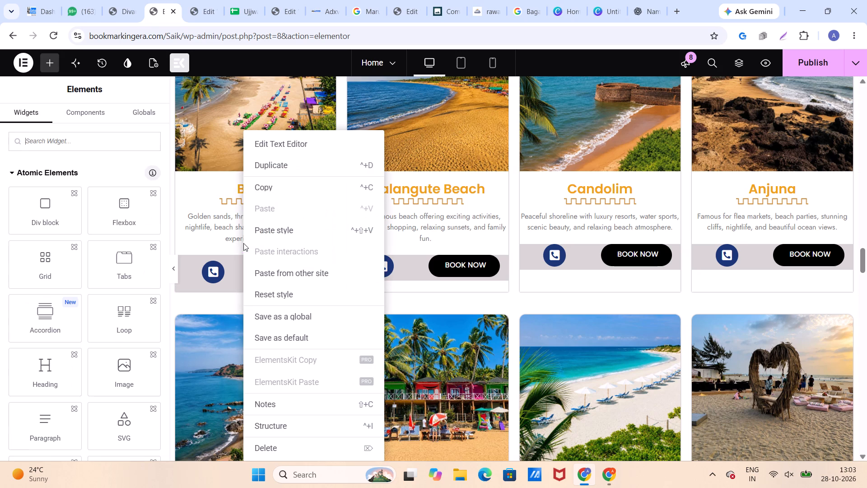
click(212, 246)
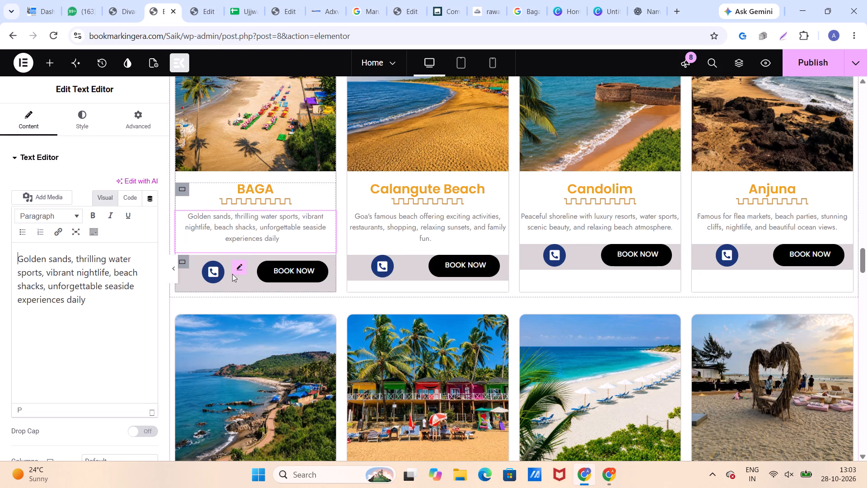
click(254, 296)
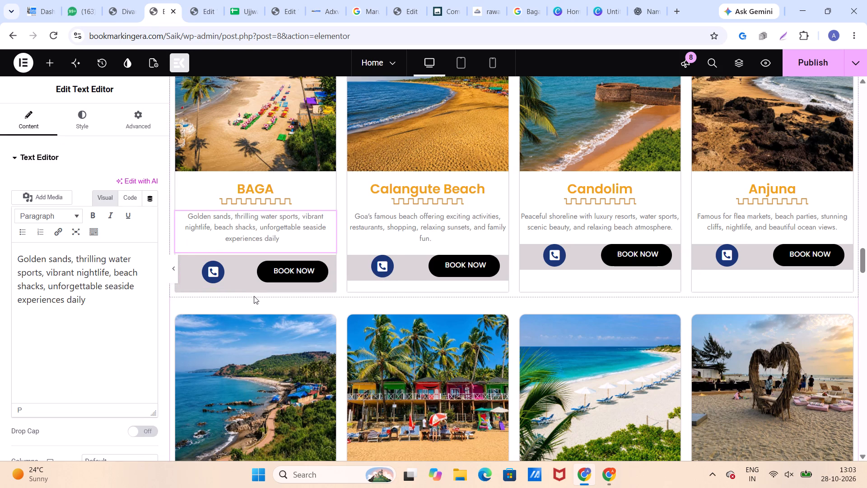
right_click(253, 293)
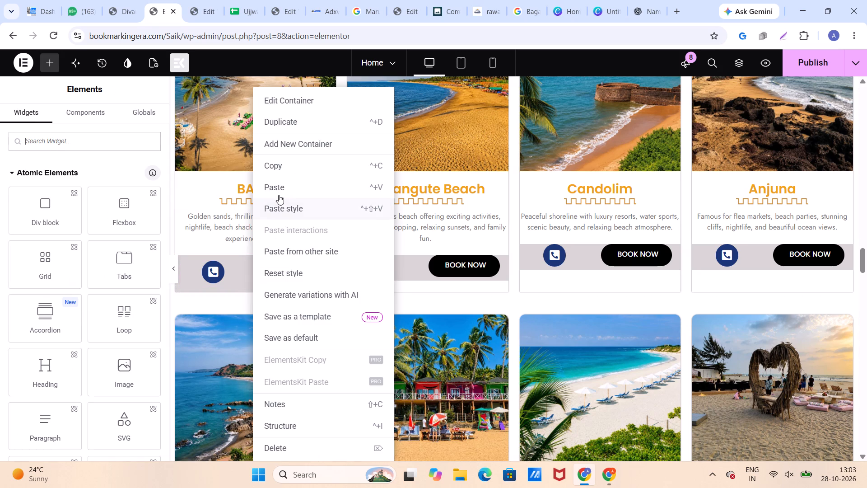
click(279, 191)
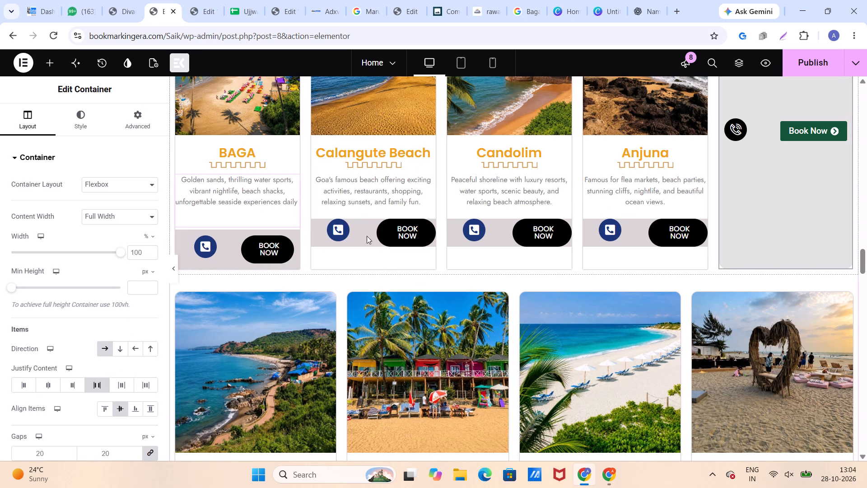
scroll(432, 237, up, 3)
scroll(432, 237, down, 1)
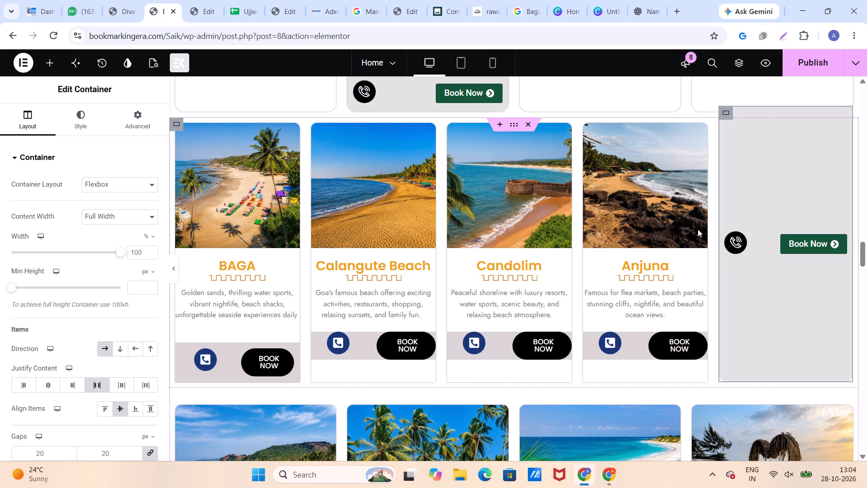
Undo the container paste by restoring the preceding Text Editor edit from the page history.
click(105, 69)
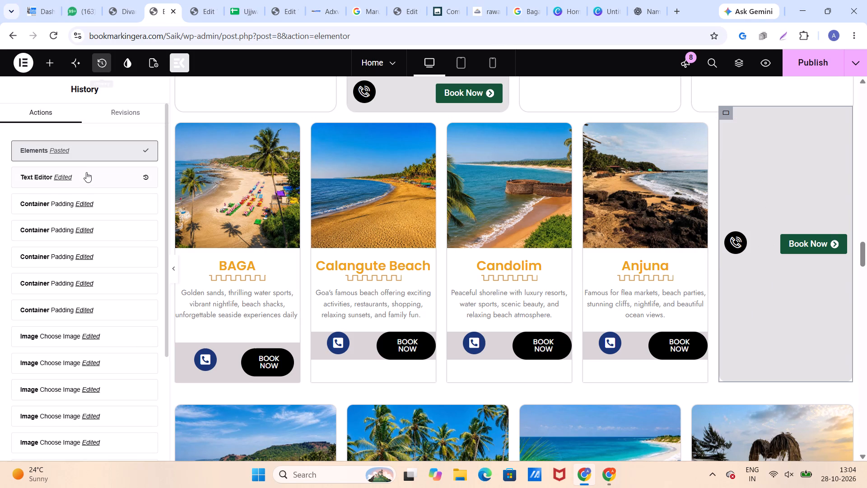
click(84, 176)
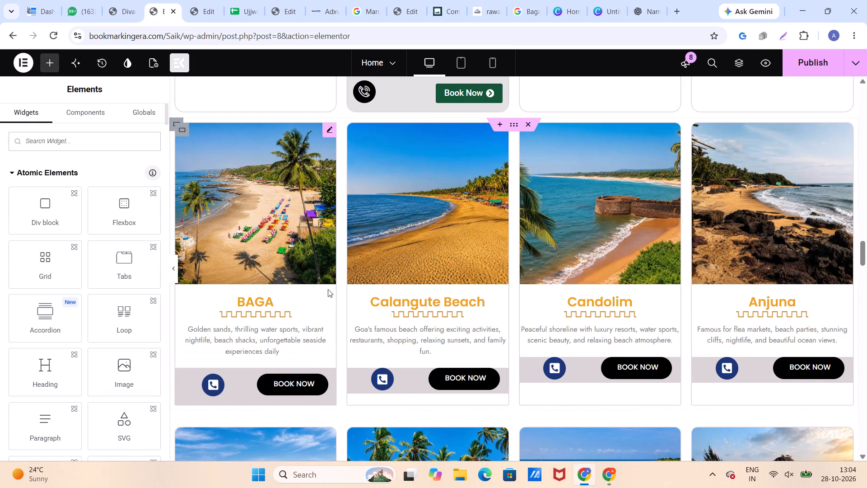
Copy the container with the call icon and Book Now button from the Mandrem card.
scroll(330, 298, down, 2)
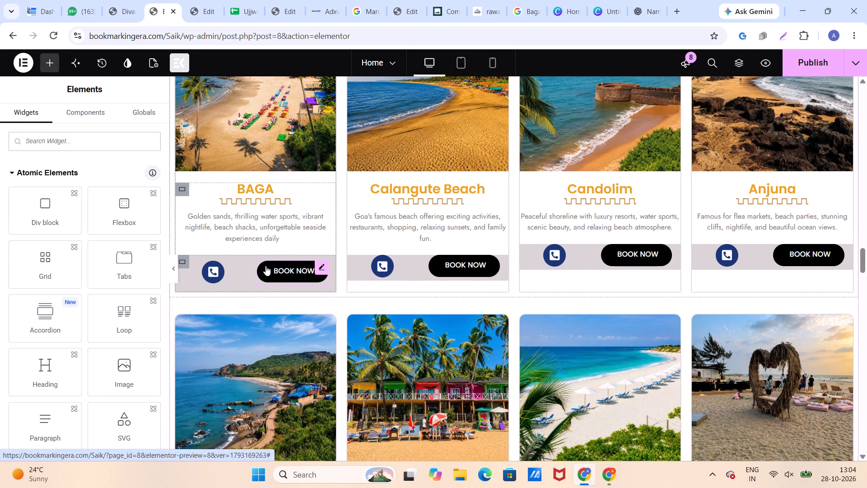
right_click(248, 241)
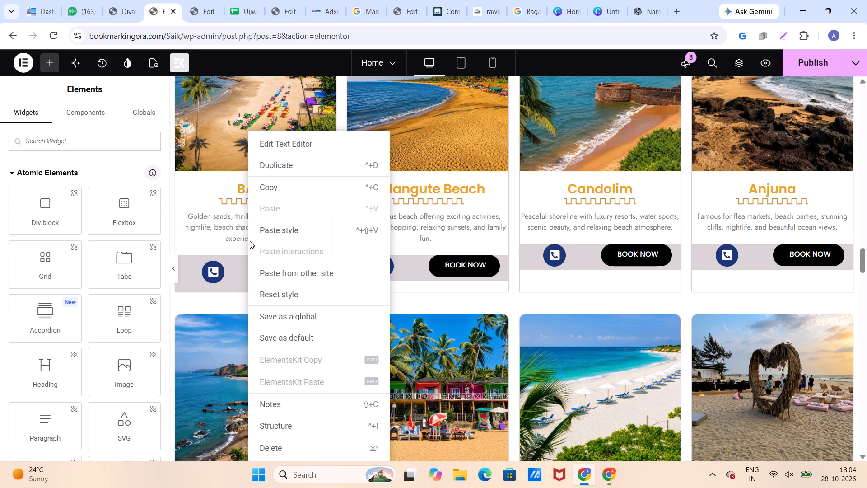
click(209, 239)
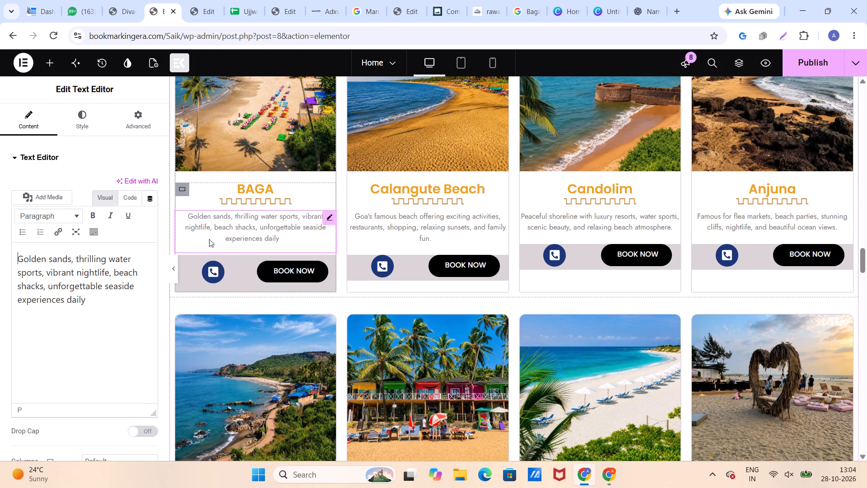
scroll(209, 239, up, 5)
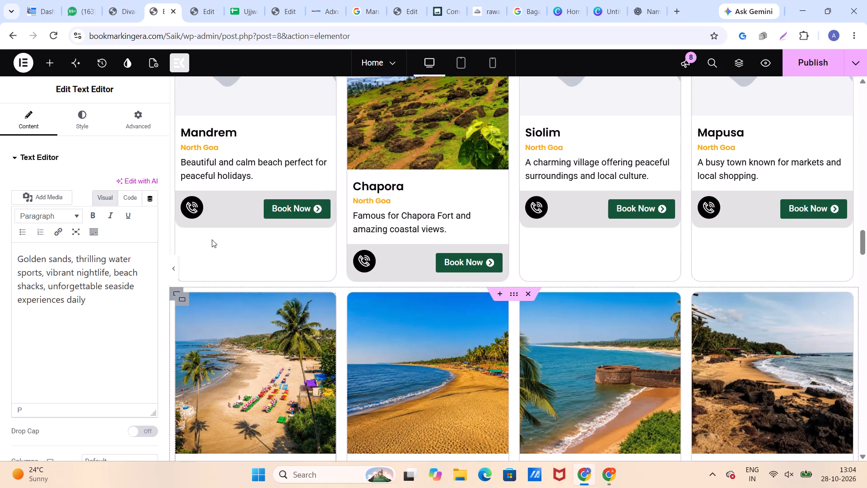
click(182, 198)
right_click(182, 198)
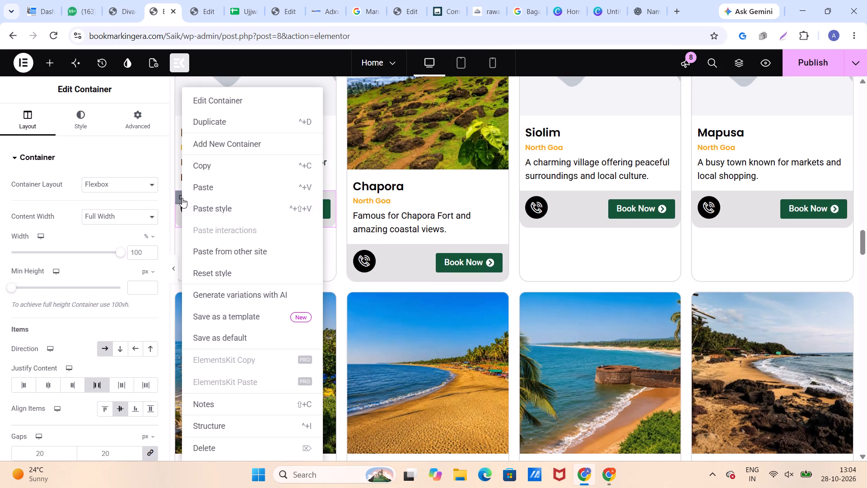
click(208, 169)
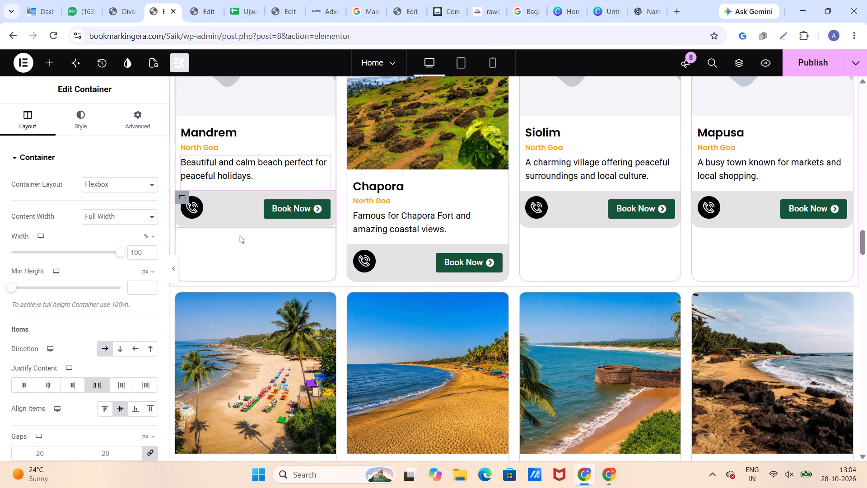
Add an empty Container inside the BAGA card, below its call icon and BOOK NOW container.
scroll(257, 285, down, 4)
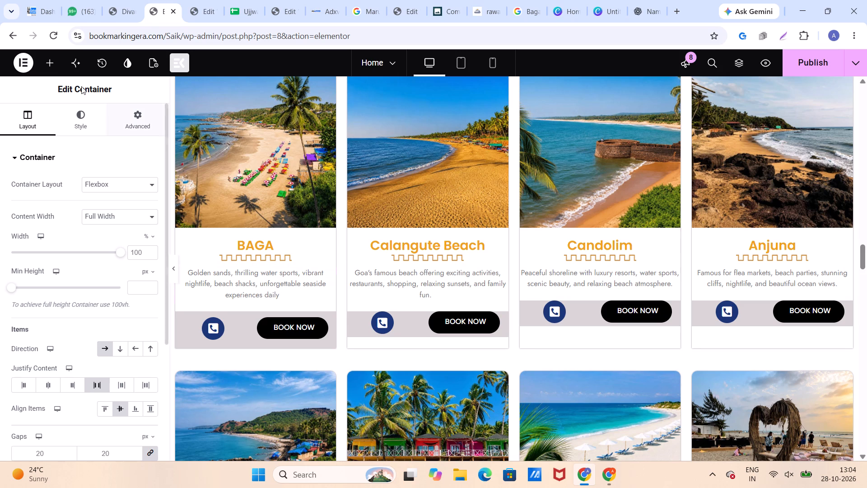
click(55, 59)
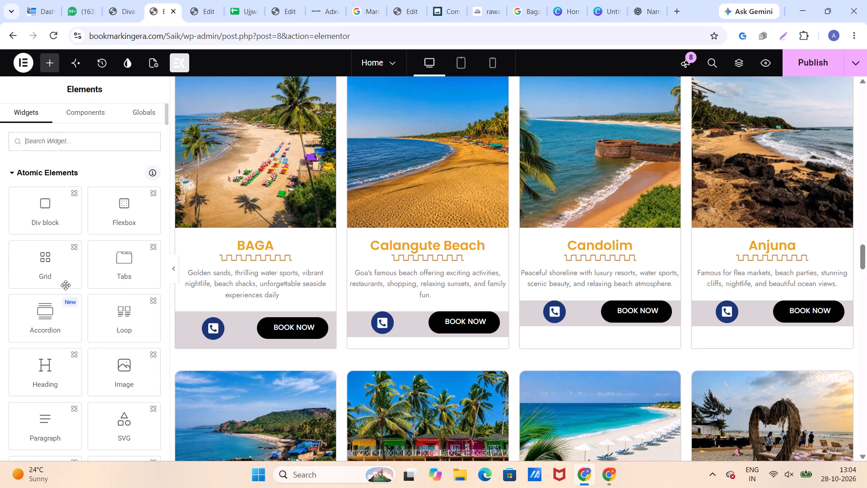
click(61, 167)
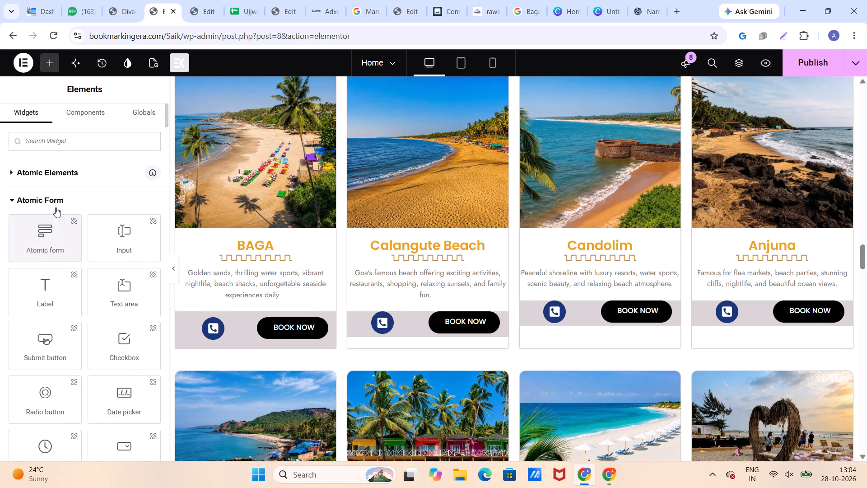
click(51, 201)
scroll(68, 247, down, 2)
drag(44, 229, 63, 235)
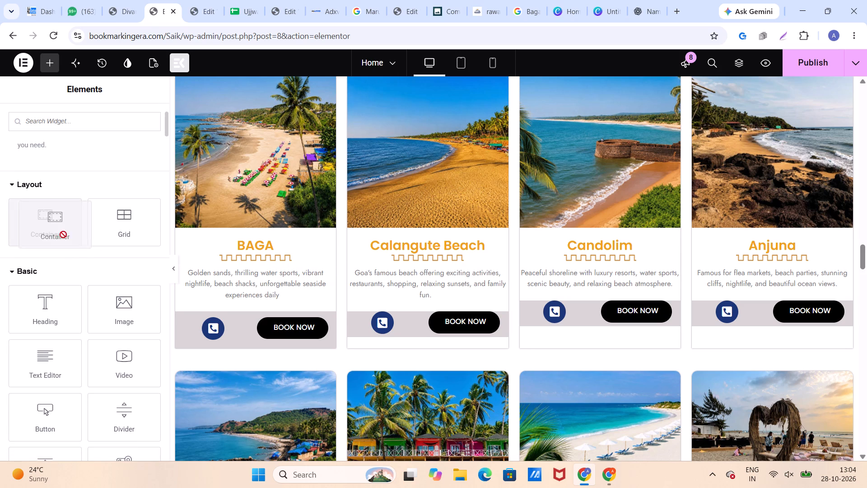
drag(63, 235, 263, 343)
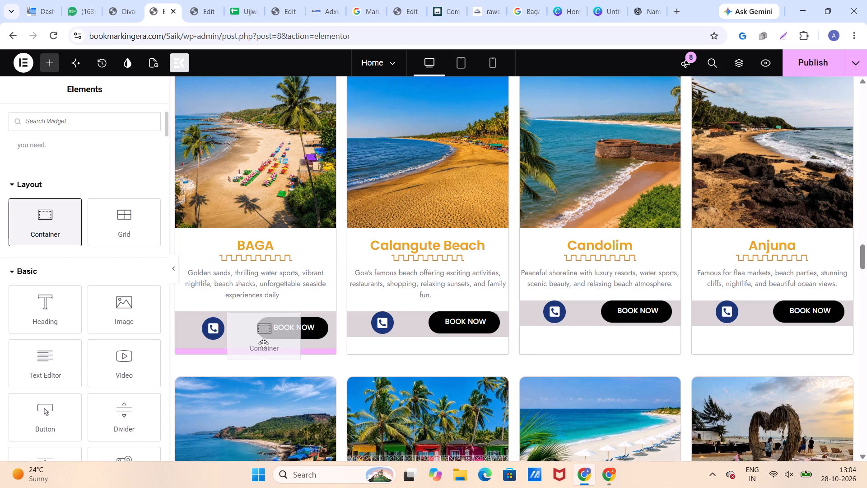
scroll(259, 344, down, 1)
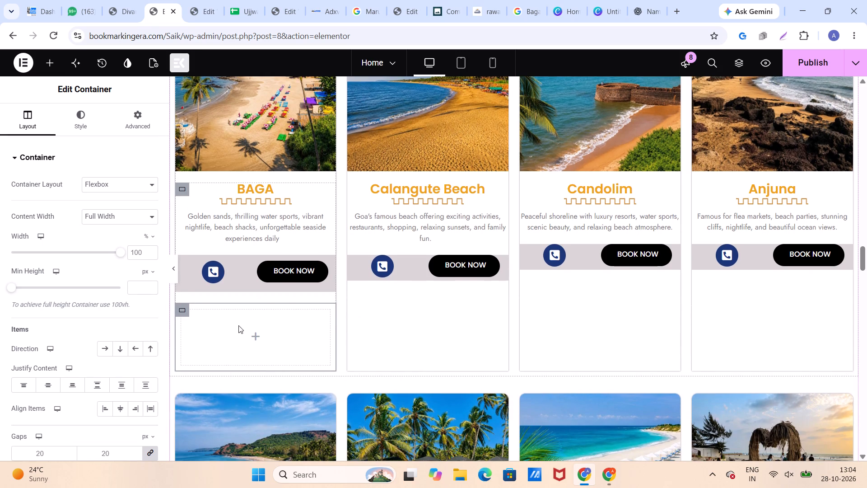
Paste the copied call icon and Book Now container into the BAGA card, below the empty container.
right_click(234, 296)
click(260, 188)
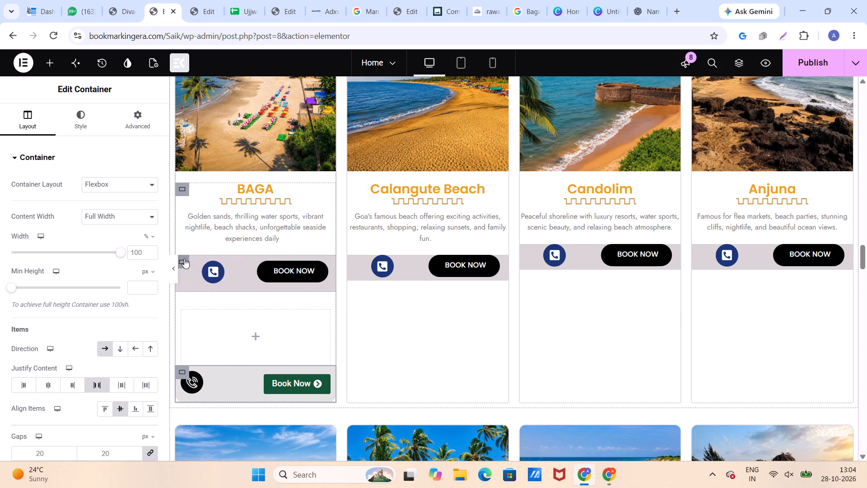
Delete the BAGA card's original container with the blue call icon and black BOOK NOW button.
click(184, 258)
right_click(184, 258)
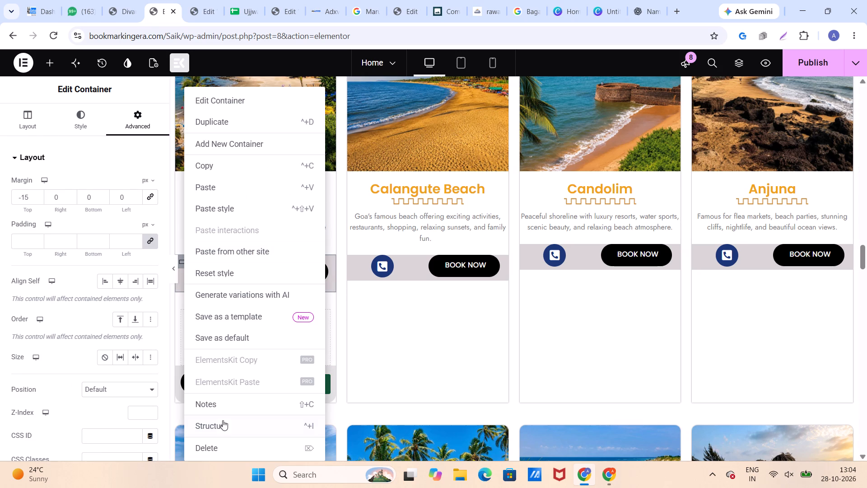
click(213, 448)
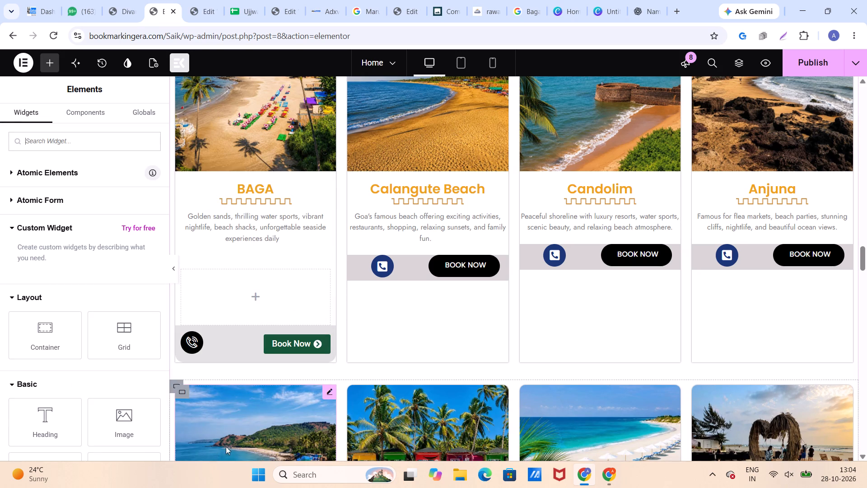
Delete the empty container between the BAGA card's description and its new Book Now bar.
right_click(235, 302)
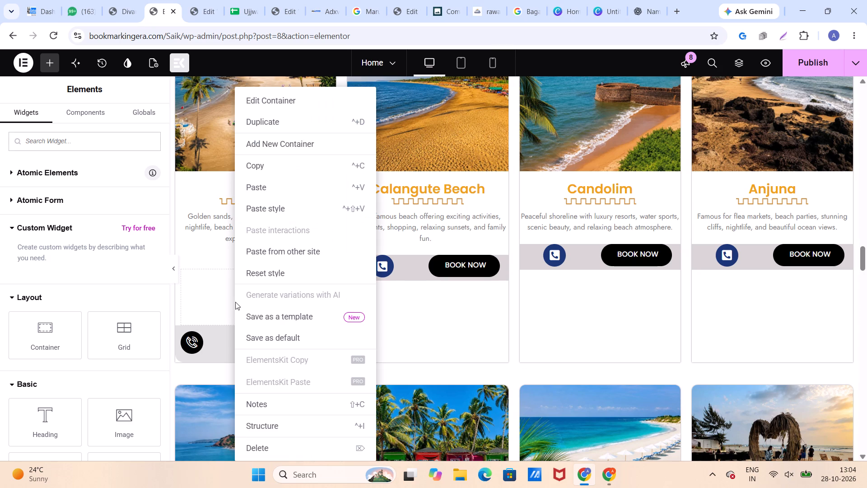
click(258, 445)
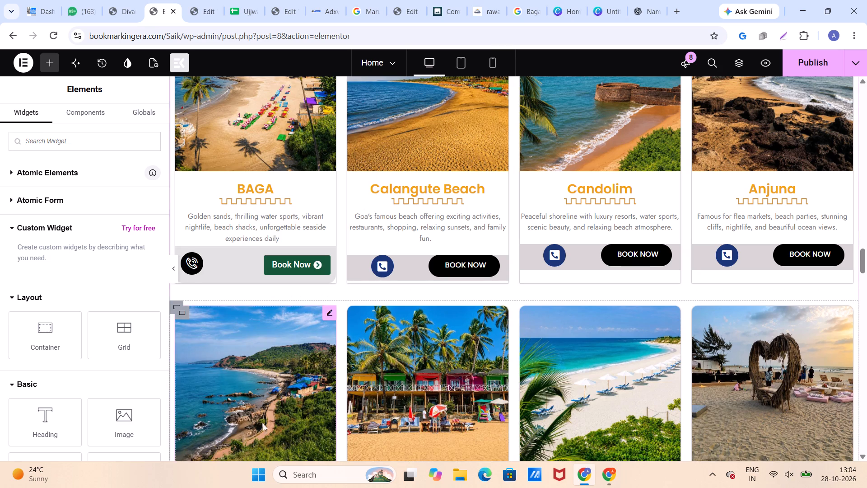
scroll(264, 286, up, 2)
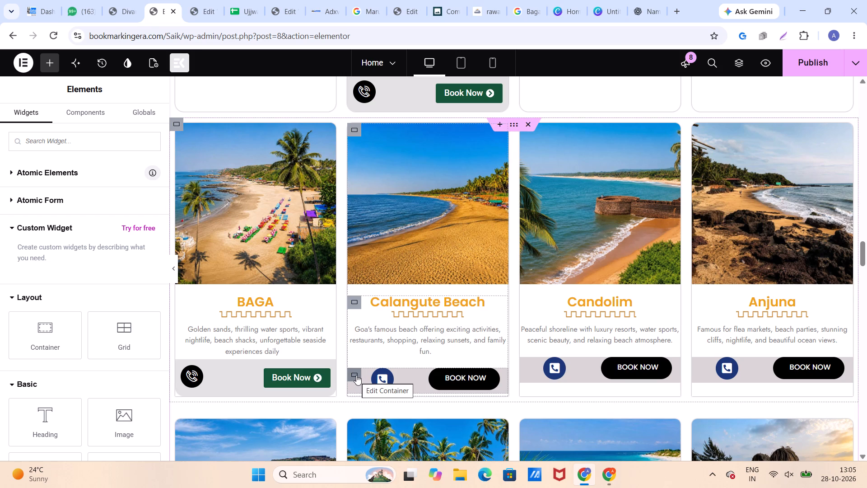
Delete the Calangute Beach card's original container with the blue call icon and black BOOK NOW button.
click(356, 375)
right_click(356, 375)
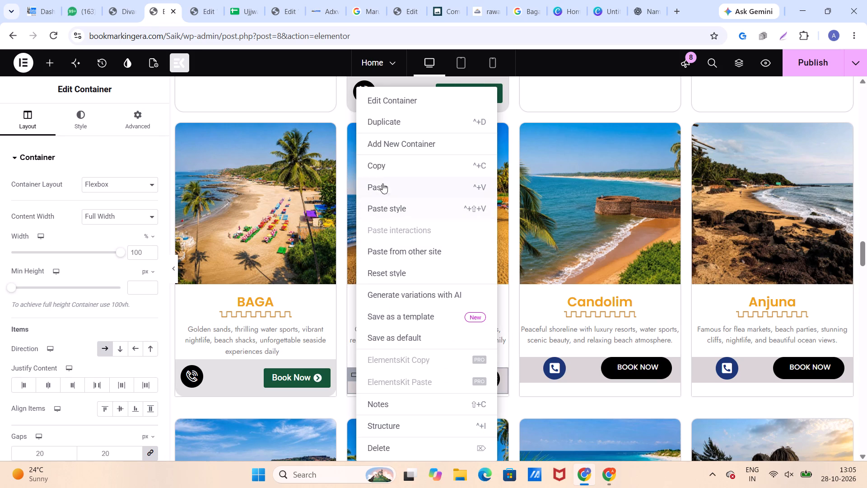
click(381, 445)
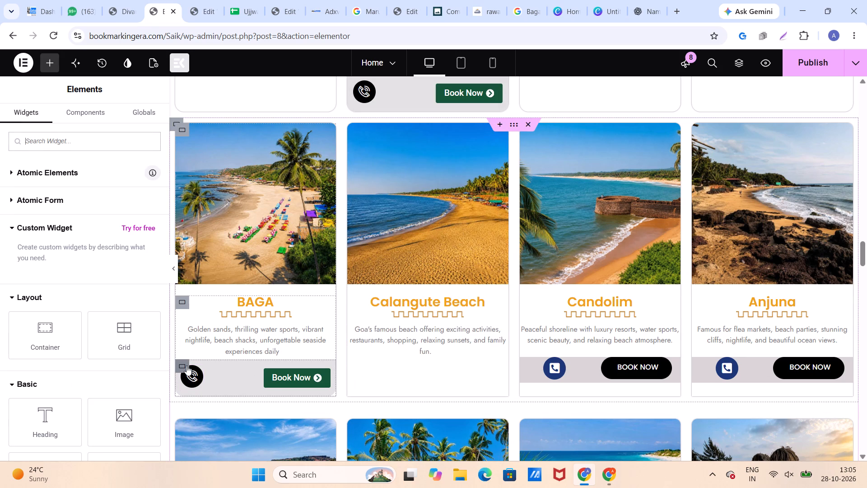
click(182, 363)
right_click(182, 363)
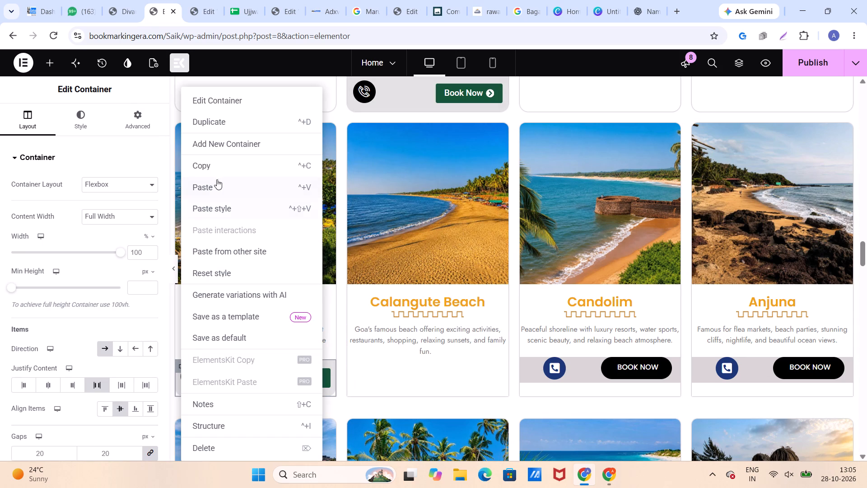
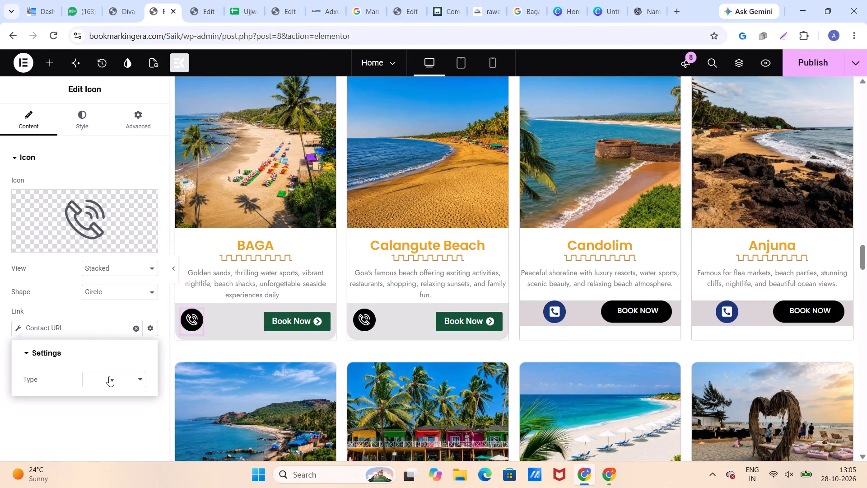
Set the BAGA call icon's Contact URL link to type Tel with the copied phone number.
click(109, 376)
click(106, 256)
click(109, 401)
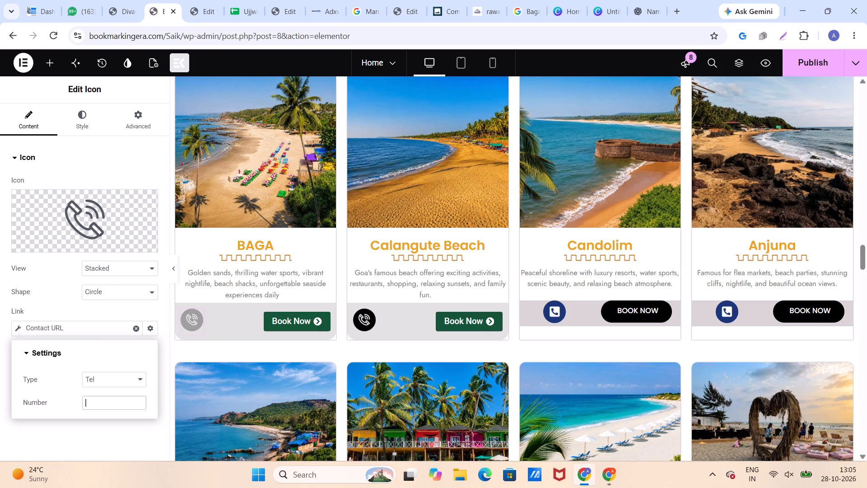
key(ctrl+v)
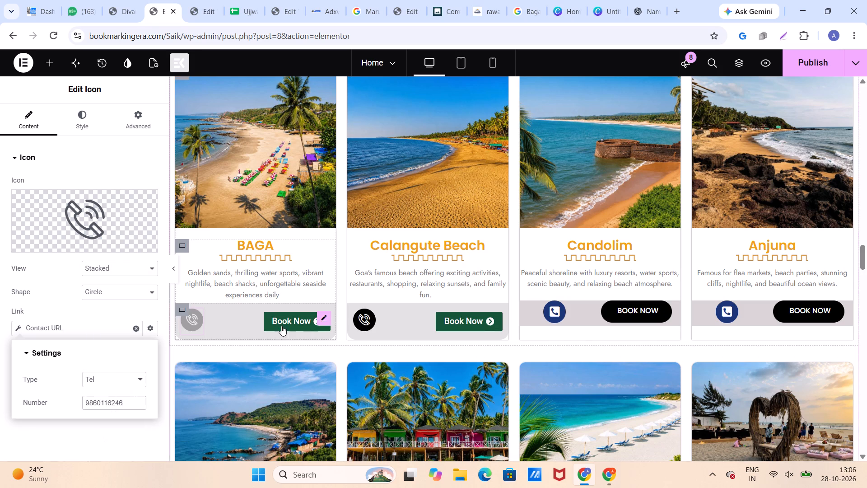
Replace the link on BAGA's Book Now button with a Contact URL of type WhatsApp using the copied phone number.
click(280, 322)
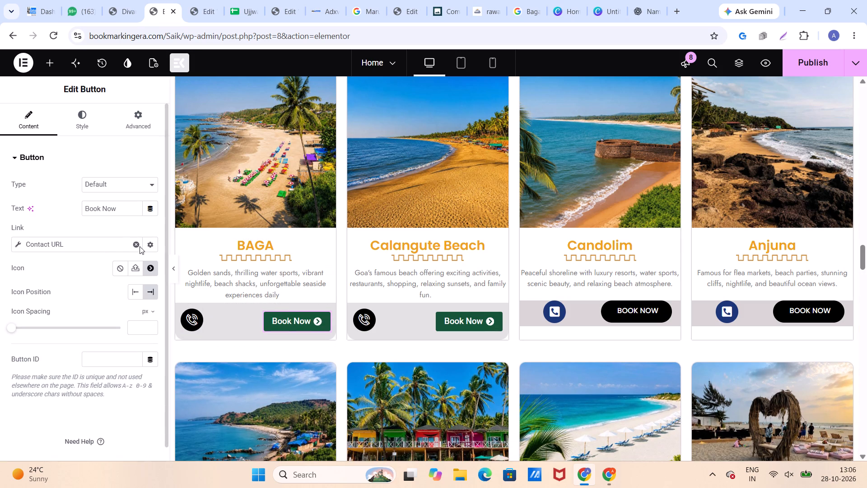
click(136, 243)
click(151, 247)
scroll(99, 297, down, 5)
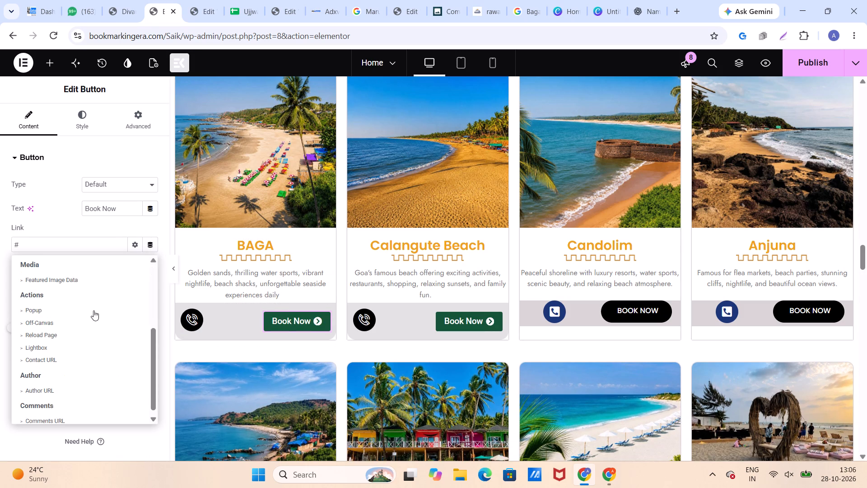
click(52, 354)
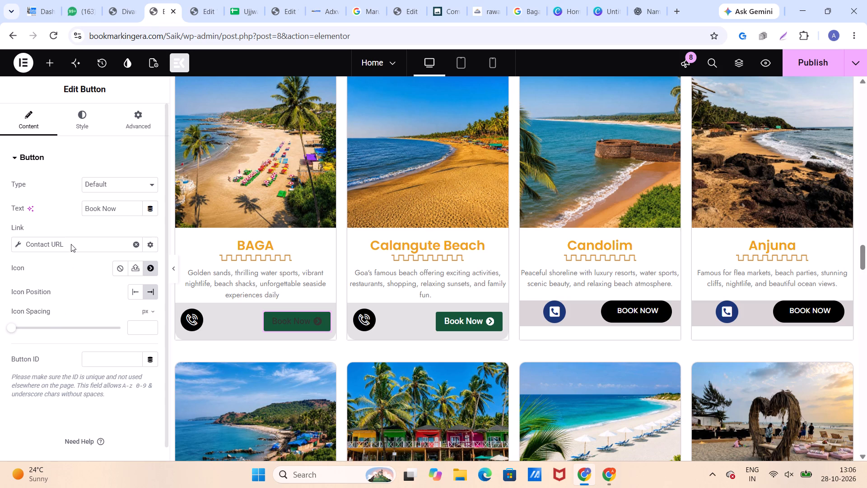
click(71, 244)
click(104, 295)
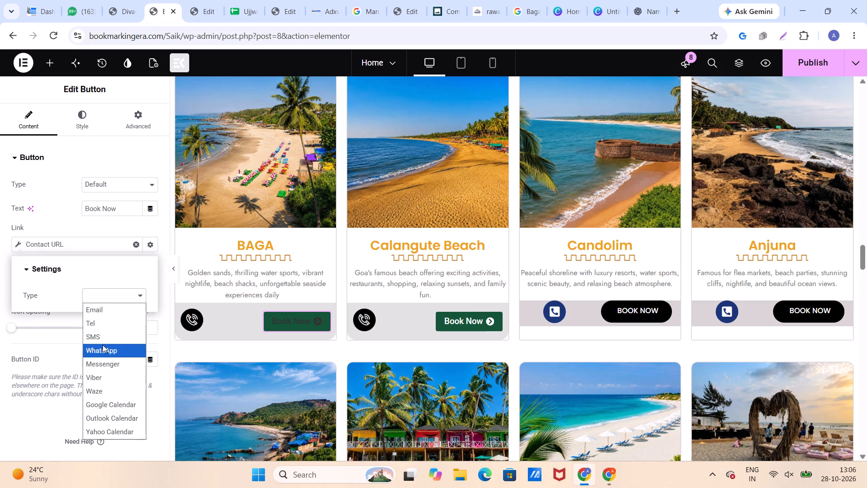
click(103, 345)
click(99, 320)
key(ctrl+v)
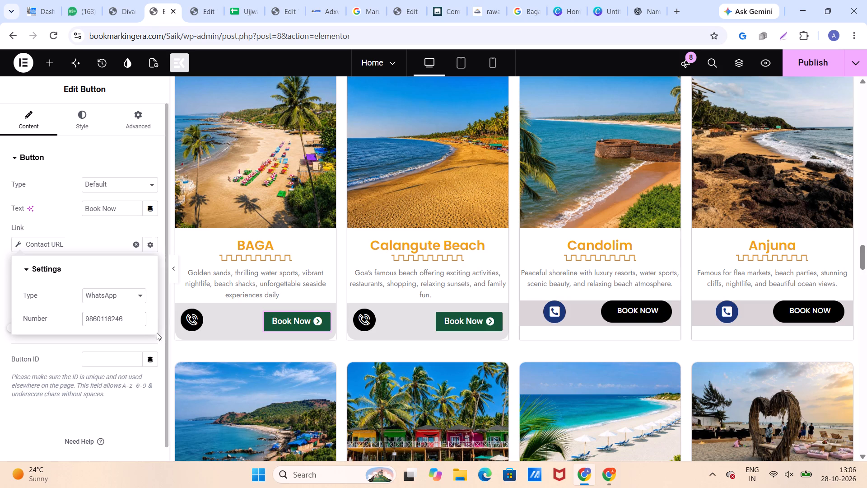
Replace the Calangute Beach call icon's link with a Contact URL of type Tel using the copied phone number.
click(371, 319)
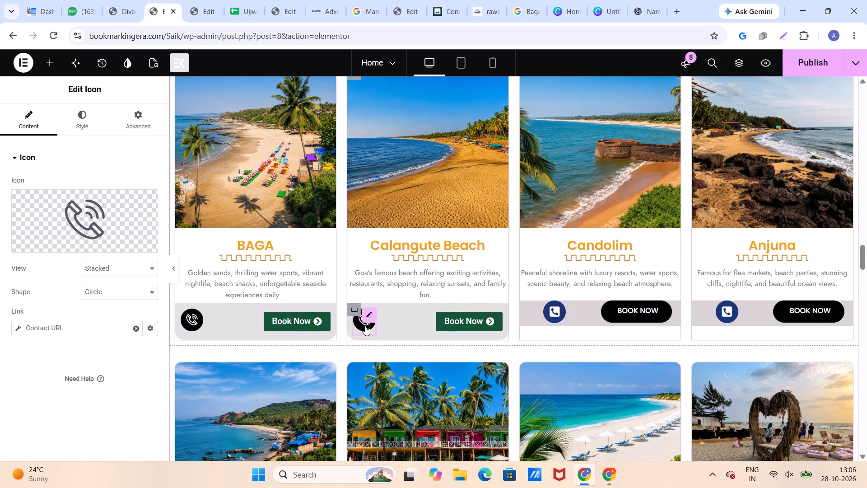
click(135, 329)
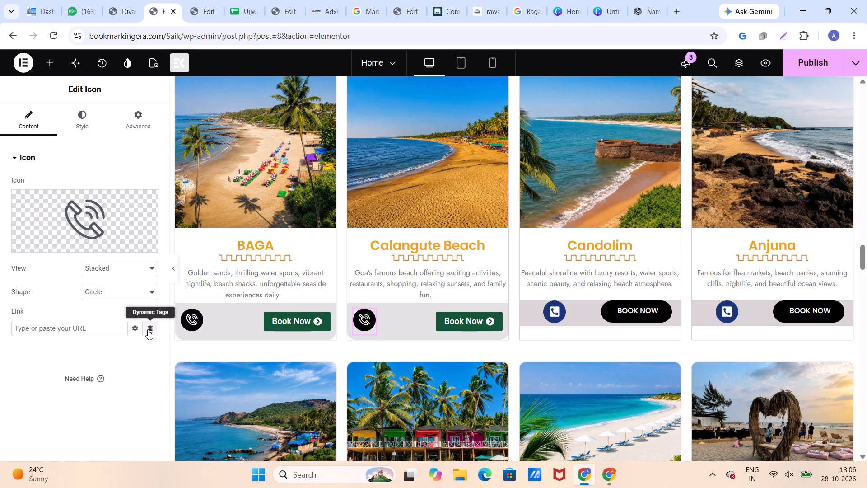
click(148, 329)
scroll(105, 240, down, 5)
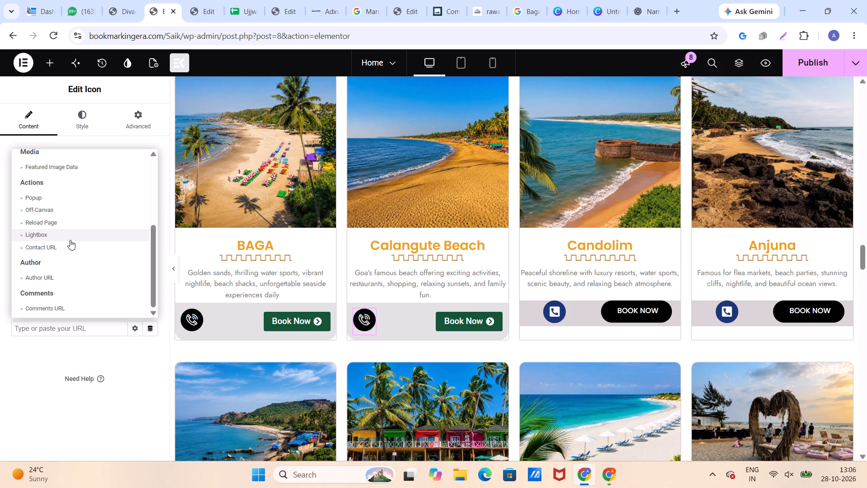
click(70, 244)
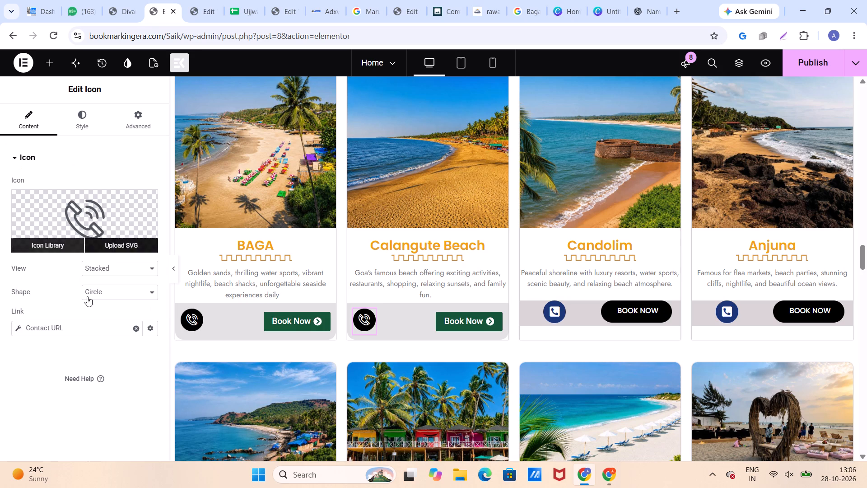
click(99, 331)
click(119, 382)
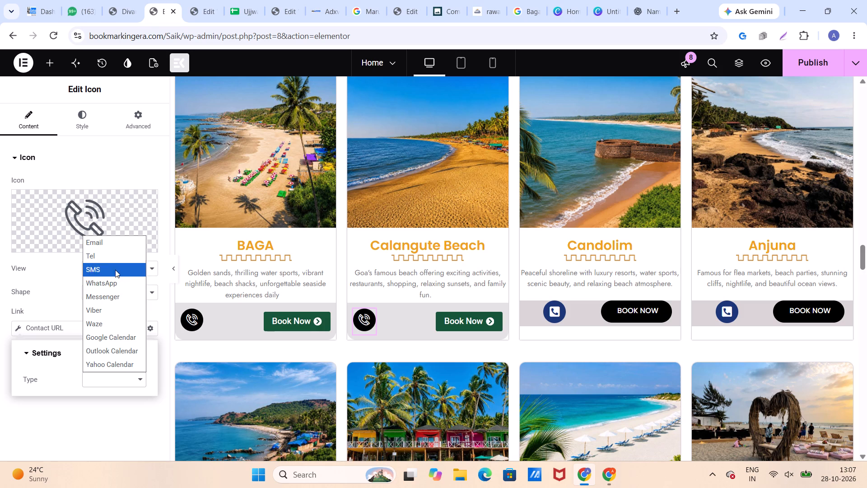
click(117, 256)
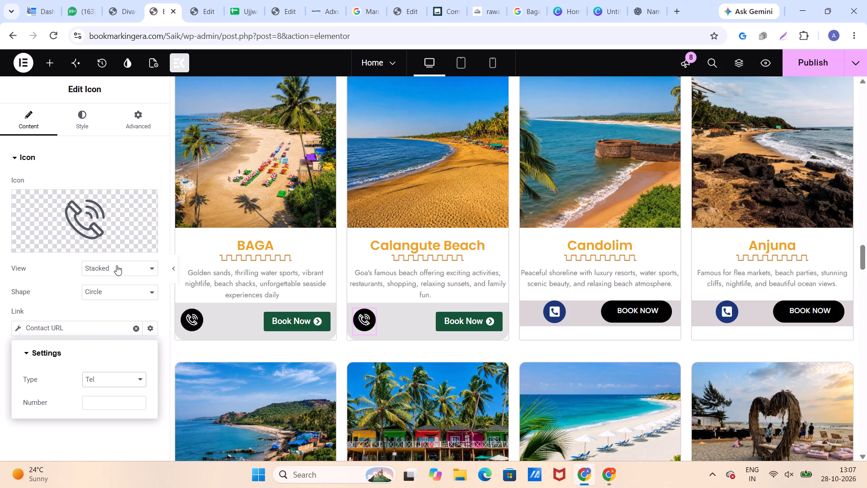
click(109, 406)
key(ctrl+v)
Replace the link on Calangute Beach's Book Now button with a Contact URL of type WhatsApp using the copied phone number.
click(459, 326)
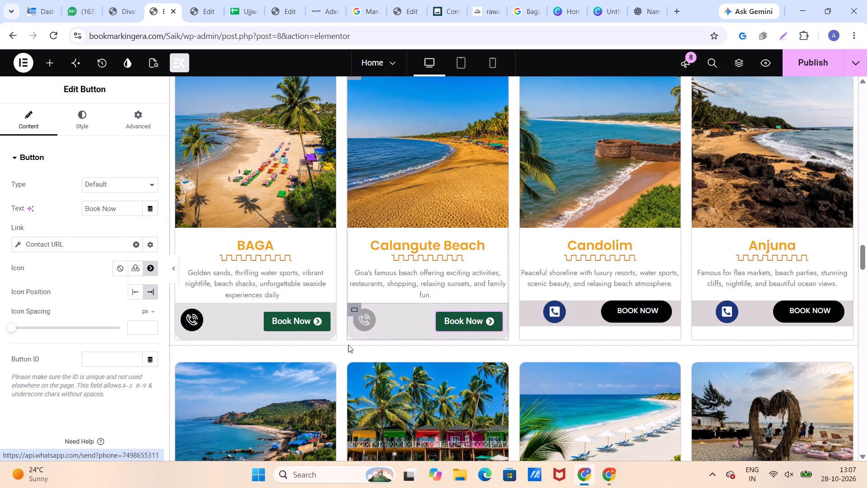
click(138, 242)
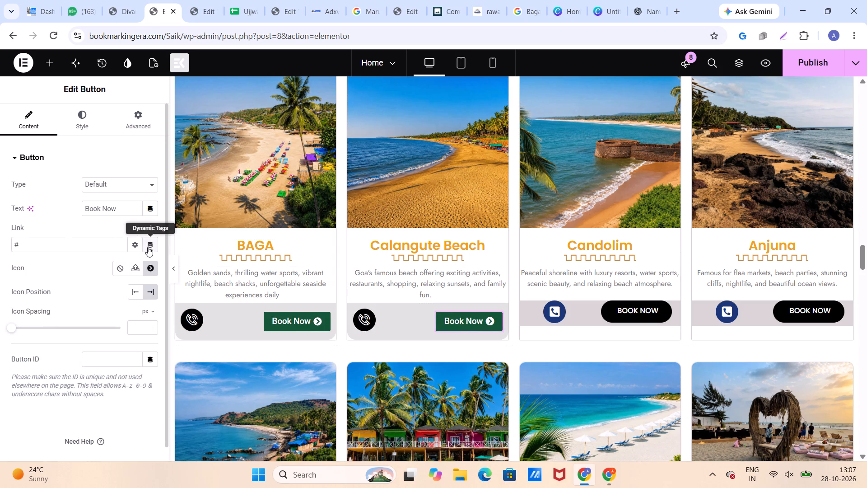
click(149, 244)
scroll(61, 299, down, 5)
click(55, 349)
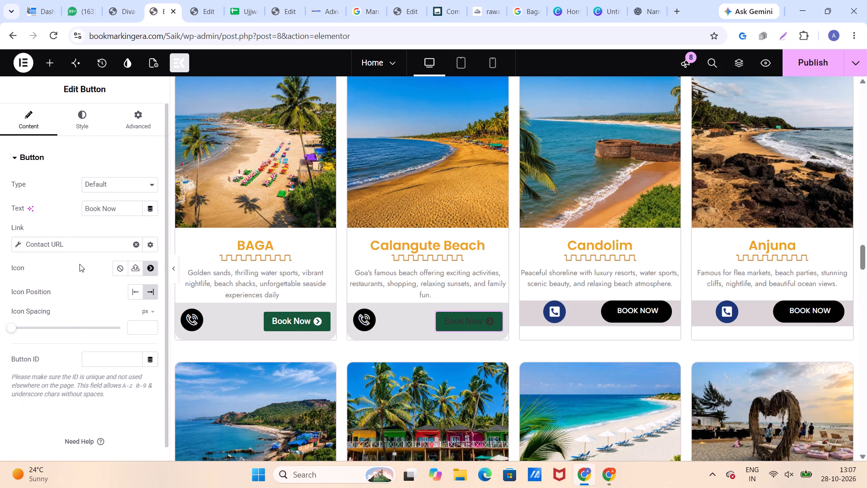
click(80, 246)
click(101, 300)
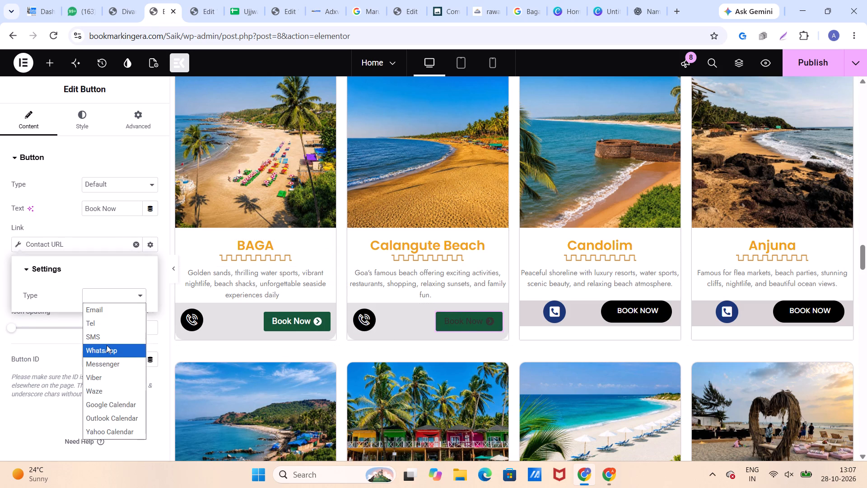
click(107, 345)
click(105, 319)
key(ctrl+v)
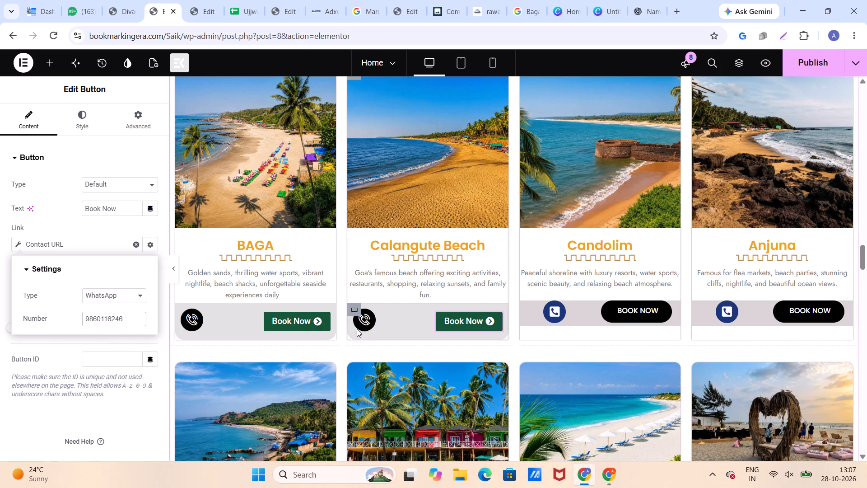
Delete the Candolim card's old container with the blue call icon and black BOOK NOW button.
click(528, 303)
right_click(528, 303)
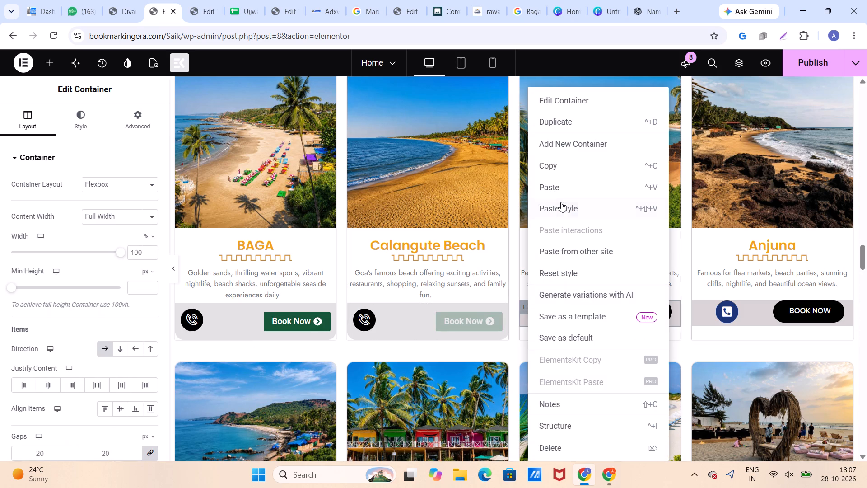
click(559, 450)
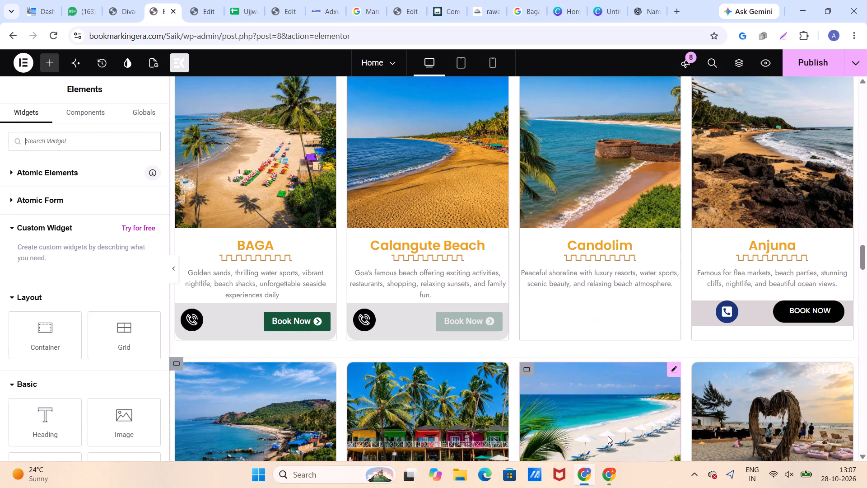
Delete the Anjuna card's old container with the blue call icon and black BOOK NOW button.
click(701, 307)
right_click(701, 307)
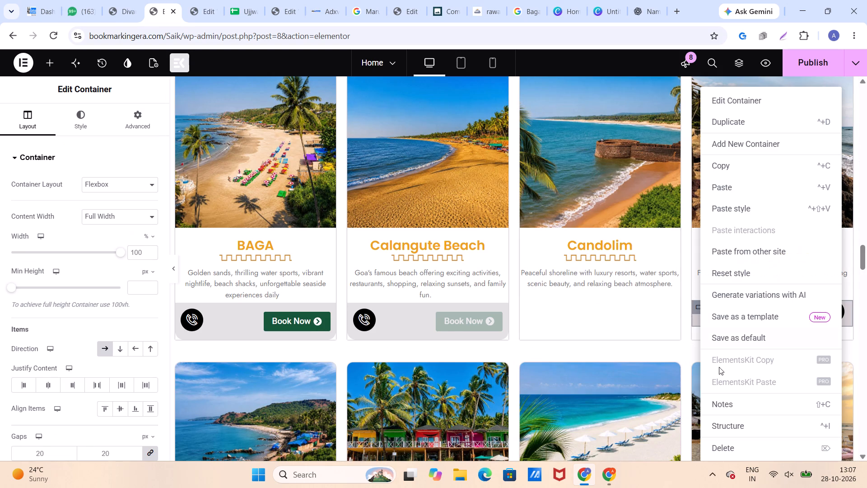
click(721, 446)
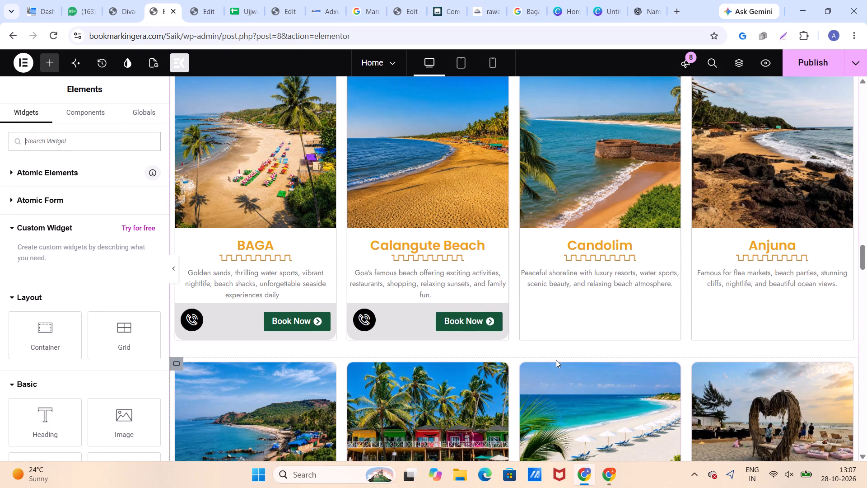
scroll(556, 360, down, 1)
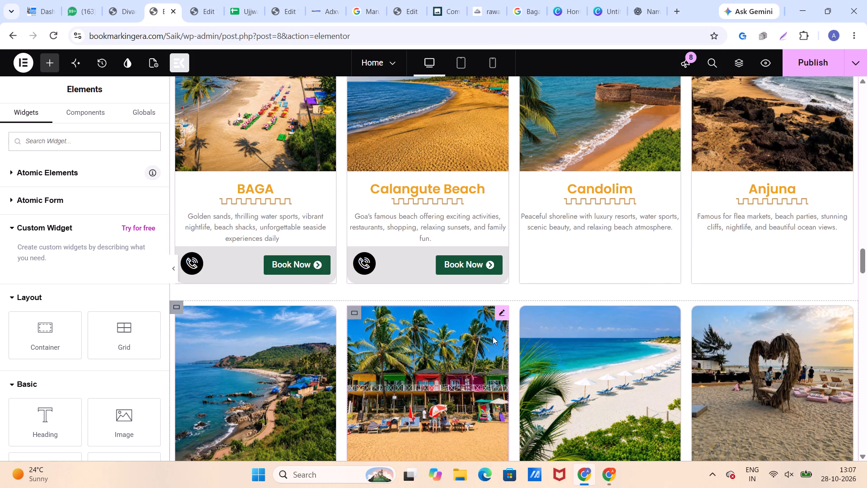
Delete the imported containers with the blue call icon and black BOOK NOW button from the Vagator and Palolem cards.
scroll(493, 337, up, 4)
scroll(493, 337, down, 3)
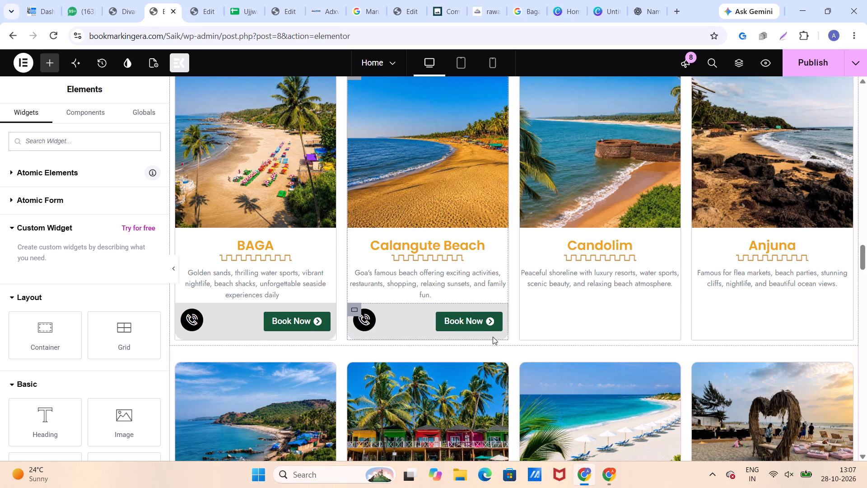
scroll(492, 338, down, 2)
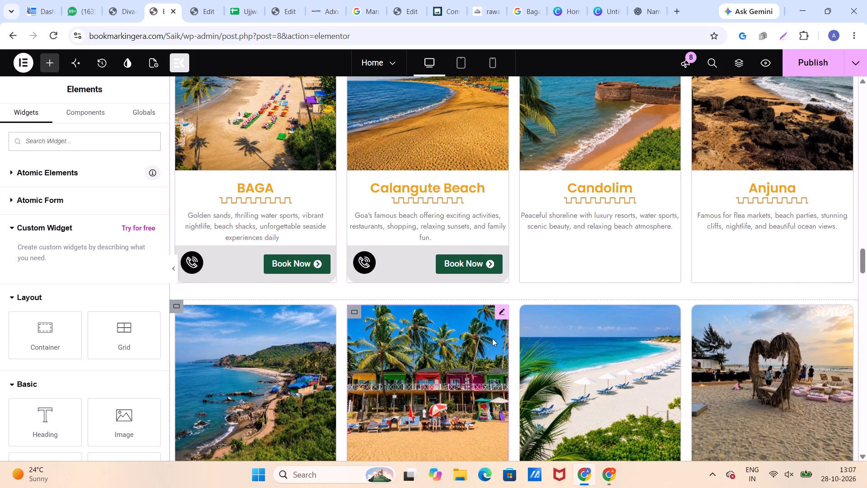
scroll(492, 338, down, 3)
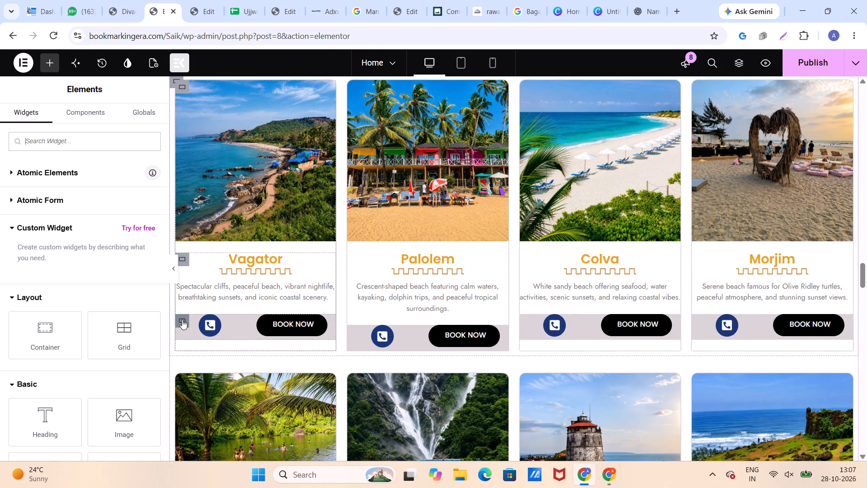
click(182, 319)
right_click(182, 319)
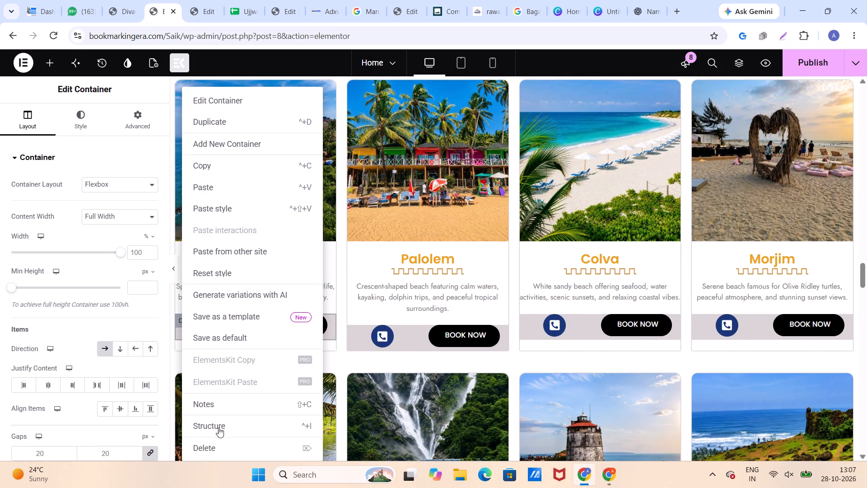
click(216, 447)
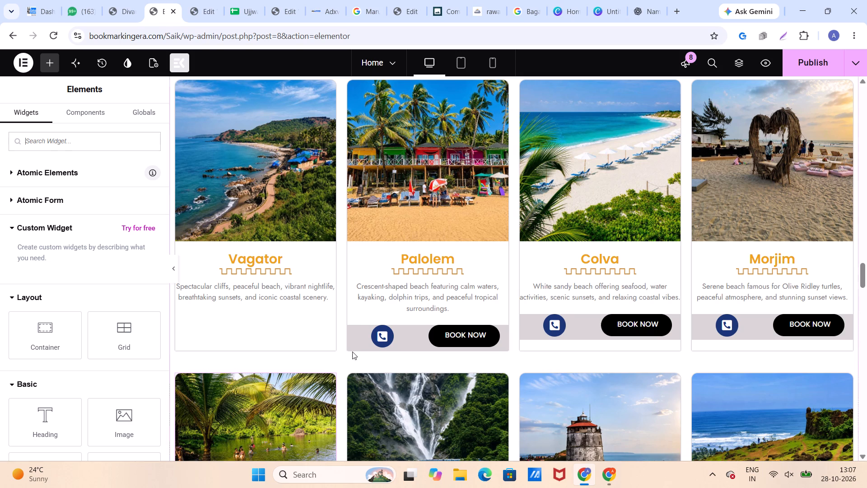
click(355, 327)
right_click(355, 327)
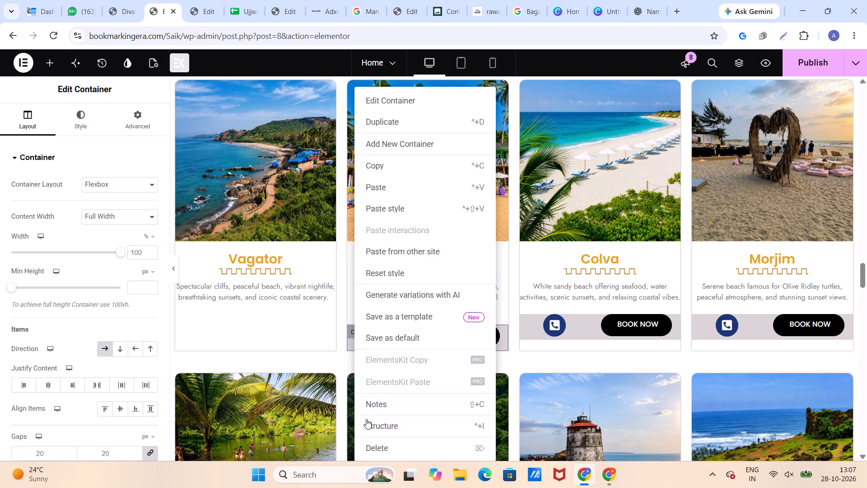
click(370, 446)
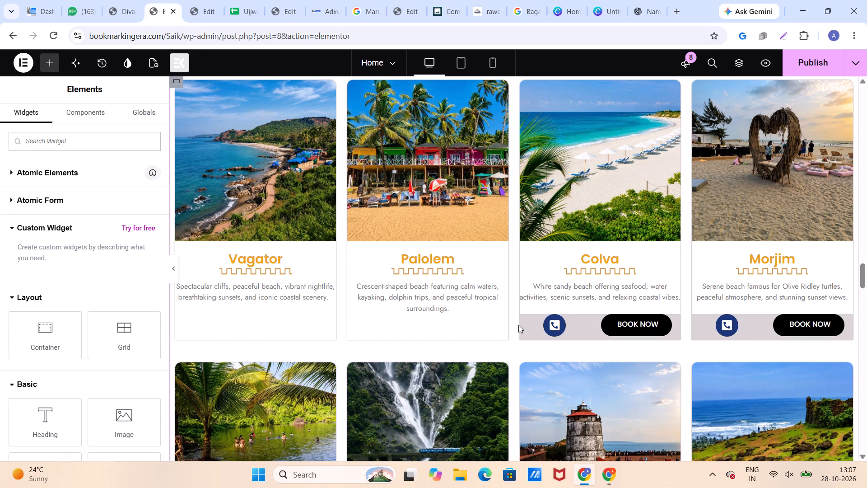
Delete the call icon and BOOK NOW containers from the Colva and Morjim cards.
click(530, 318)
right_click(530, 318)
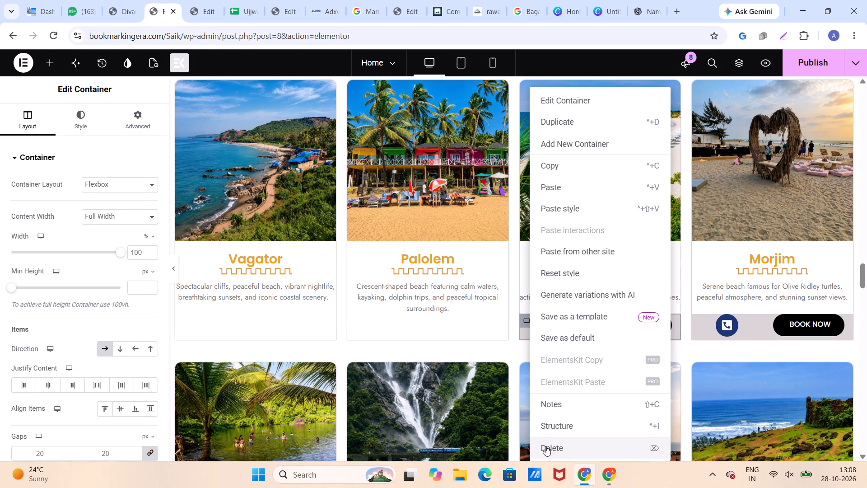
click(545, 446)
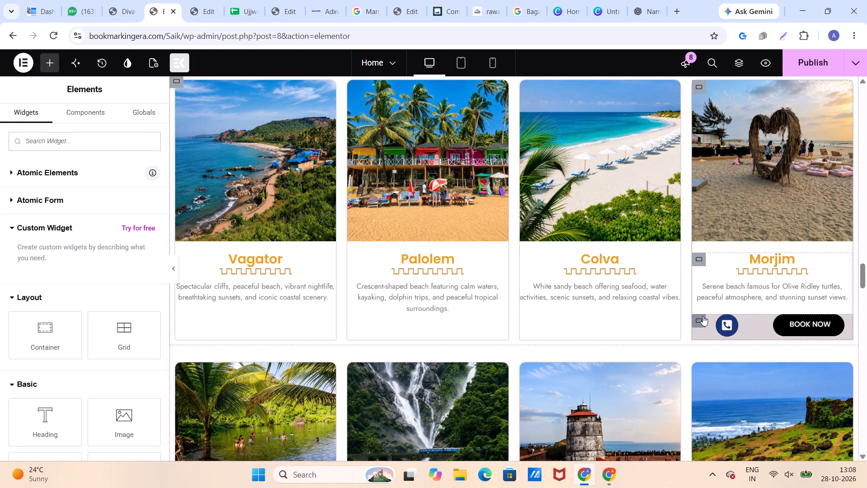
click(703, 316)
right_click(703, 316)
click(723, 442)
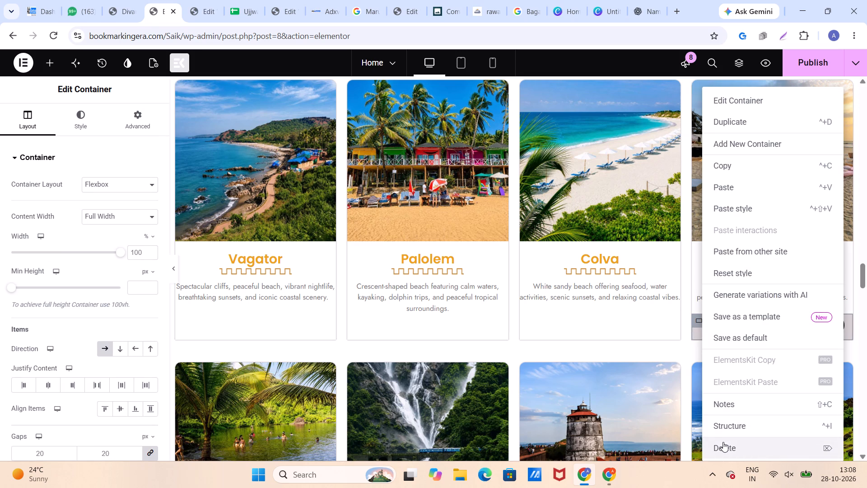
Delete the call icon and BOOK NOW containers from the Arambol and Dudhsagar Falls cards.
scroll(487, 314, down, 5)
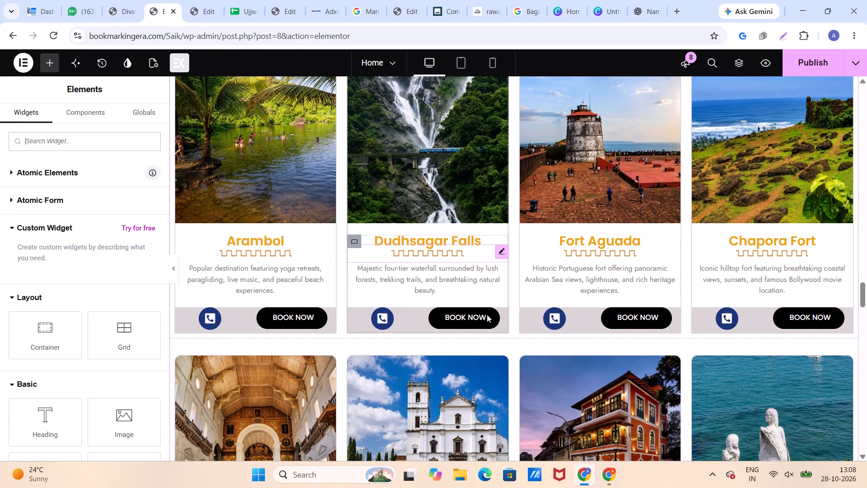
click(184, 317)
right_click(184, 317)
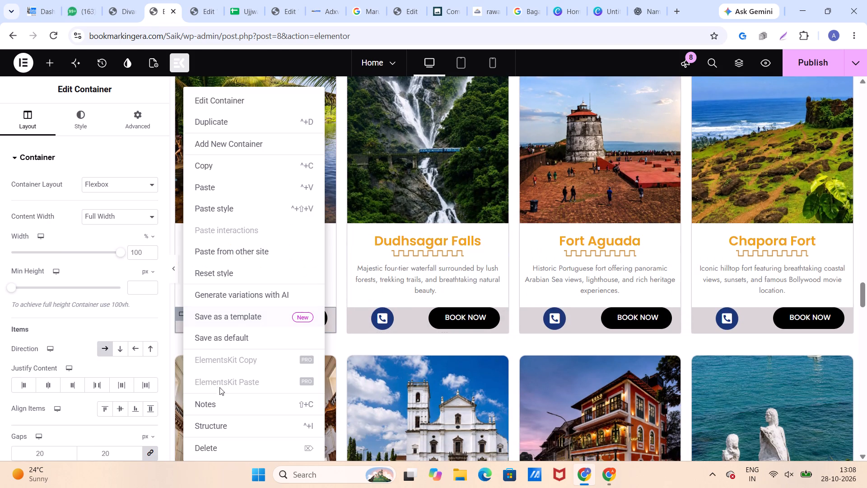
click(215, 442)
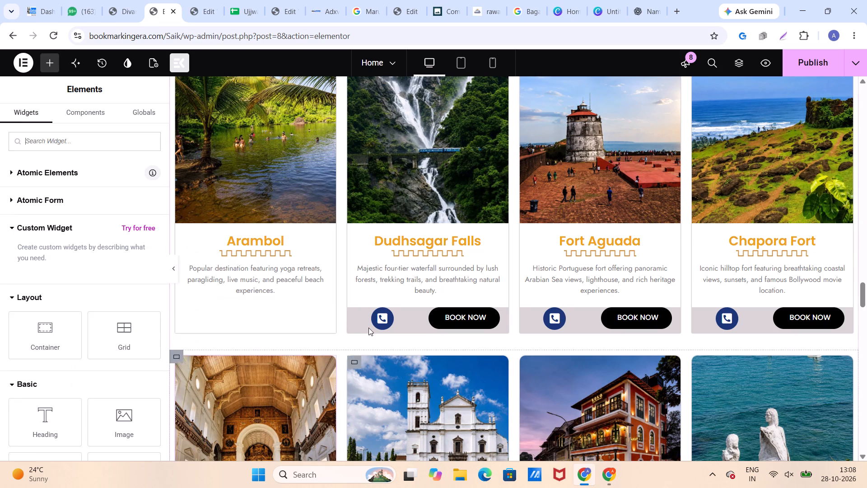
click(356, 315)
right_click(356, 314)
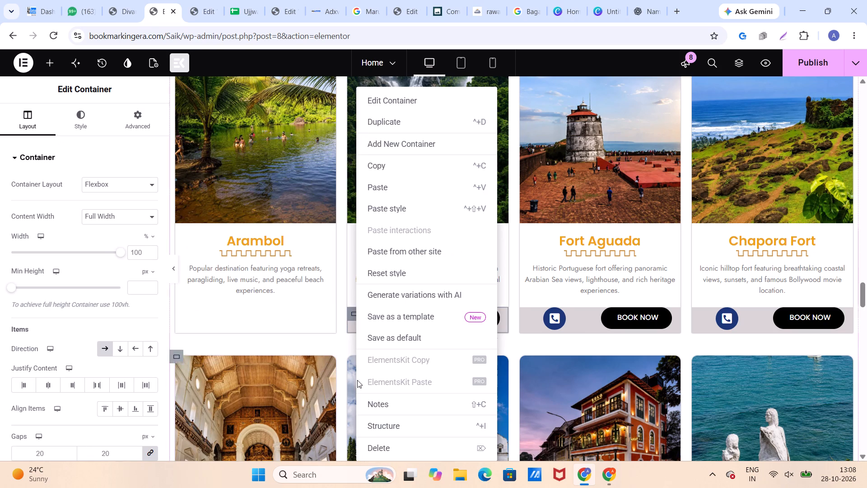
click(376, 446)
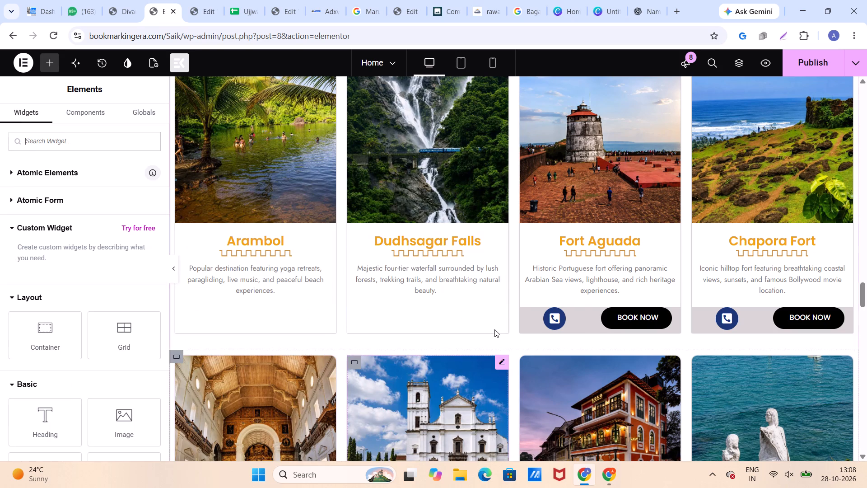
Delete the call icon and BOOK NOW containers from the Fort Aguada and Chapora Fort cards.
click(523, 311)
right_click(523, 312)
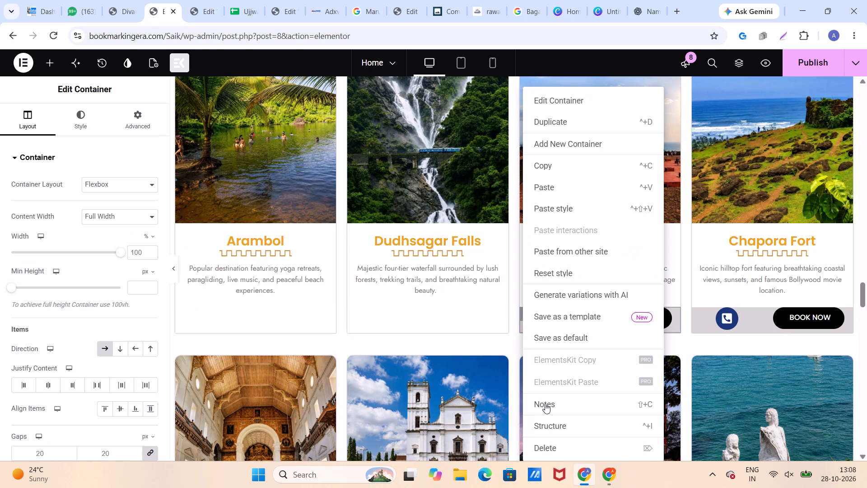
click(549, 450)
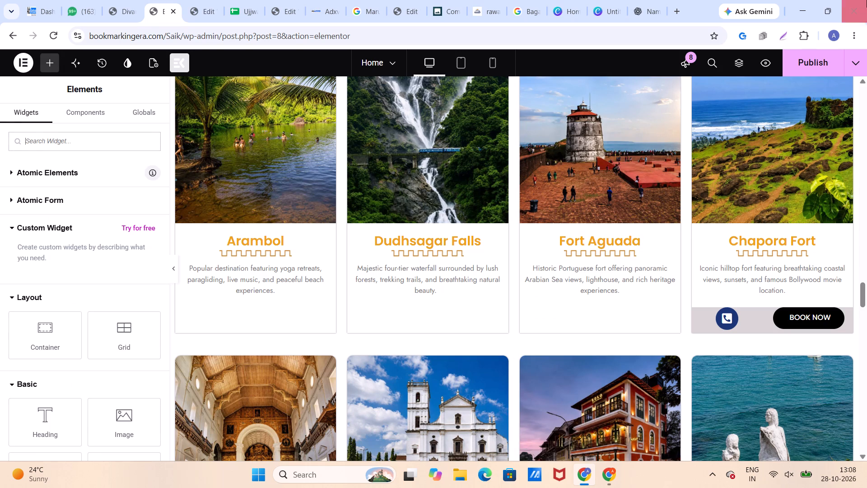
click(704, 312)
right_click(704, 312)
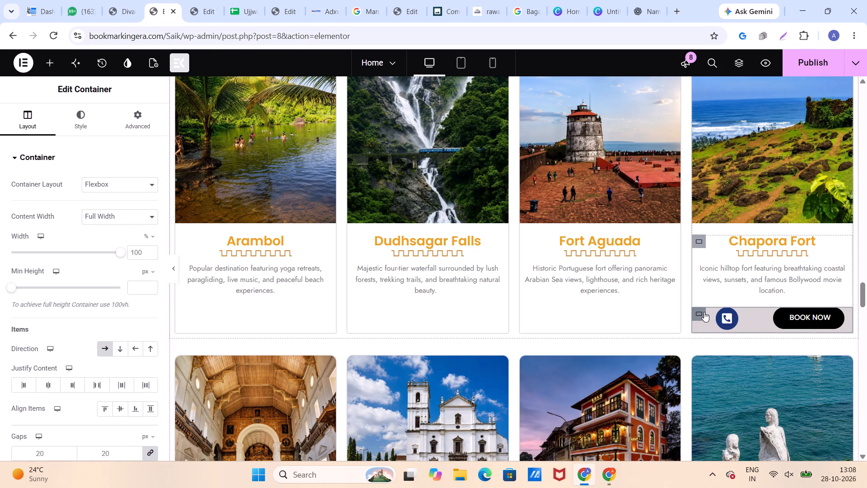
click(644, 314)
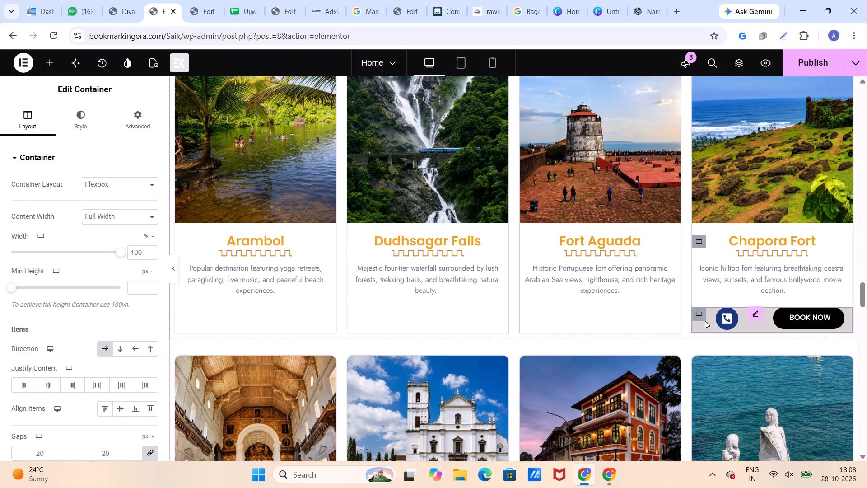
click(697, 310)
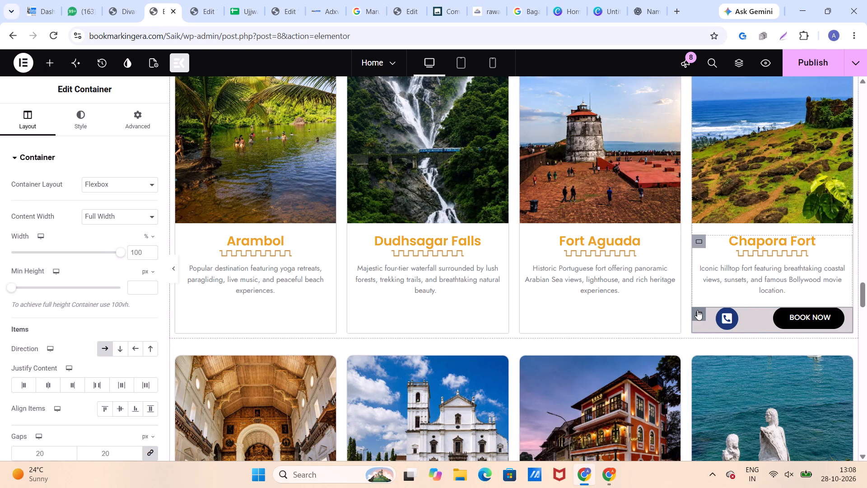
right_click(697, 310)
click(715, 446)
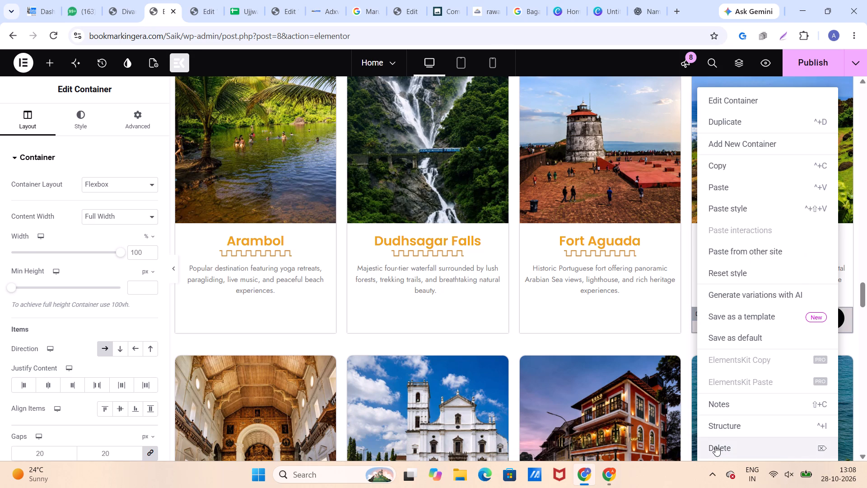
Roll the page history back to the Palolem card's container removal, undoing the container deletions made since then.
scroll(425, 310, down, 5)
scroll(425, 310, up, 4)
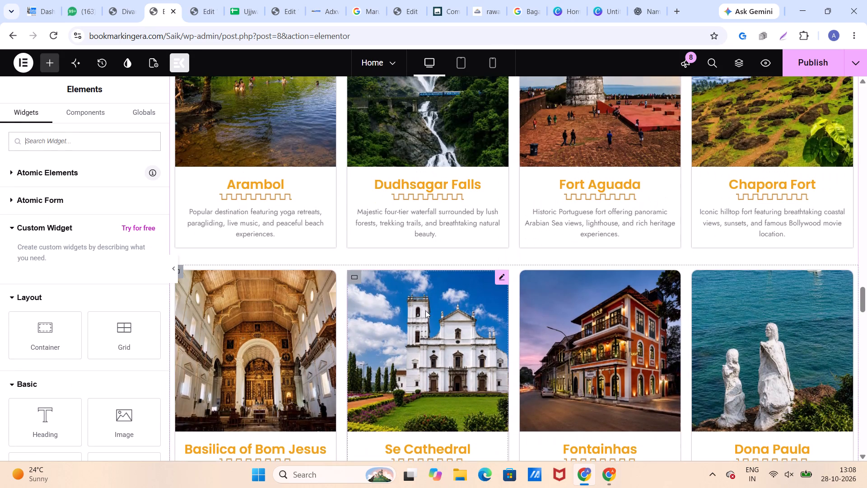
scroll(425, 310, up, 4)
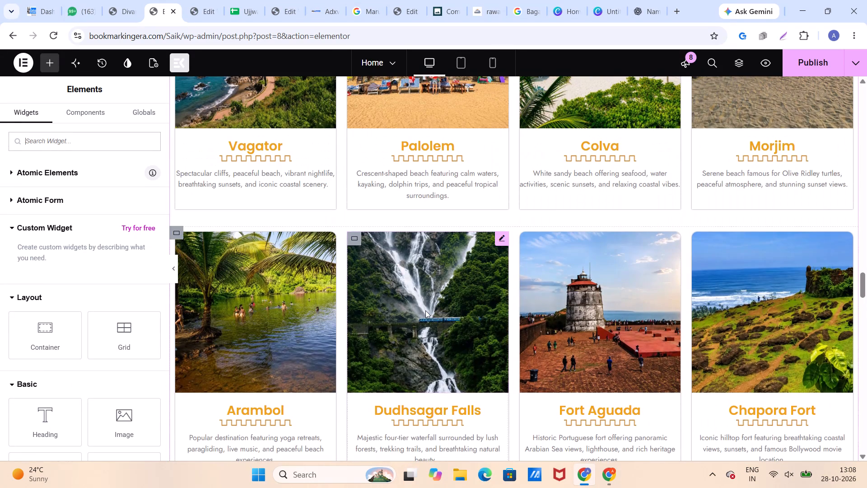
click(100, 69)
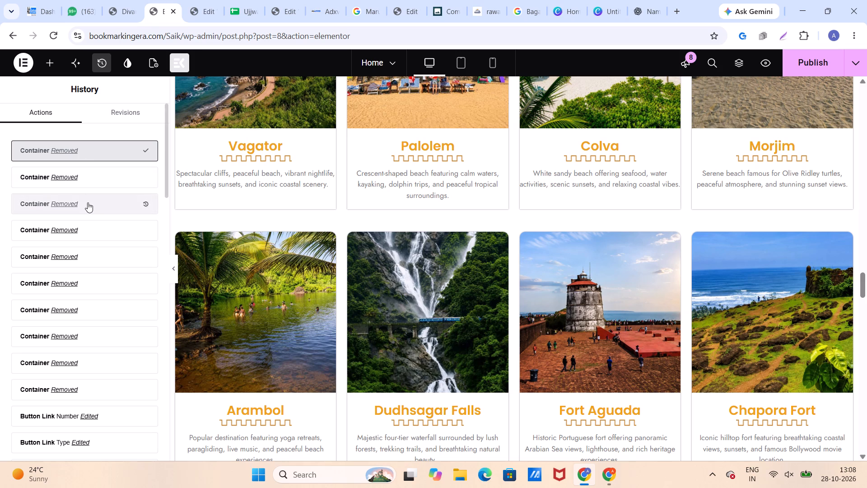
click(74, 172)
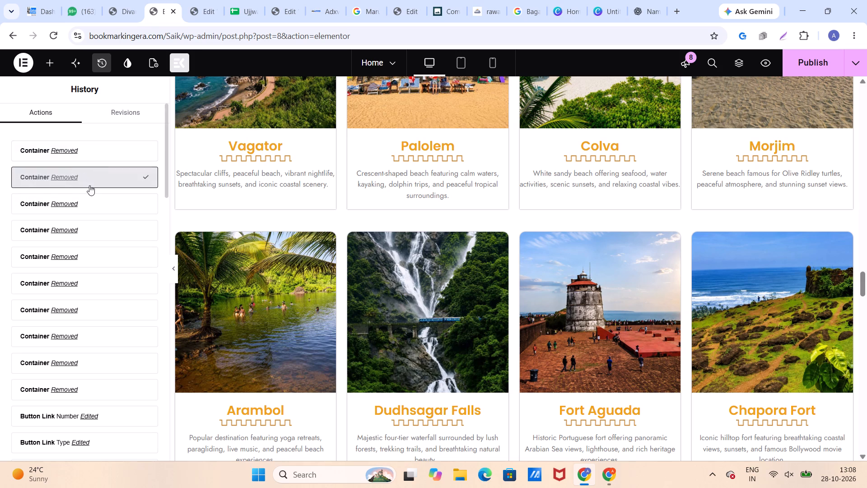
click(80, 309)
Delete the container with the blue call icon and black BOOK NOW button from the Colva card.
scroll(479, 299, up, 2)
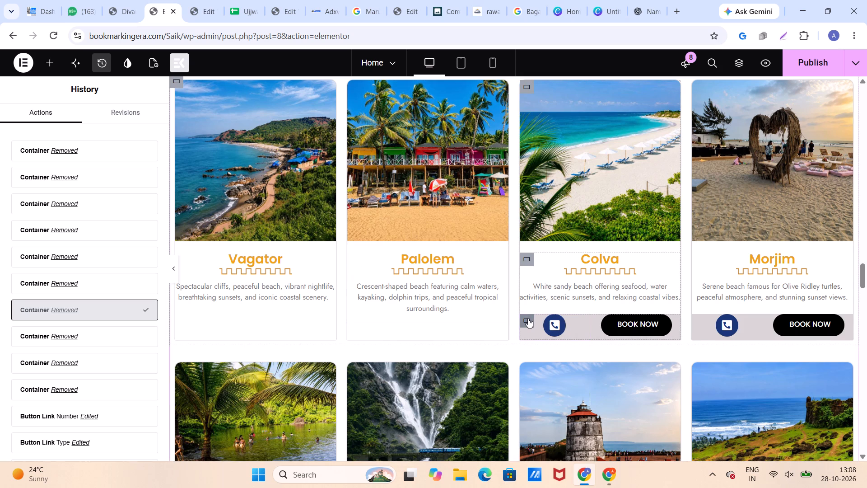
click(528, 318)
right_click(528, 318)
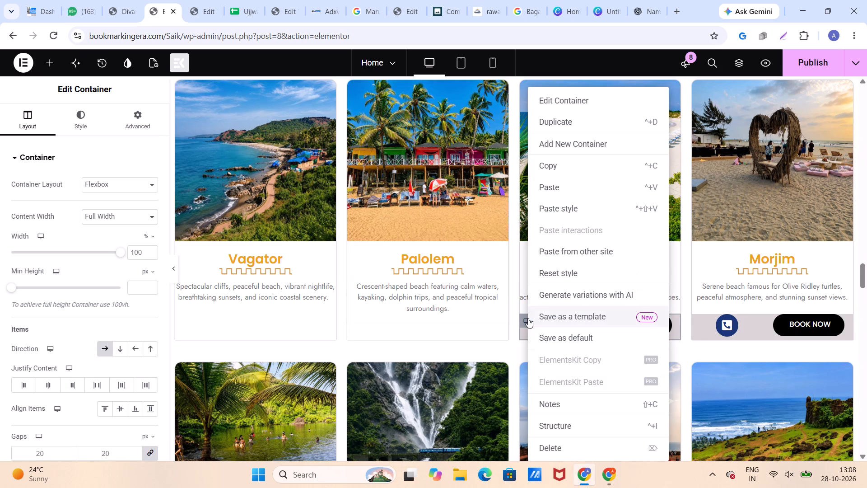
click(549, 443)
Delete the containers with the blue call icon and black BOOK NOW button from the Arambol and Dudhsagar Falls cards.
scroll(509, 335, up, 4)
scroll(509, 335, down, 3)
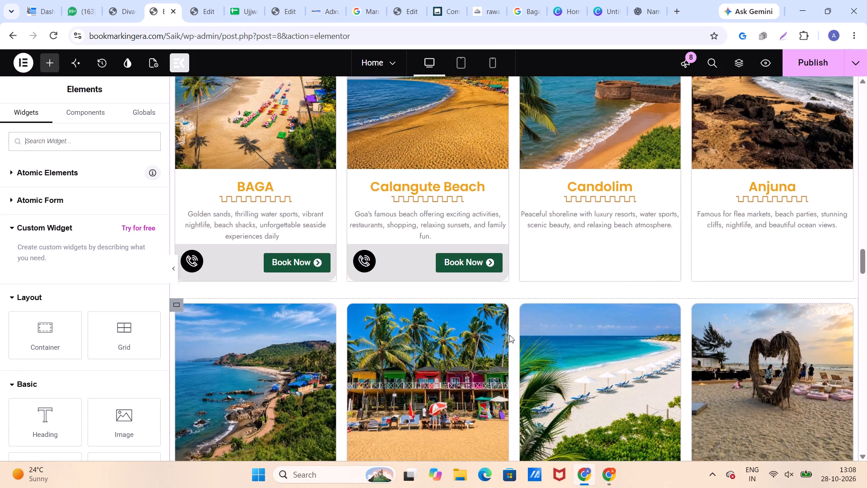
scroll(509, 335, down, 6)
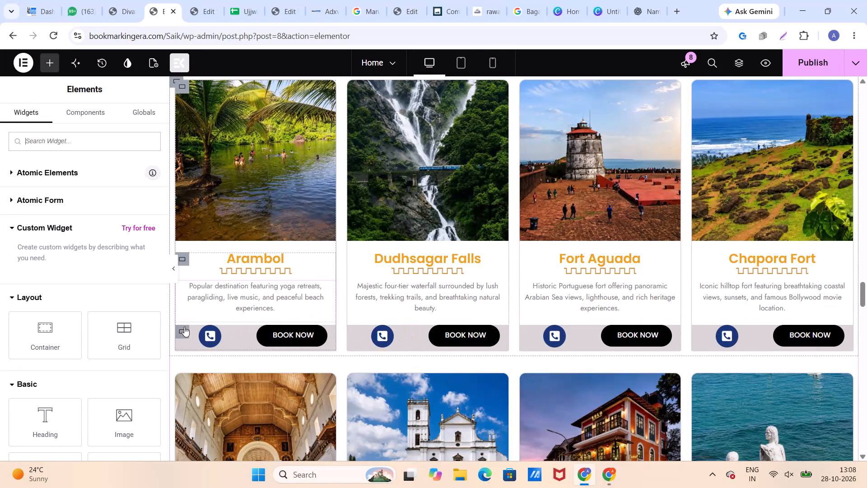
click(184, 327)
right_click(184, 327)
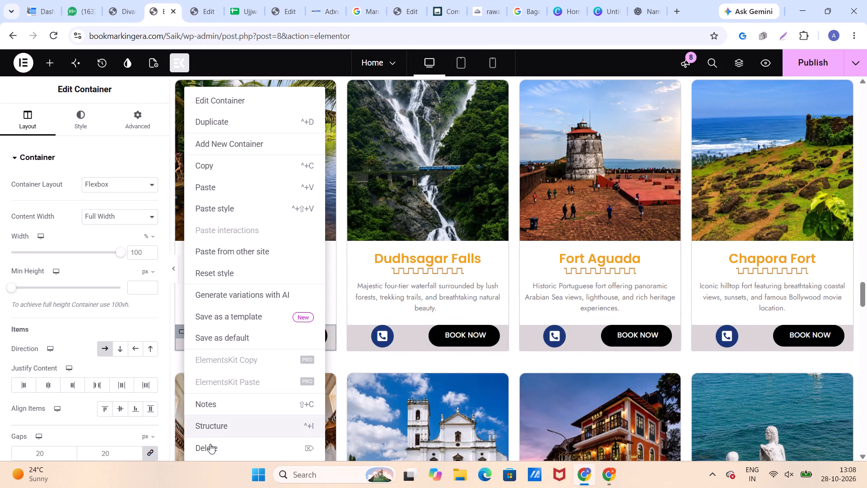
click(210, 444)
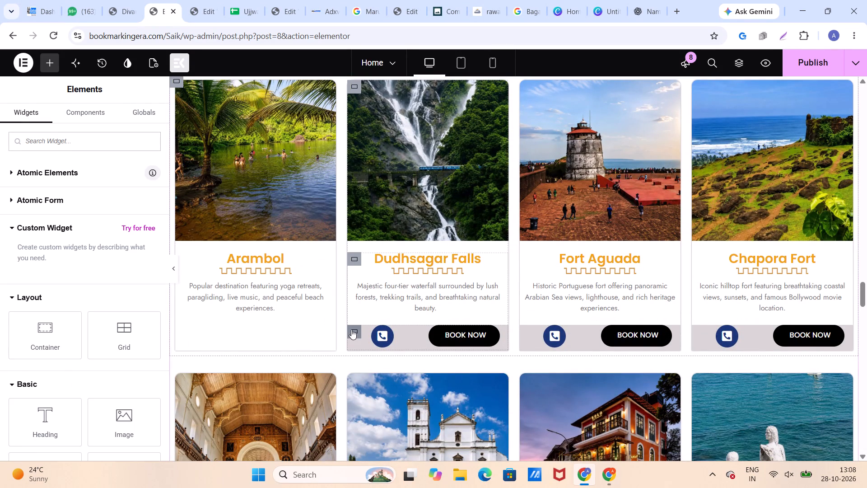
click(351, 329)
right_click(351, 329)
click(370, 446)
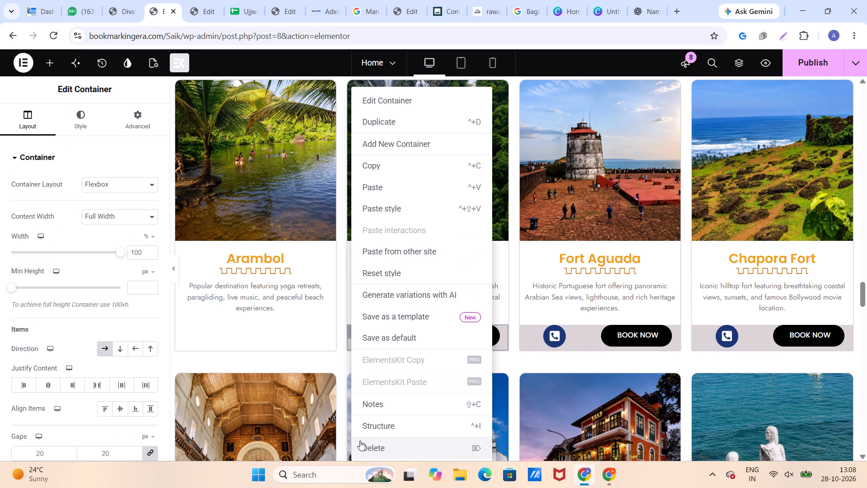
Delete the containers with the blue call icon and black BOOK NOW button from the Fort Aguada, Basilica of Bom Jesus, Se Cathedral and Fontainhas cards.
click(529, 326)
right_click(529, 326)
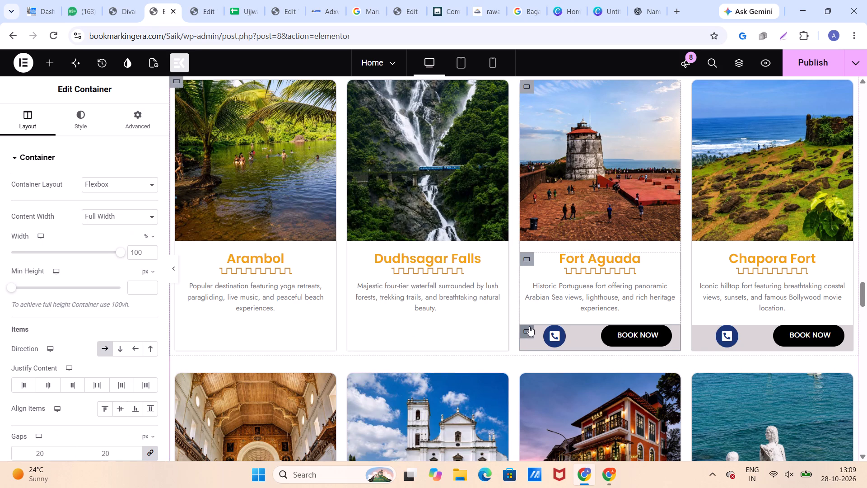
click(556, 448)
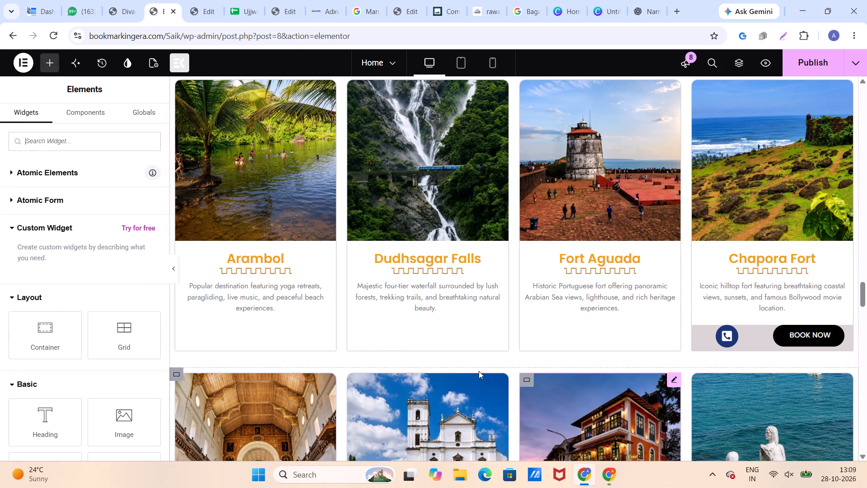
scroll(471, 358, down, 5)
click(185, 341)
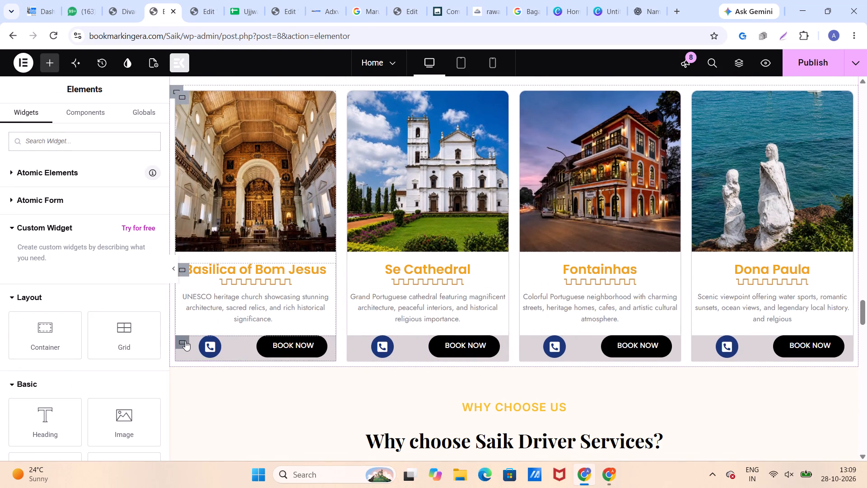
right_click(185, 341)
click(220, 450)
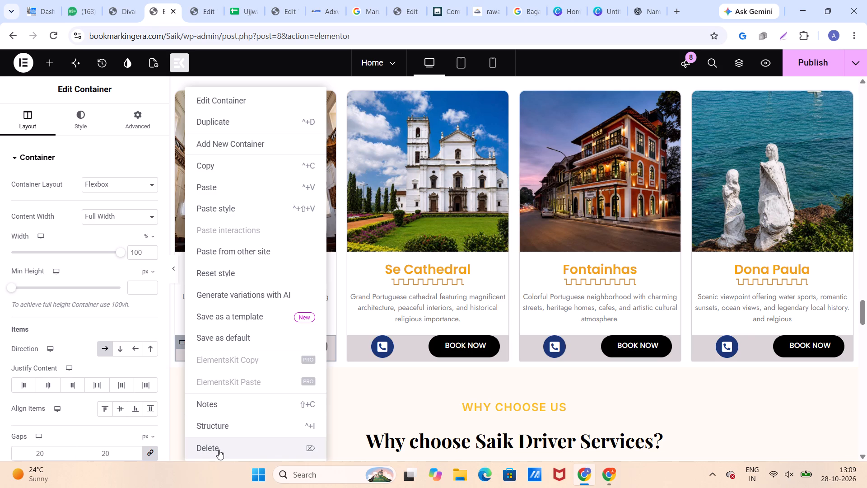
click(356, 339)
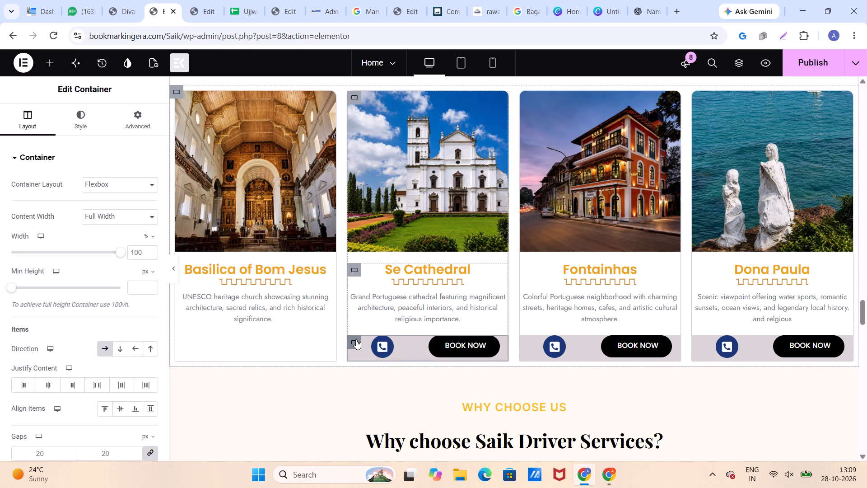
right_click(356, 339)
click(380, 448)
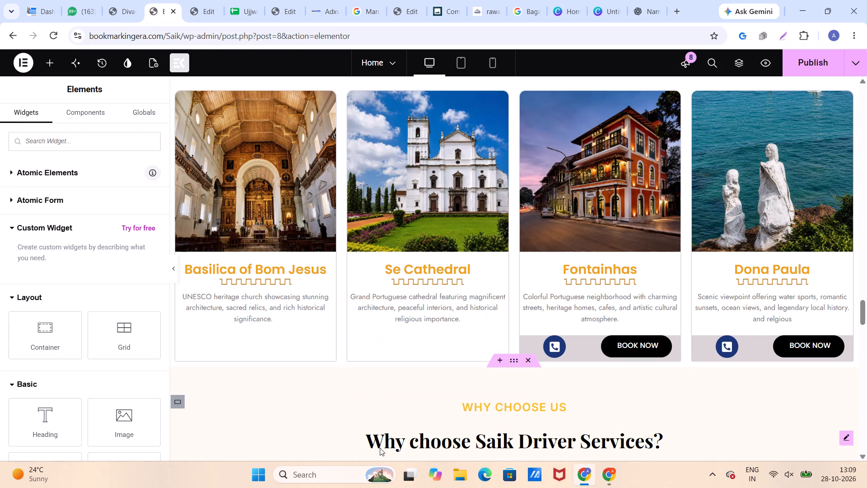
click(524, 343)
right_click(524, 343)
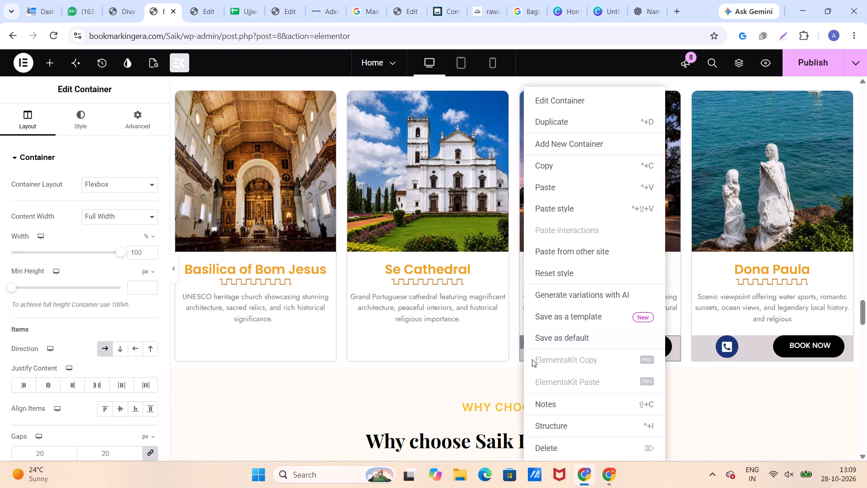
click(547, 448)
Copy the Calangute Beach card's container with the call icon and green Book Now button and paste it into the Candolim and Anjuna cards.
scroll(399, 333, up, 2)
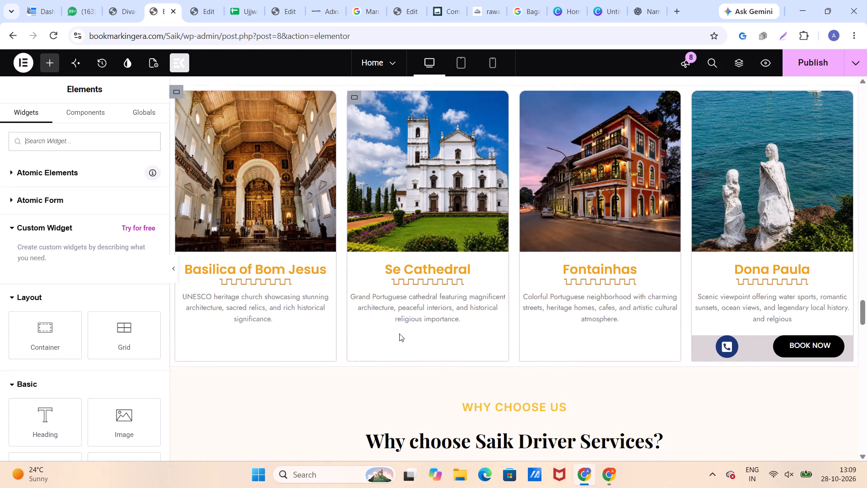
scroll(399, 333, up, 12)
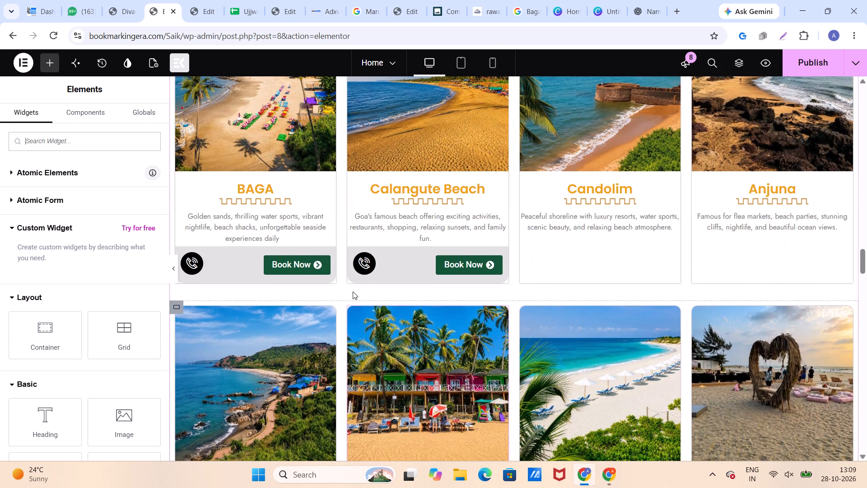
click(352, 252)
right_click(352, 252)
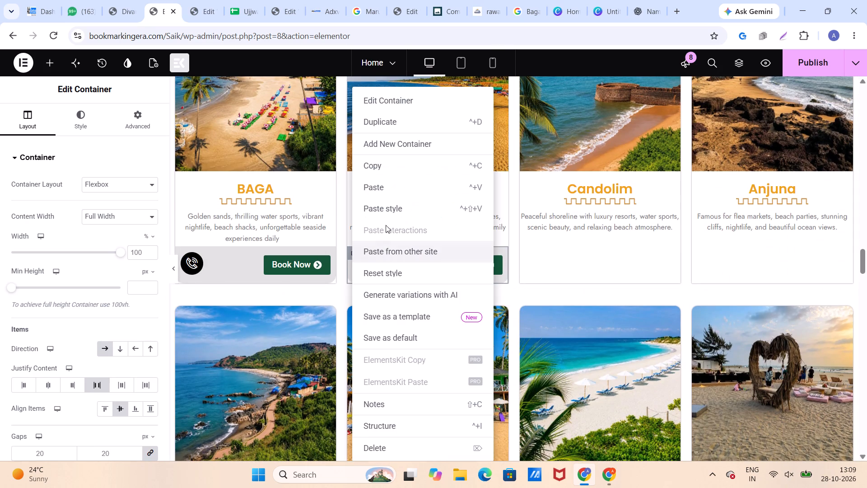
click(380, 165)
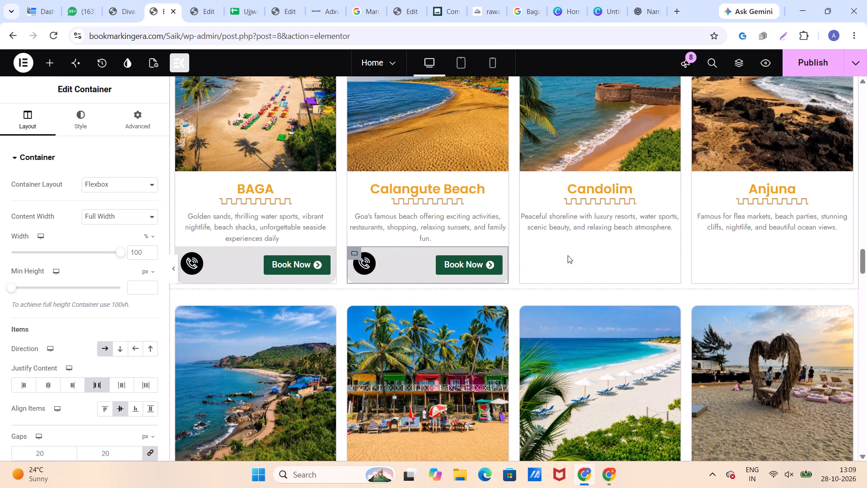
right_click(548, 260)
click(568, 186)
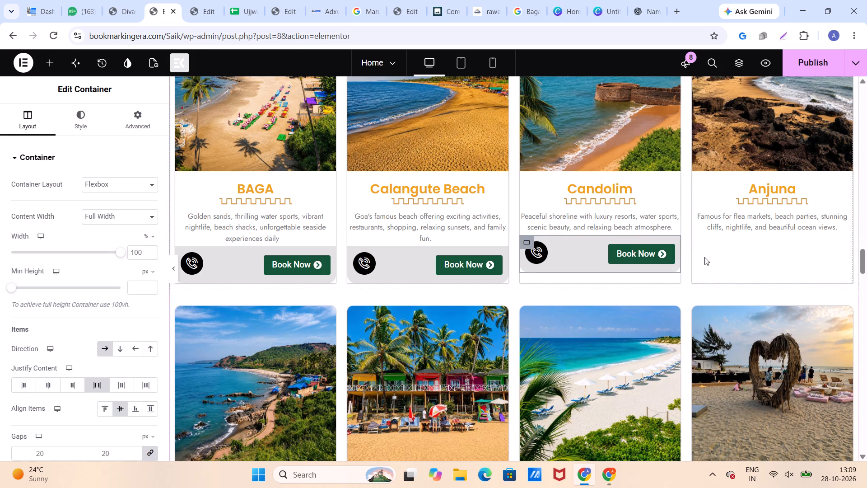
right_click(704, 257)
click(718, 187)
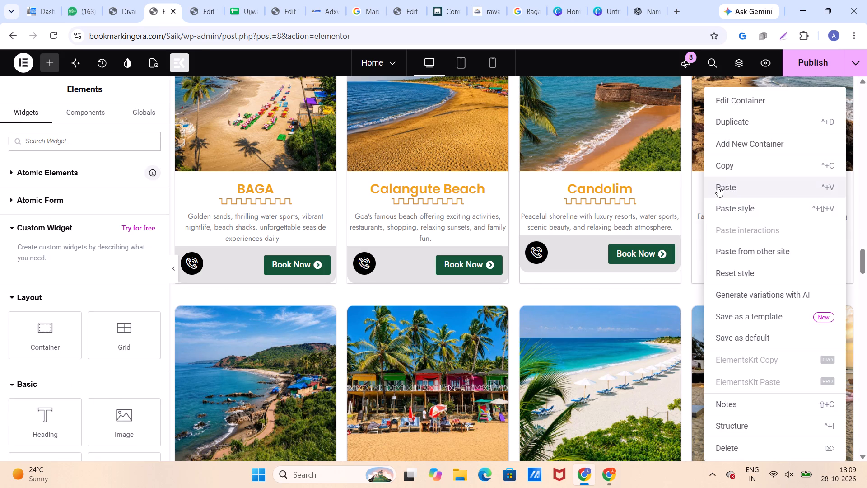
Paste the copied call icon and green Book Now container into the Vagator, Palolem and Colva cards.
scroll(627, 262, down, 3)
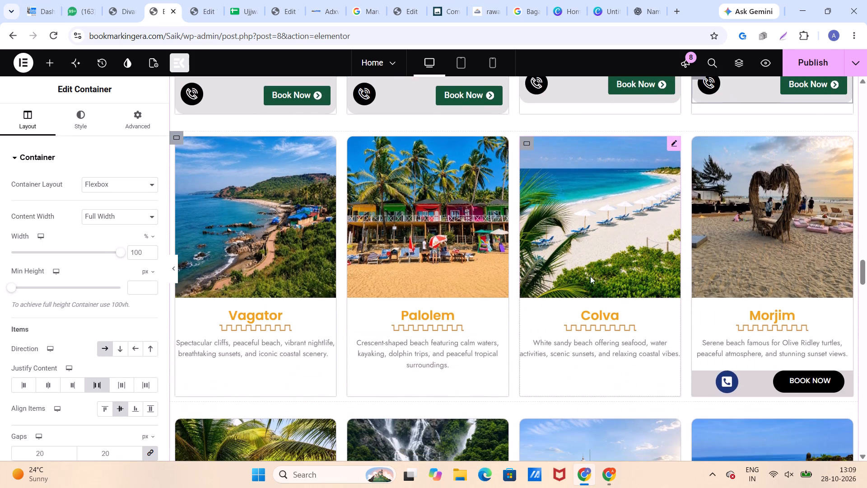
right_click(233, 380)
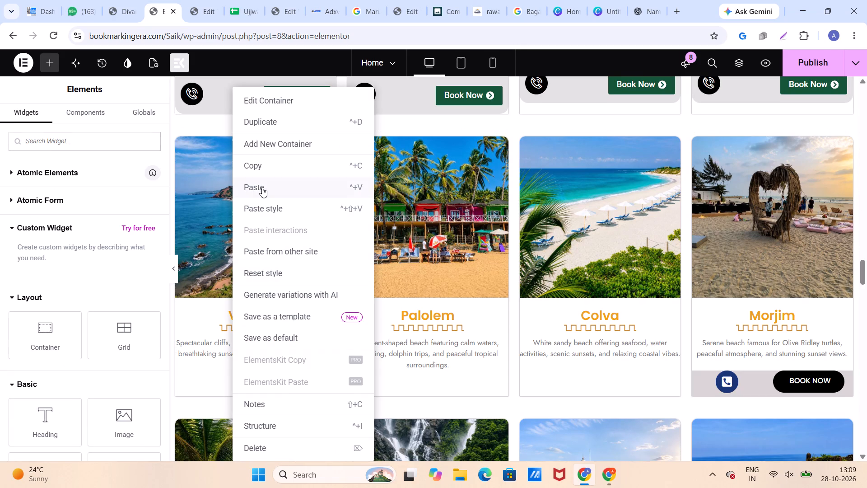
click(262, 188)
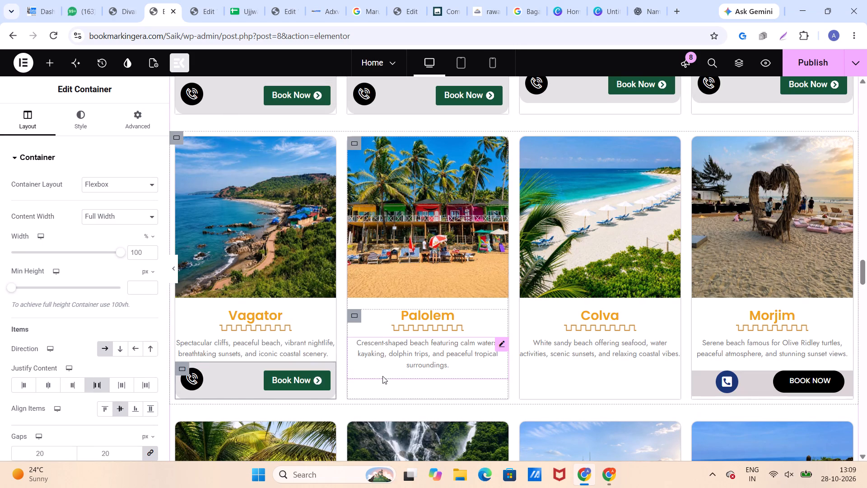
right_click(383, 389)
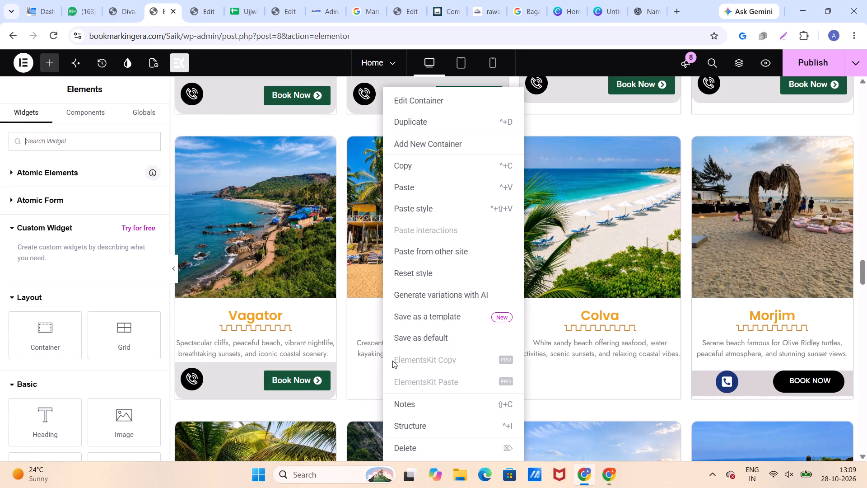
click(404, 189)
right_click(549, 394)
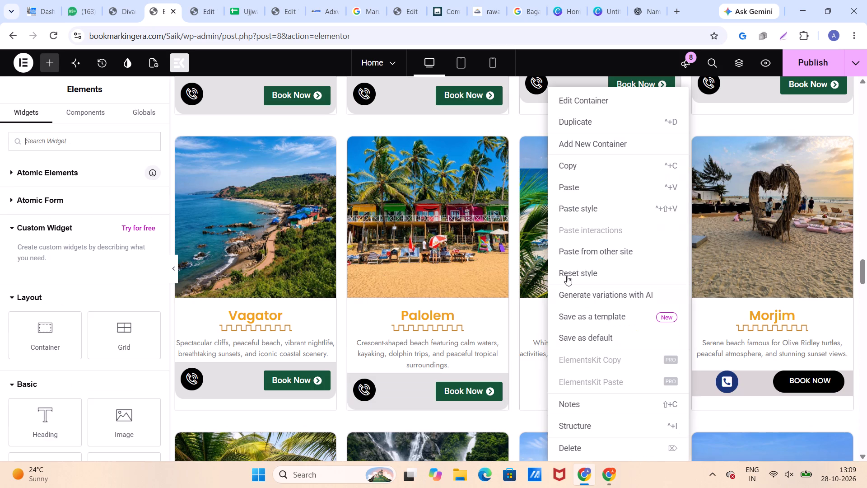
click(574, 188)
Replace the Morjim card's blue call icon and black BOOK NOW container with the copied green Book Now container.
scroll(345, 315, down, 3)
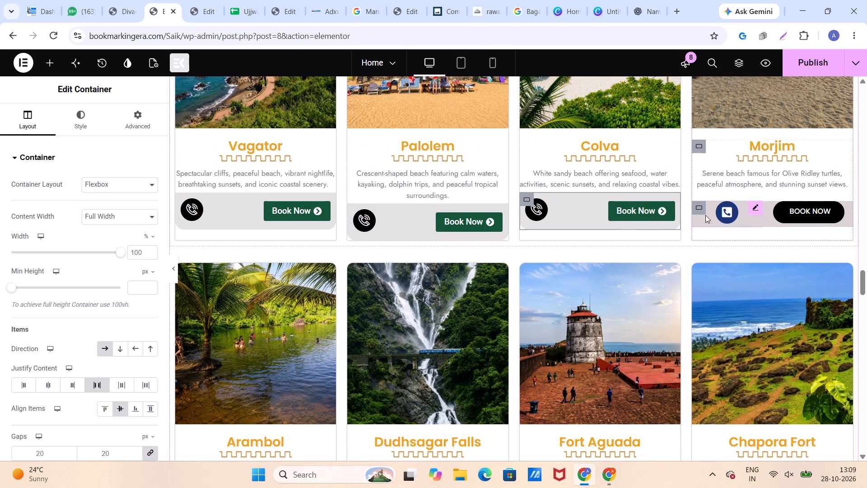
click(701, 206)
right_click(701, 206)
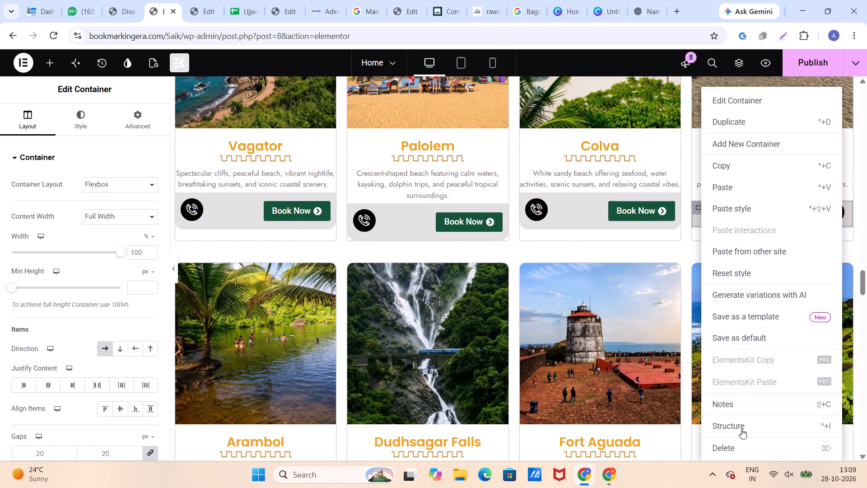
click(727, 446)
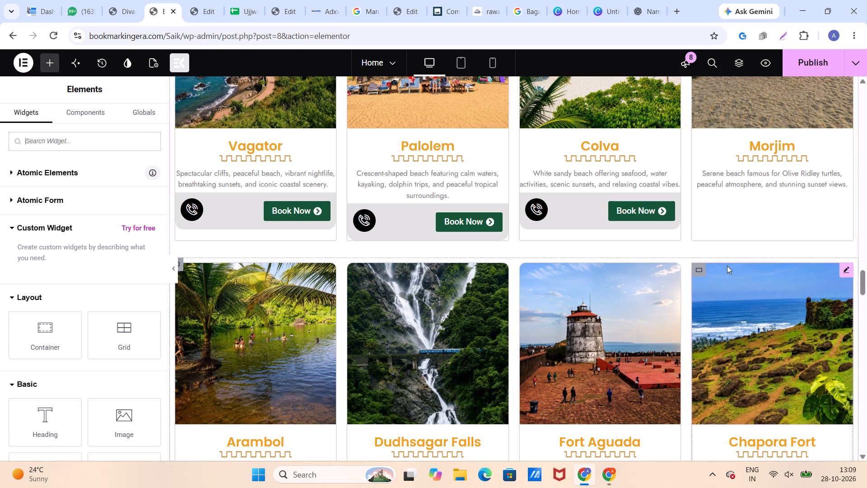
right_click(707, 216)
click(726, 186)
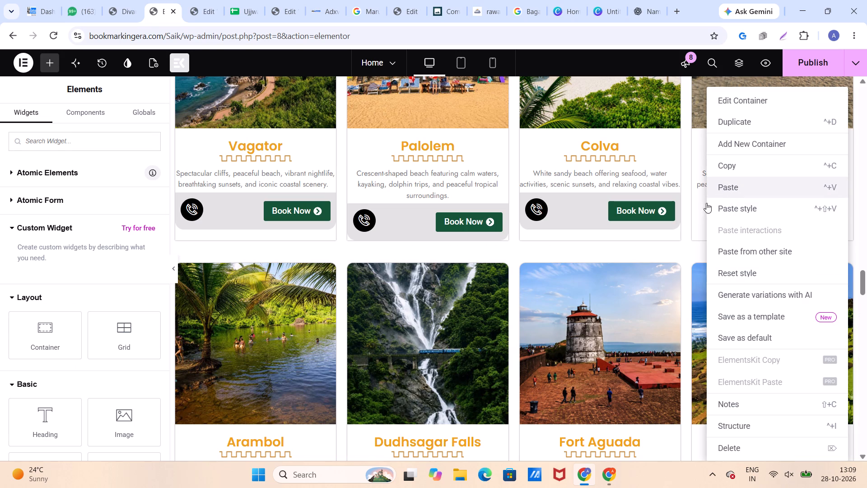
Paste the copied call icon and green Book Now container into the Arambol, Dudhsagar Falls and Fort Aguada cards.
scroll(611, 289, down, 4)
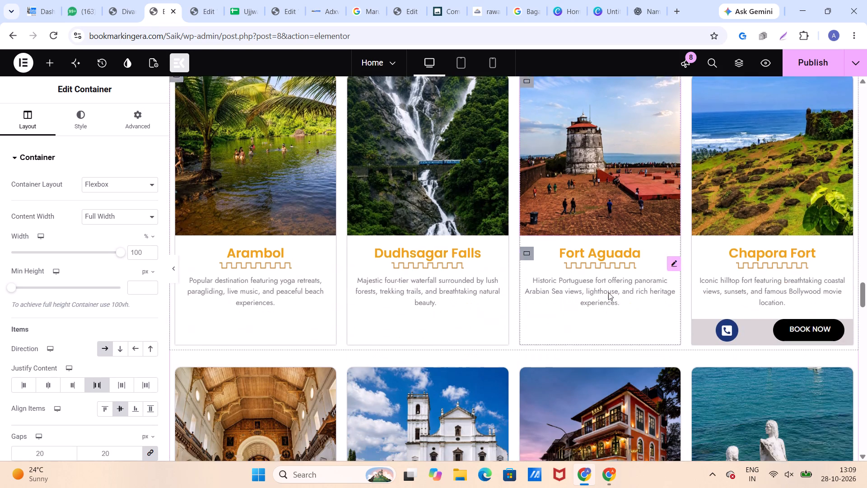
right_click(206, 277)
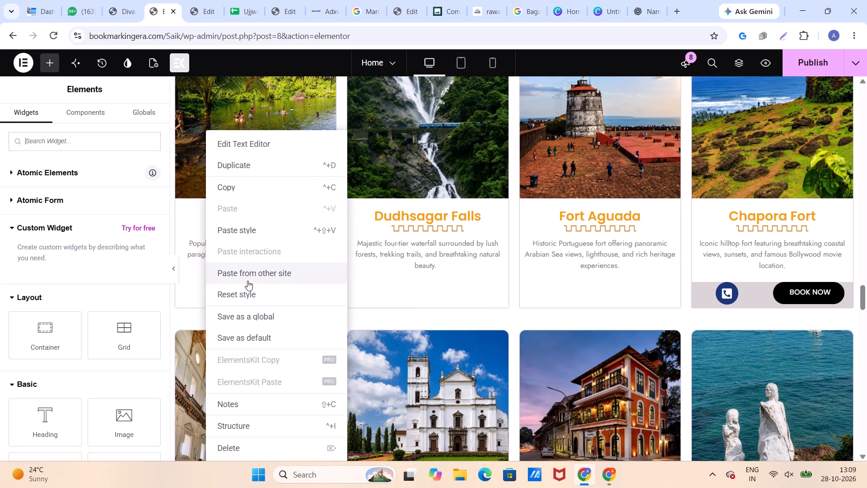
click(385, 285)
right_click(255, 292)
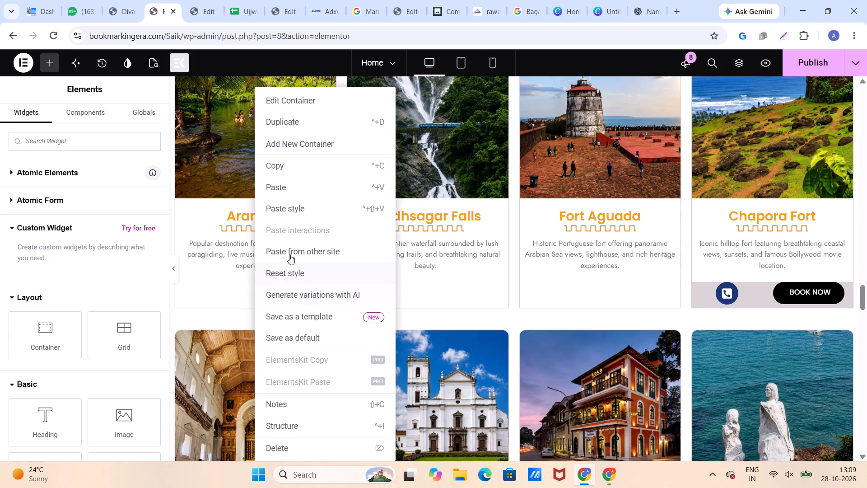
click(276, 184)
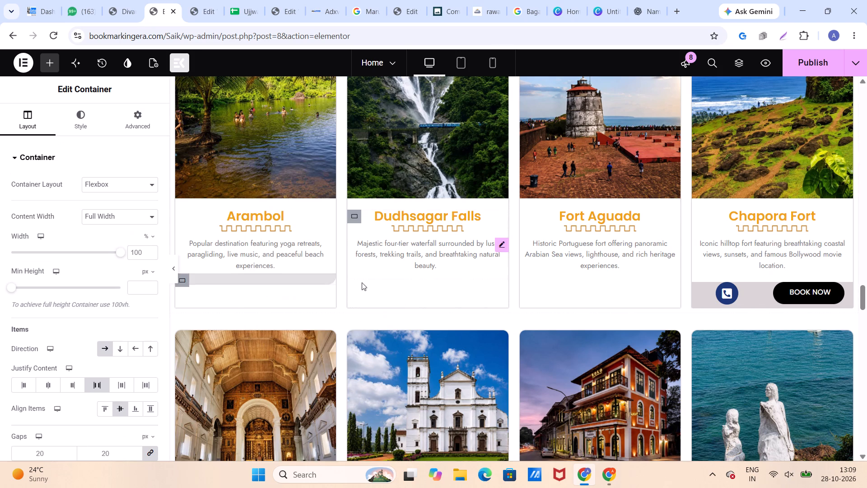
right_click(403, 285)
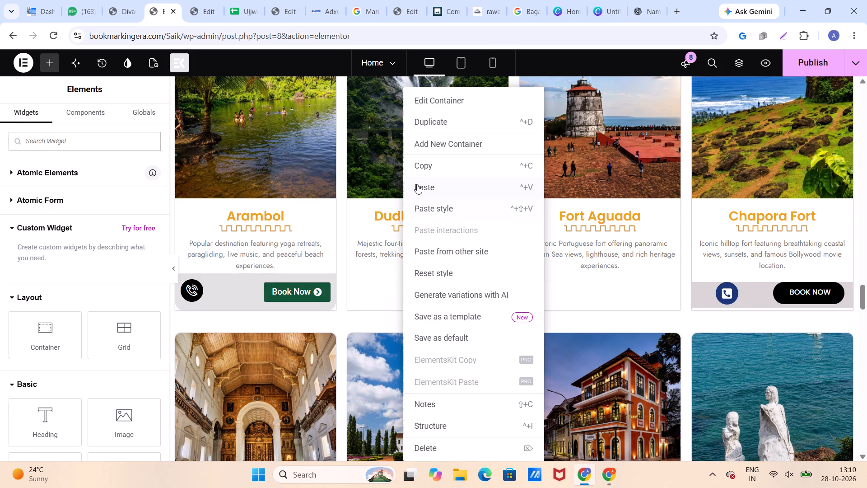
click(417, 184)
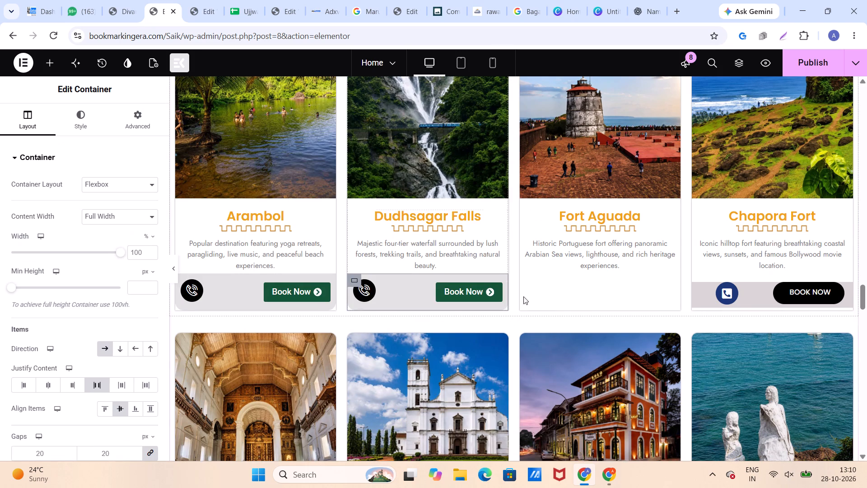
right_click(551, 296)
click(573, 185)
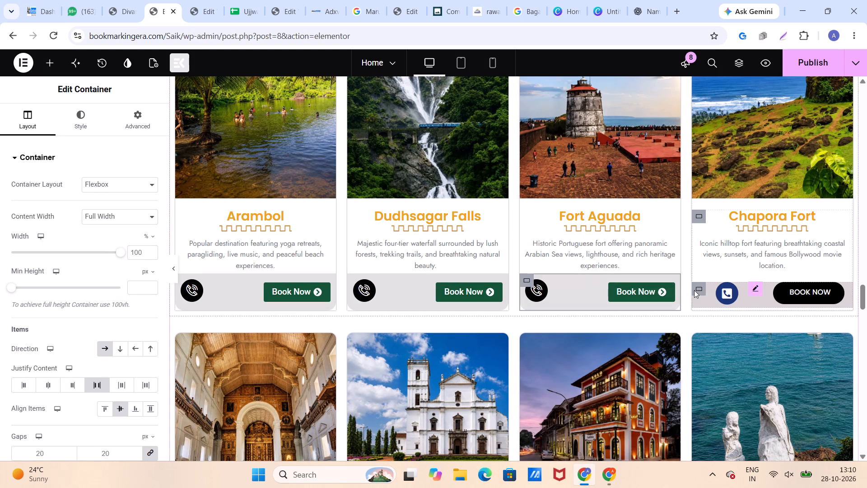
Replace the Chapora Fort card's blue call icon and black BOOK NOW container with the copied green Book Now container.
click(699, 289)
right_click(699, 289)
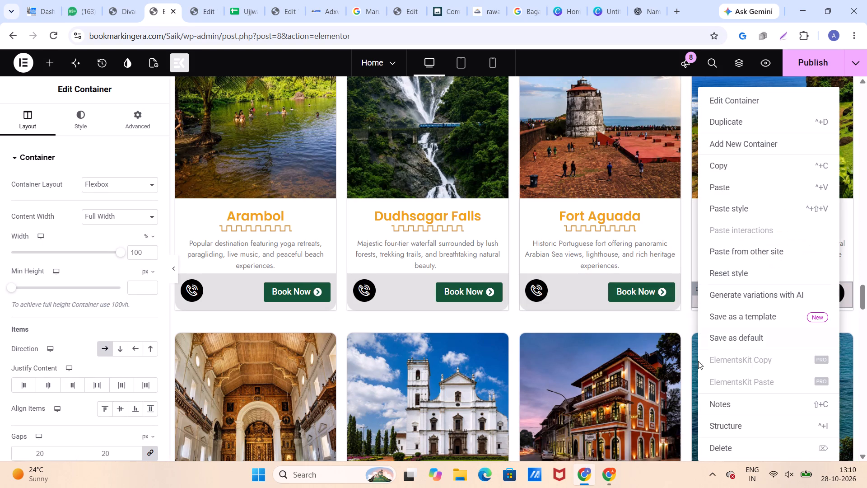
click(725, 444)
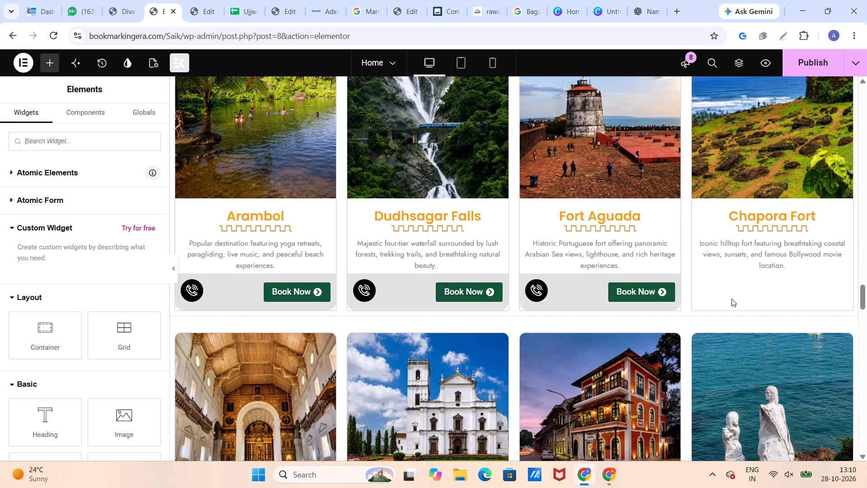
right_click(725, 289)
click(746, 187)
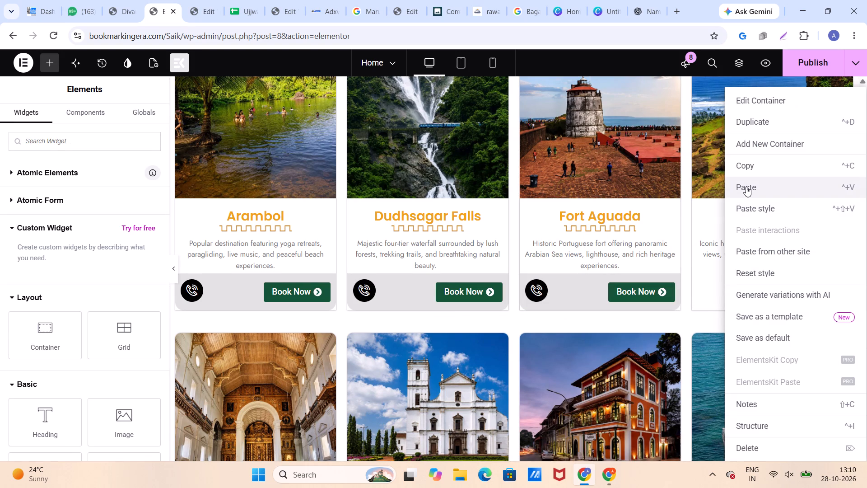
scroll(545, 311, down, 5)
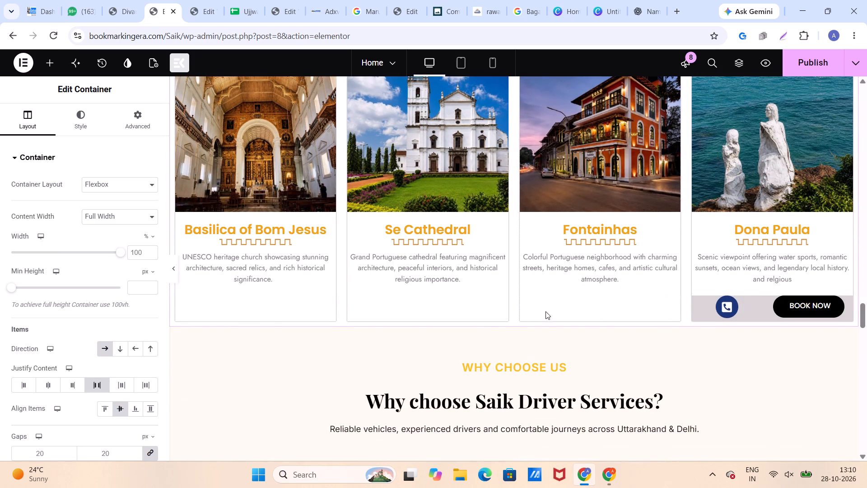
Paste the copied call icon and green Book Now container into the Basilica of Bom Jesus, Se Cathedral and Fontainhas cards.
right_click(221, 300)
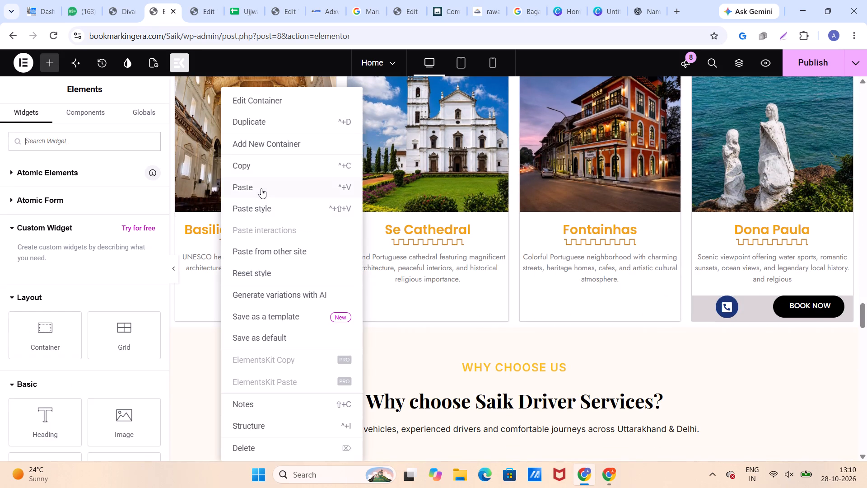
click(261, 188)
right_click(376, 296)
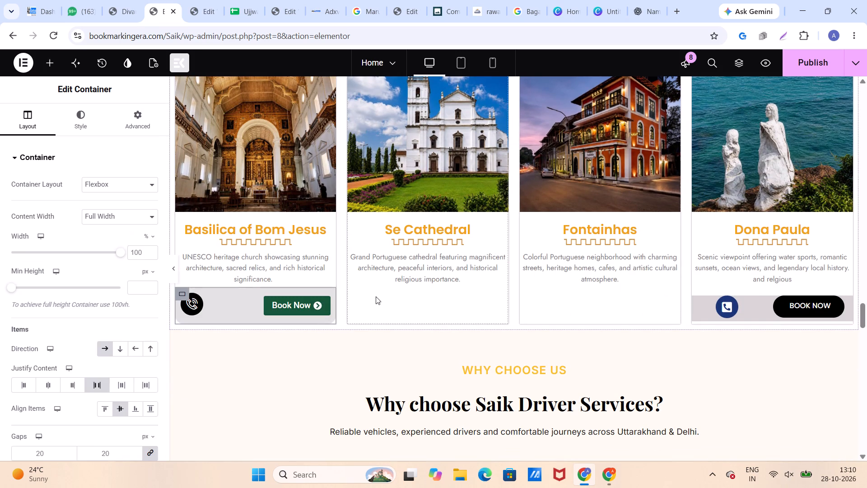
click(401, 188)
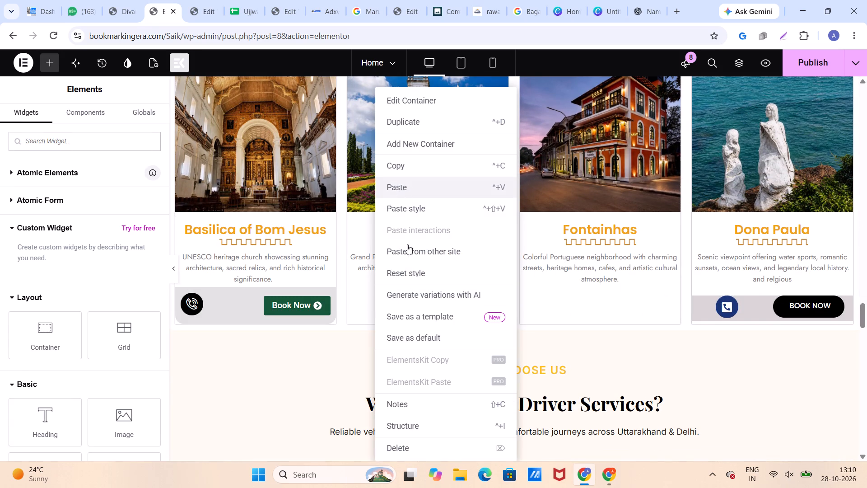
right_click(541, 297)
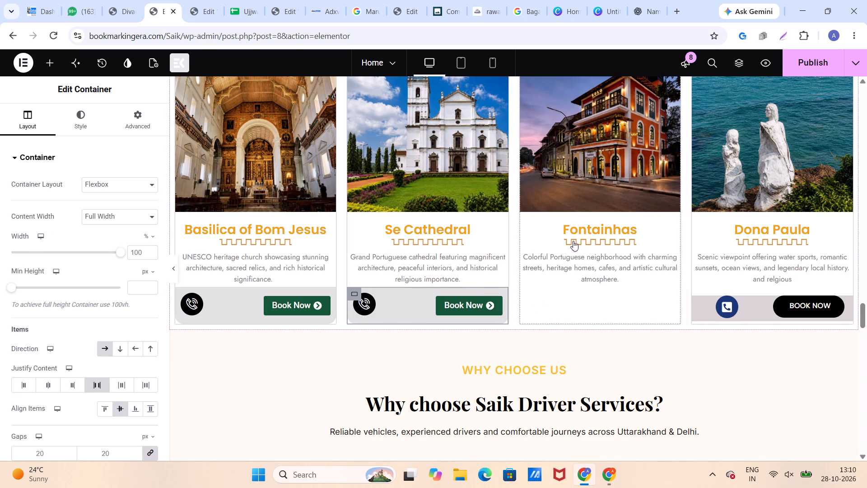
click(572, 187)
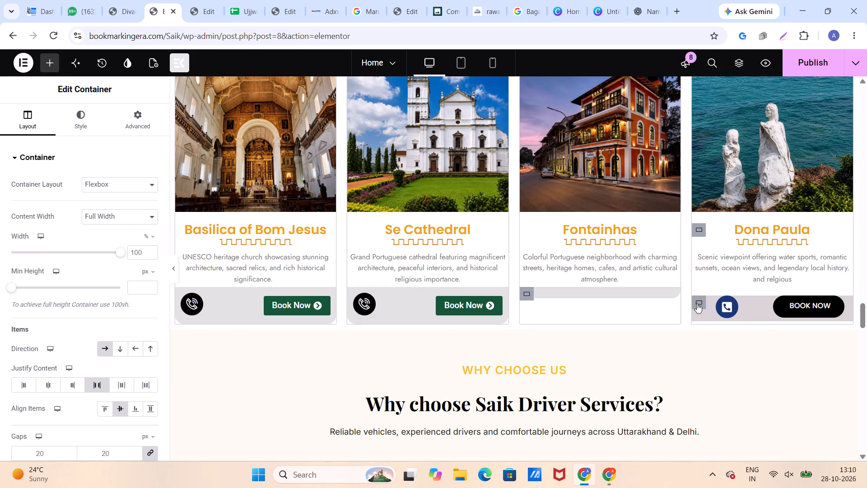
Replace the Dona Paula card's blue call icon and black BOOK NOW container with the copied green Book Now container.
click(696, 301)
right_click(696, 301)
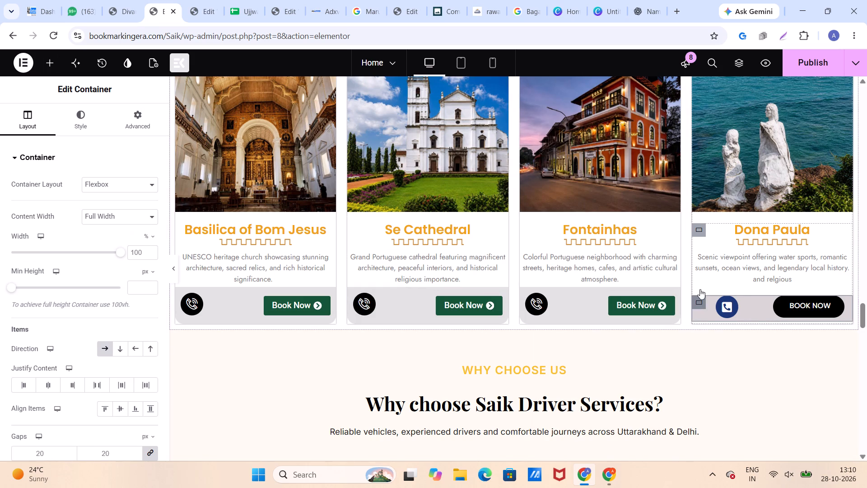
click(714, 443)
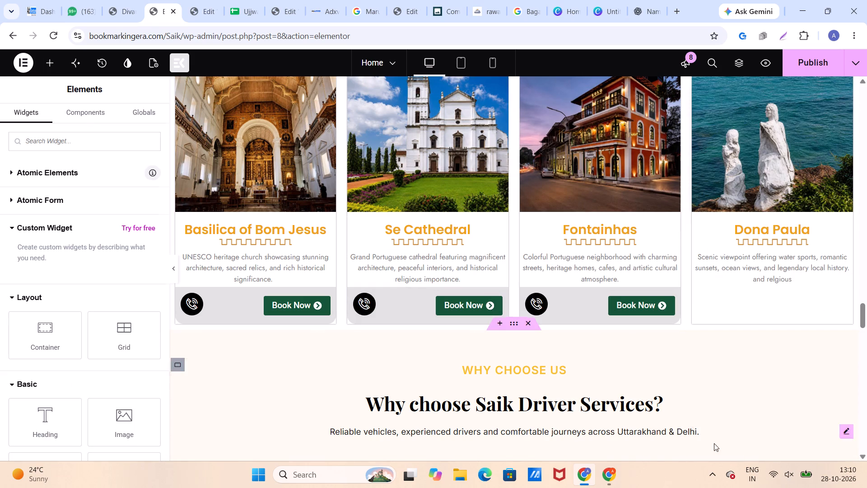
right_click(718, 302)
click(740, 186)
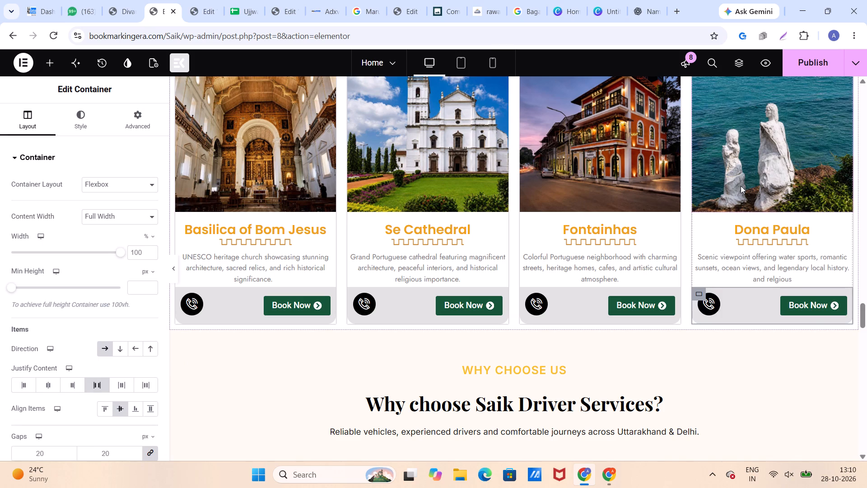
Publish the updated Home page.
click(811, 68)
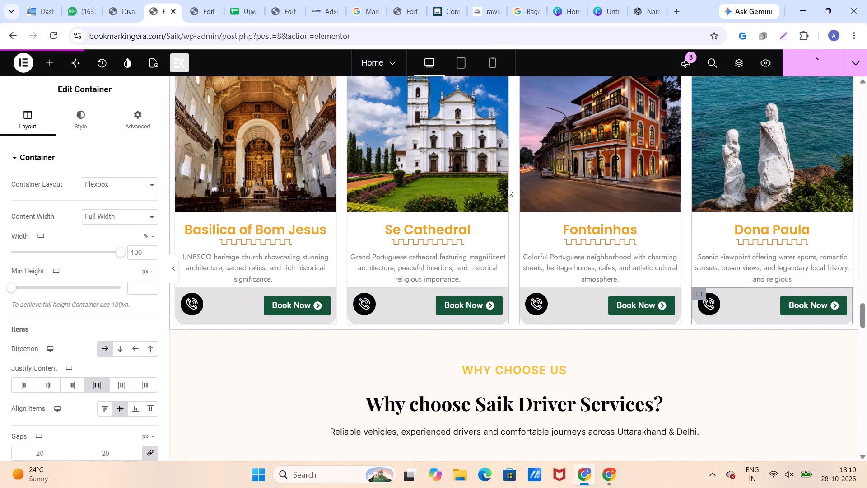
Add an empty section area between the Mandrem–Mapusa card row and the BAGA card row.
scroll(432, 244, up, 4)
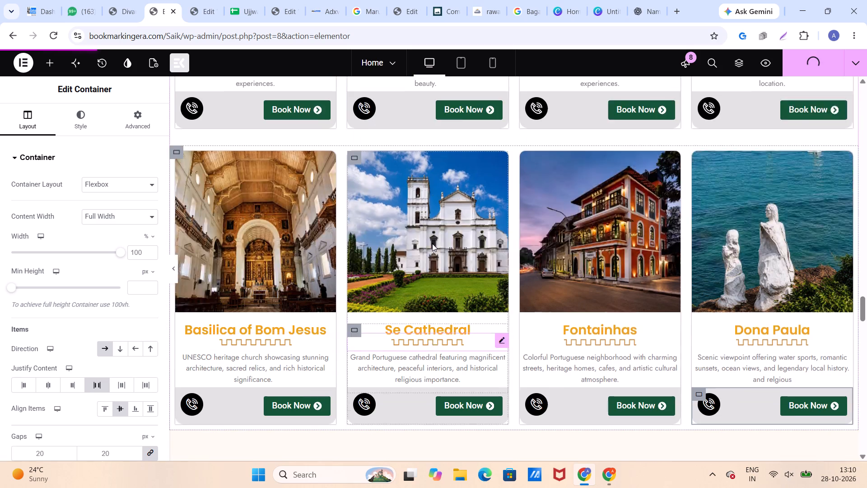
scroll(432, 244, up, 10)
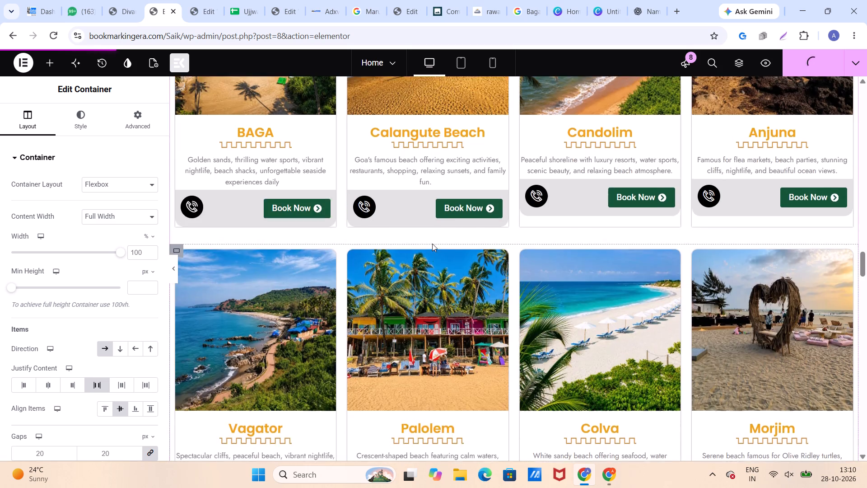
scroll(432, 244, up, 8)
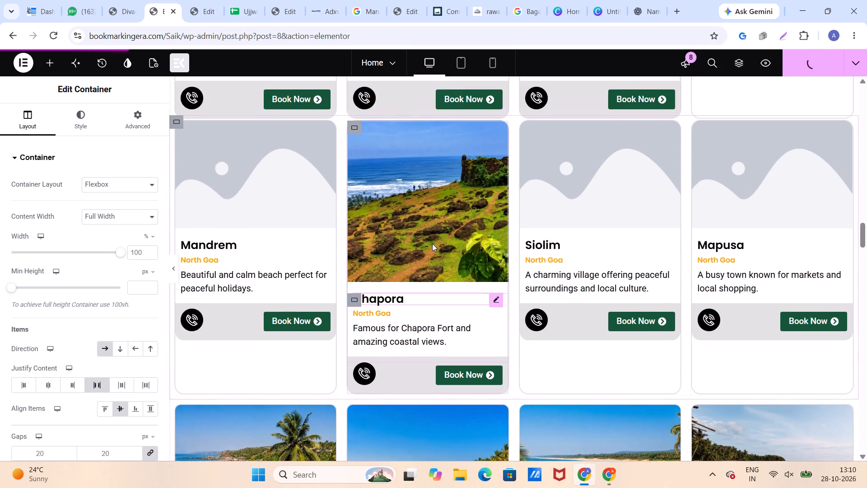
scroll(432, 244, down, 5)
scroll(432, 244, up, 2)
scroll(432, 244, down, 1)
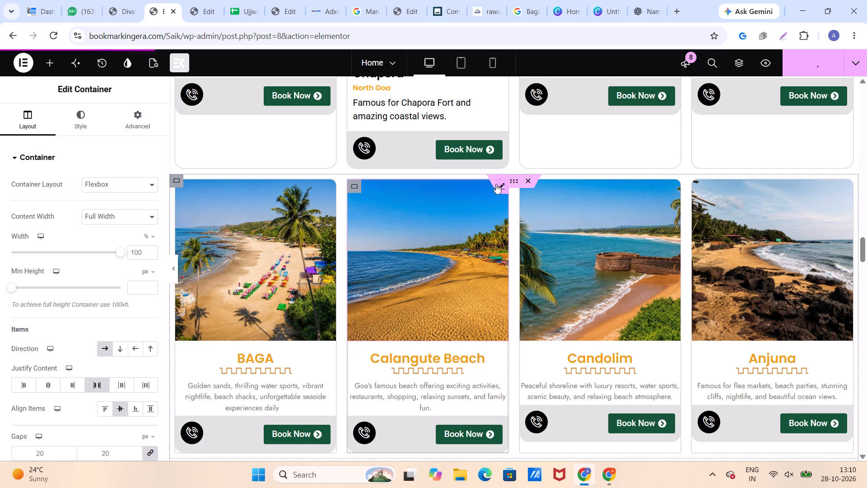
click(499, 181)
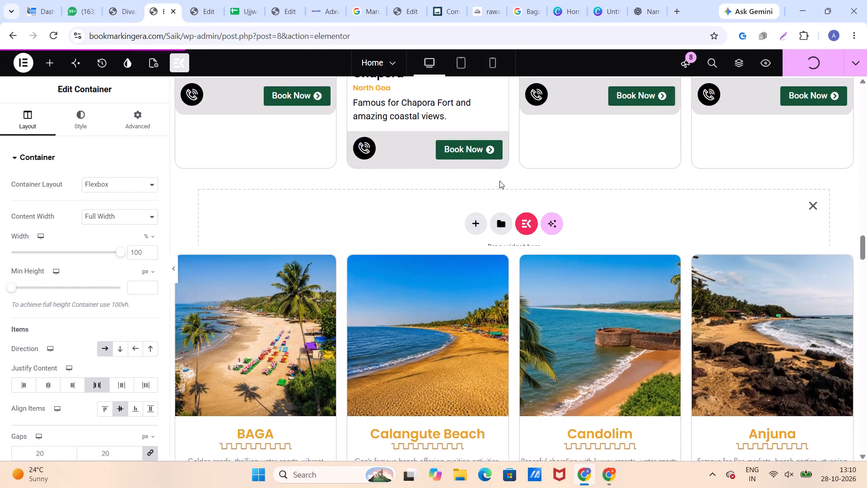
Move the "Places we take you to" heading section from above the Calangute card row to directly above the BAGA card row.
scroll(503, 180, up, 19)
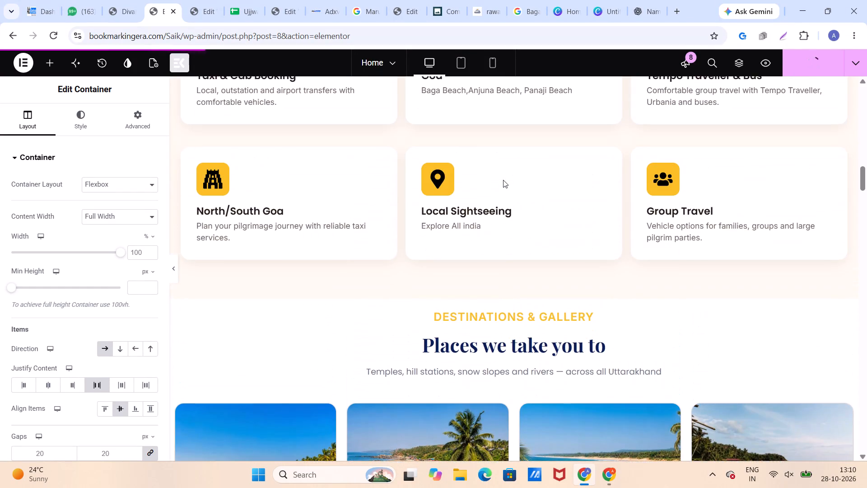
scroll(503, 180, down, 2)
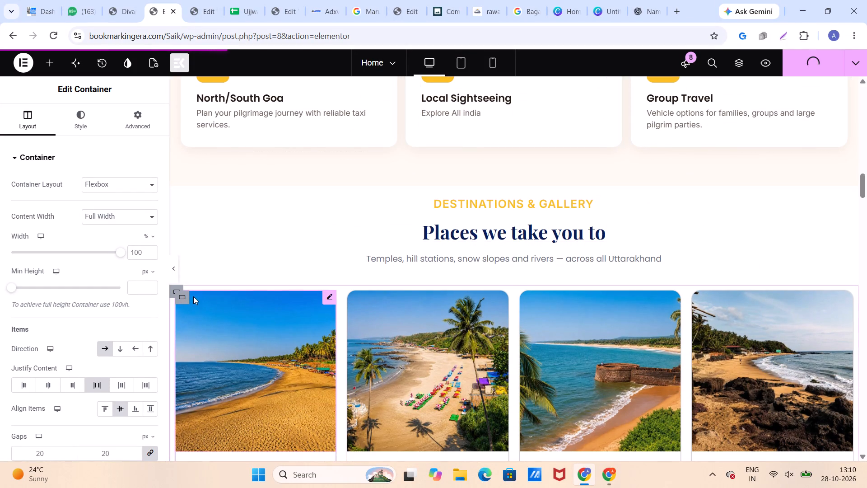
scroll(193, 296, down, 2)
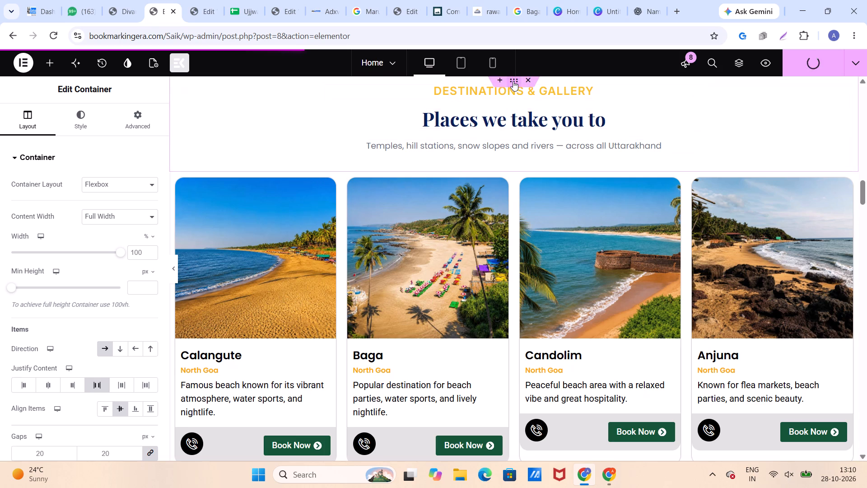
drag(513, 81, 438, 432)
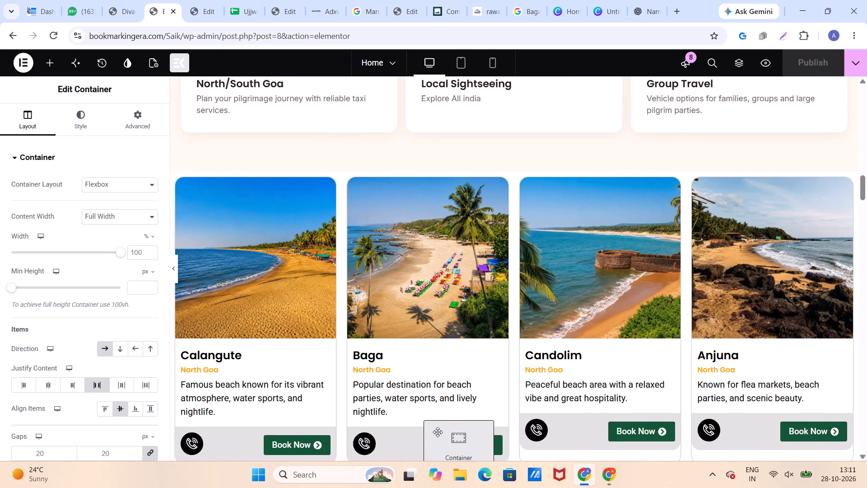
drag(438, 432, 212, 446)
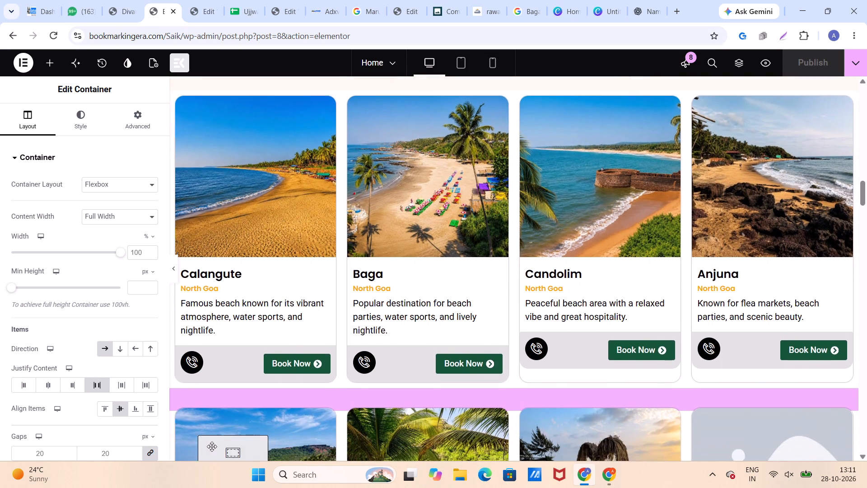
drag(212, 446, 787, 481)
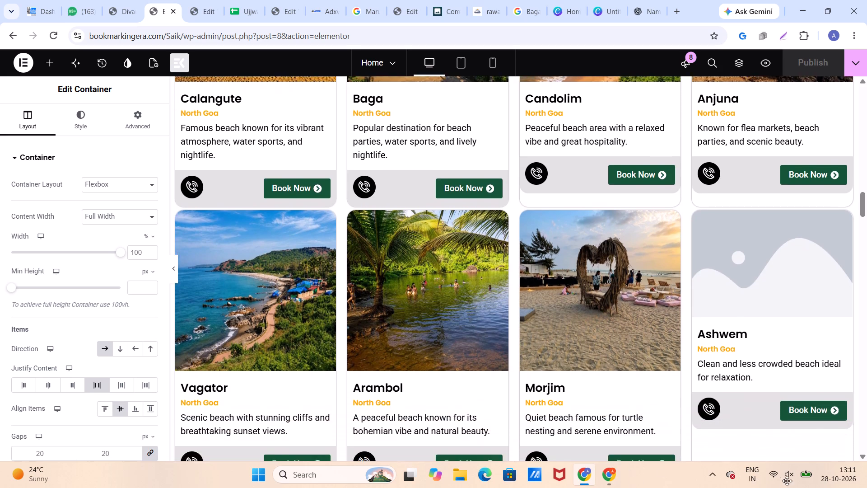
drag(787, 481, 866, 481)
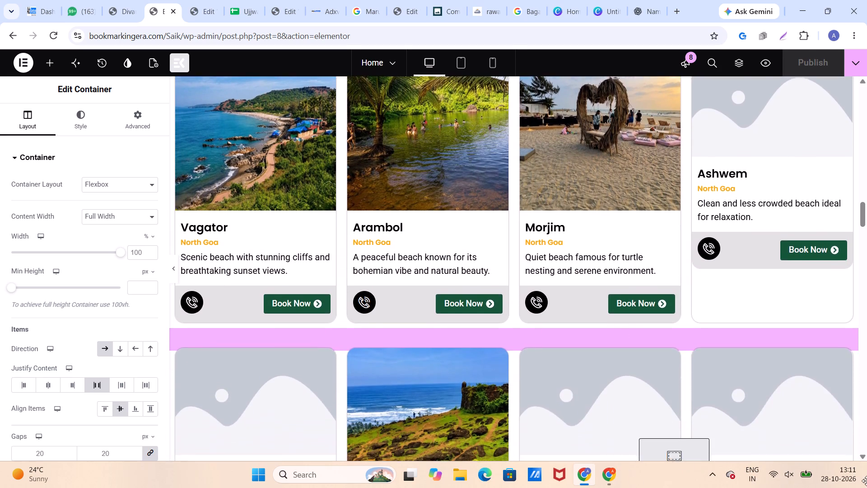
drag(866, 481, 437, 408)
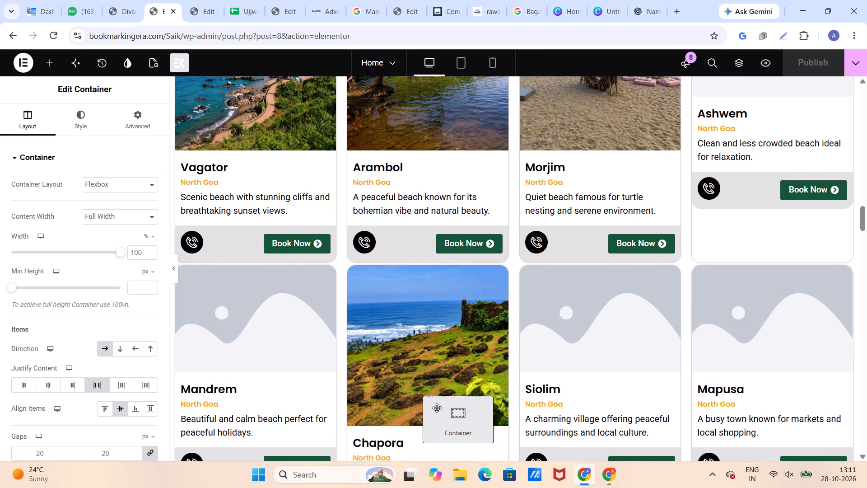
drag(437, 408, 550, 458)
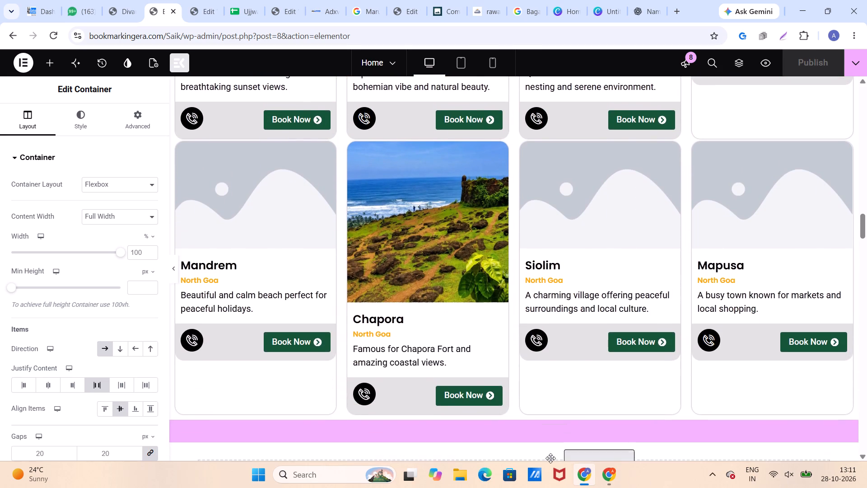
drag(550, 458, 647, 447)
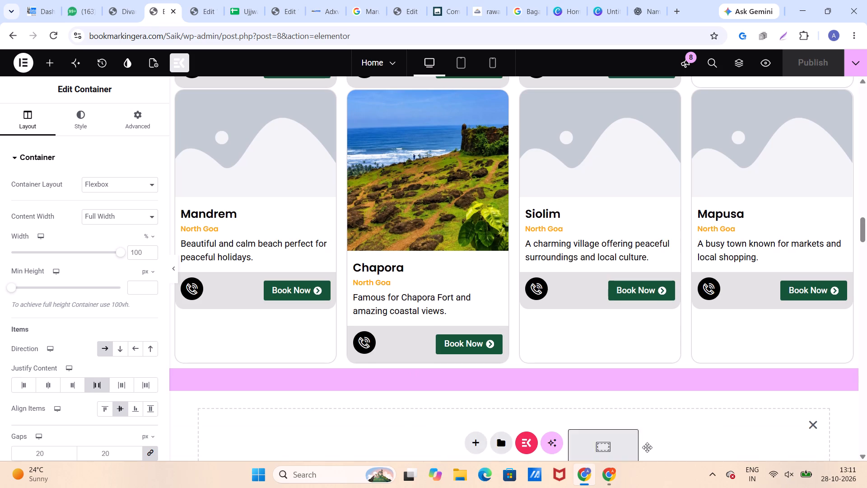
drag(647, 447, 566, 421)
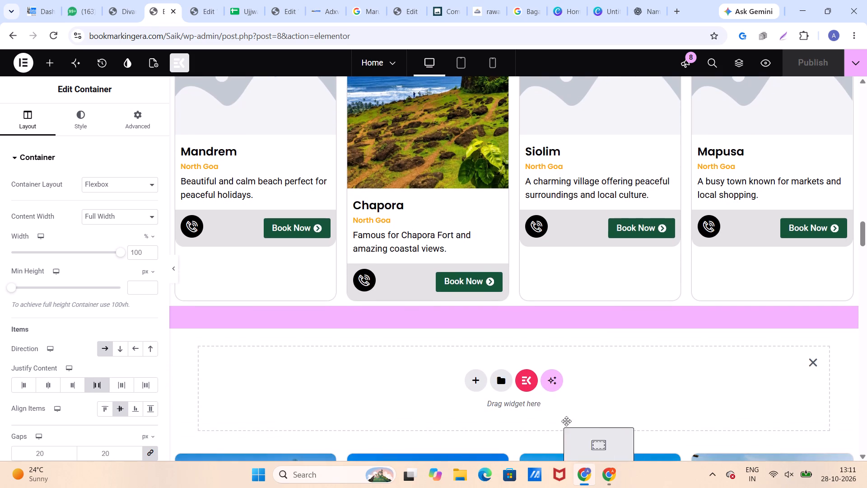
drag(566, 421, 380, 359)
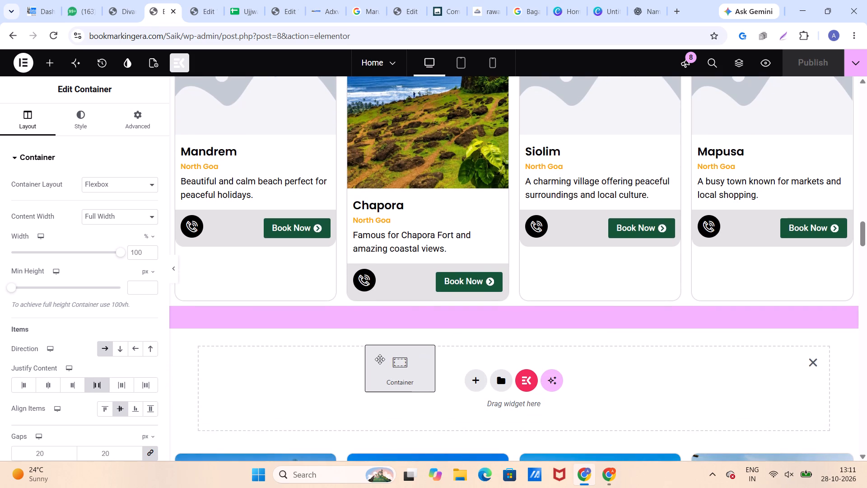
drag(380, 359, 485, 392)
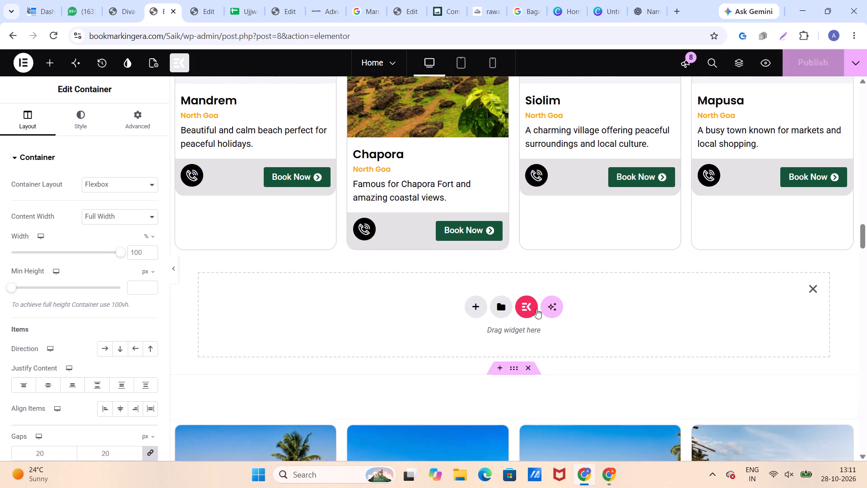
scroll(531, 317, down, 4)
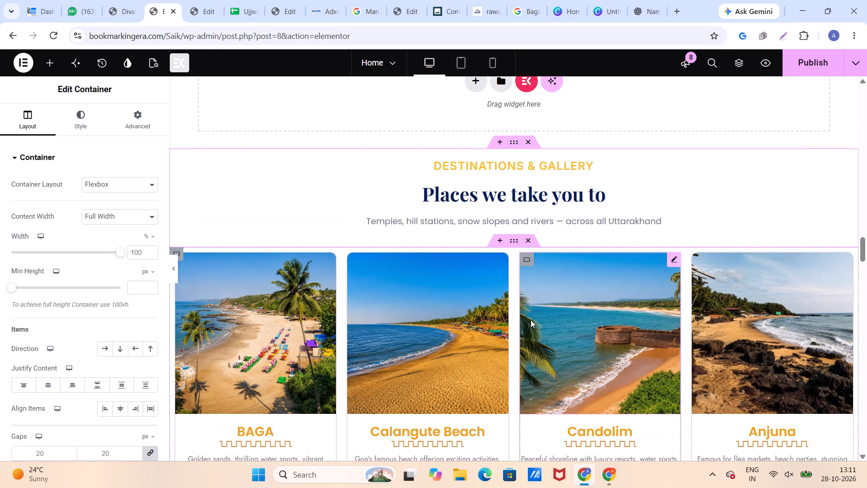
scroll(531, 321, down, 2)
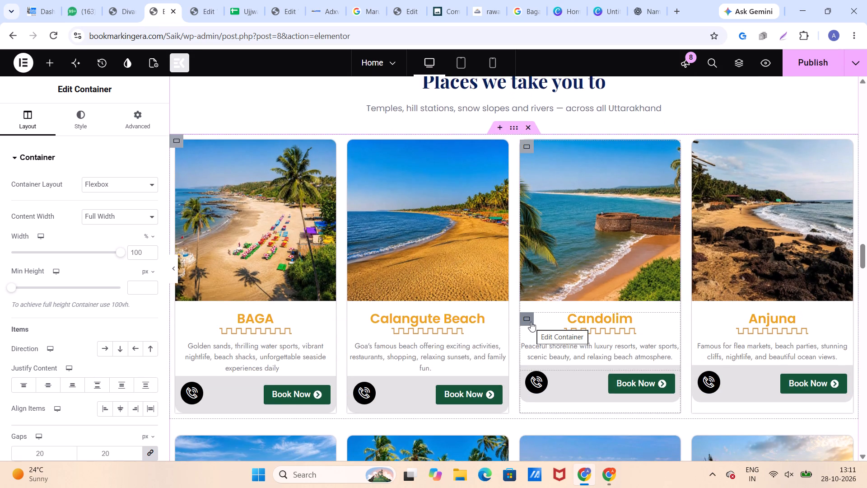
click(583, 113)
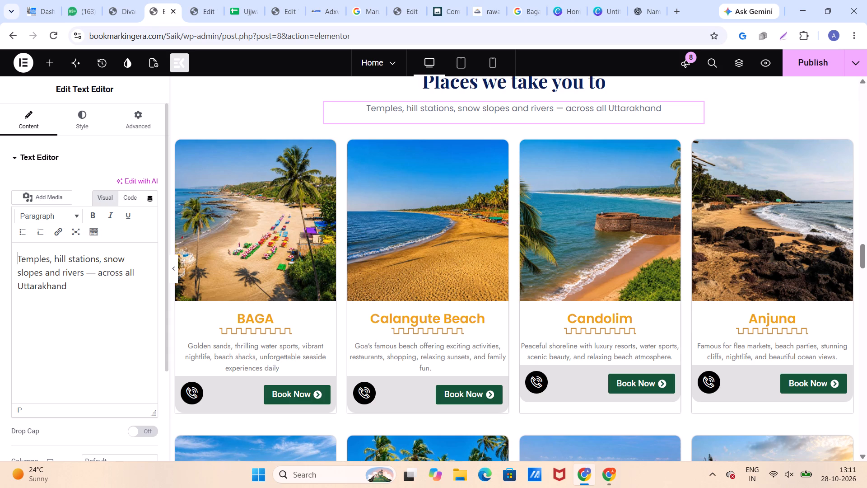
drag(70, 291, 17, 255)
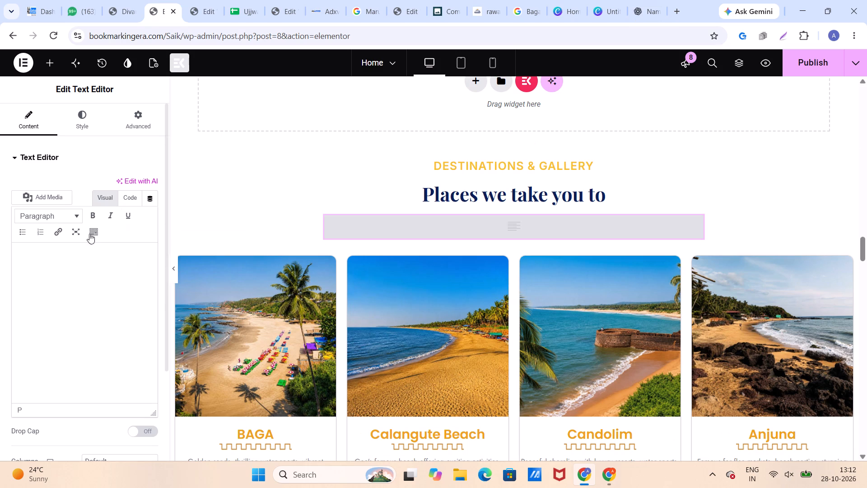
click(56, 266)
key(ctrl+v)
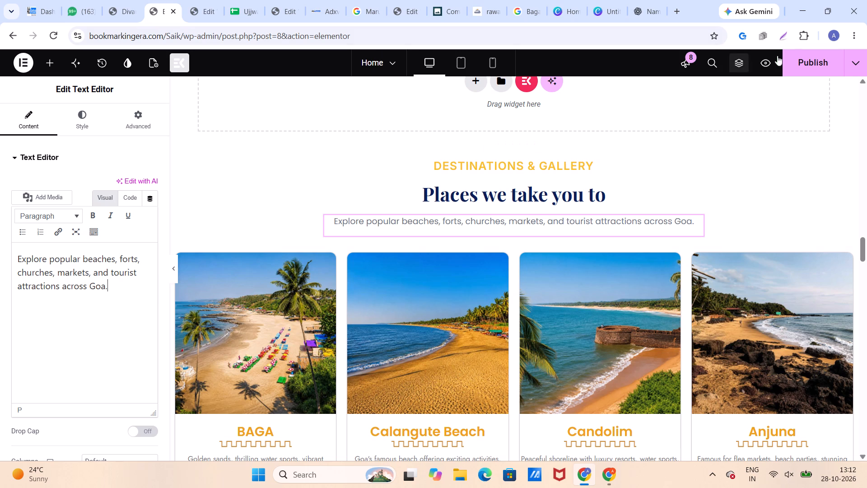
Publish the updated Home page.
click(806, 58)
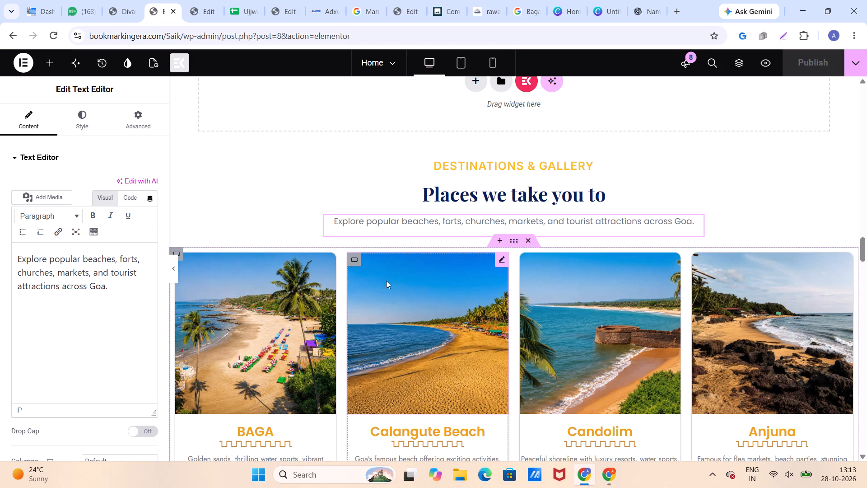
Look over the Goa destination card rows below the "Places we take you to" heading.
scroll(377, 269, down, 12)
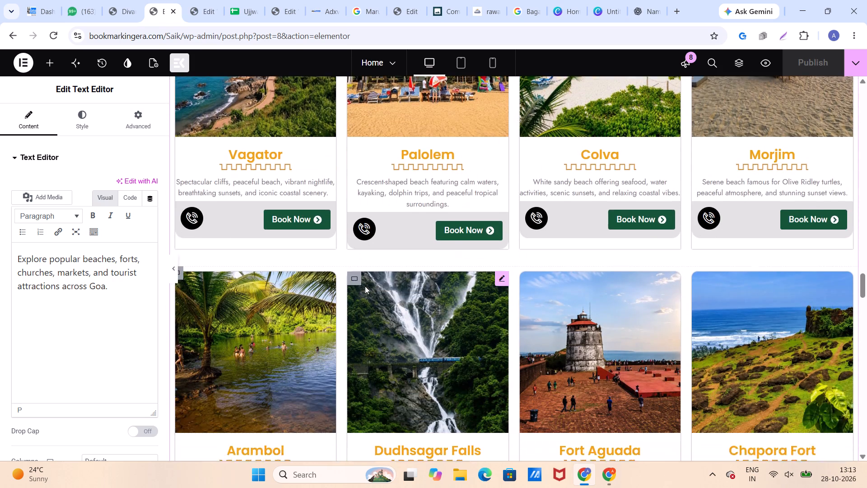
scroll(365, 286, up, 6)
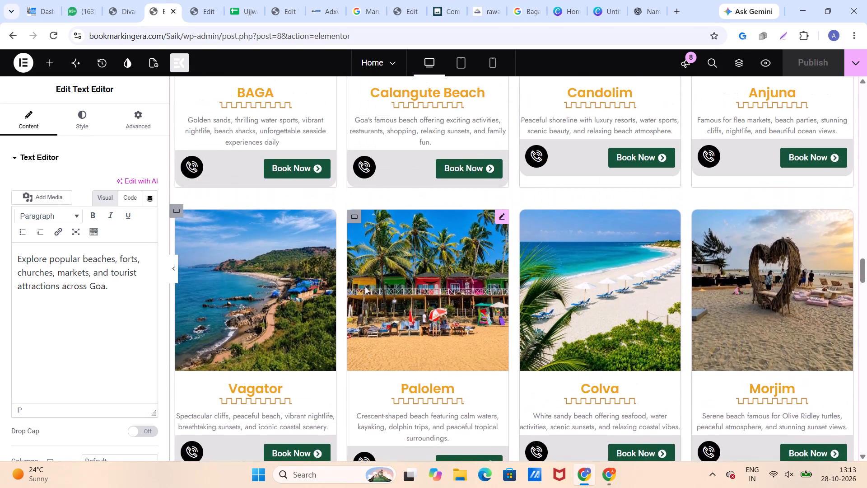
scroll(365, 286, up, 2)
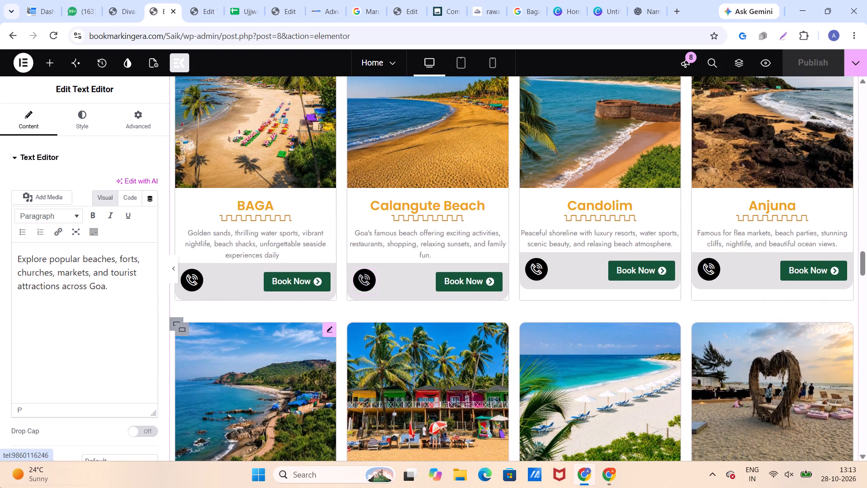
scroll(188, 293, up, 1)
scroll(229, 259, up, 1)
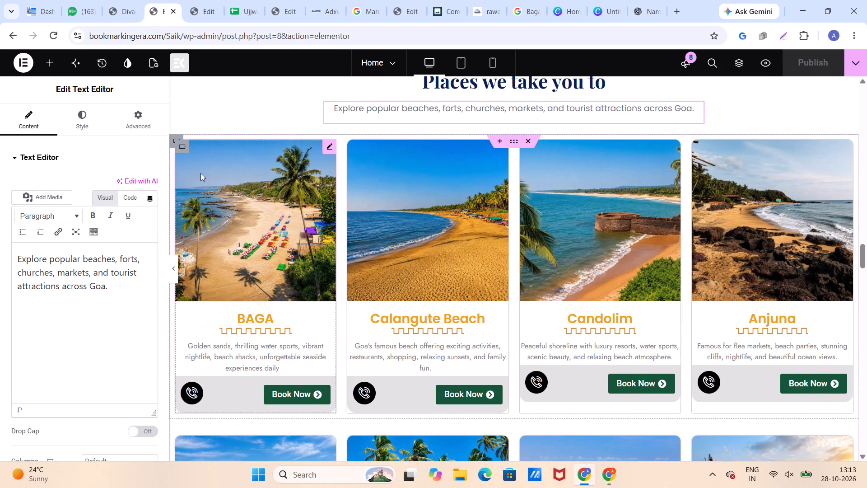
Check the border radius settings of the BAGA card container and of its Book Now bar.
click(182, 145)
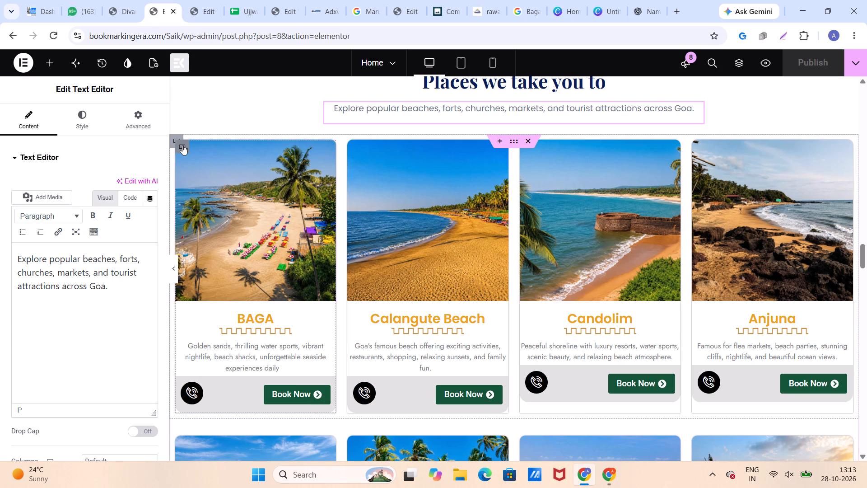
click(83, 119)
click(43, 275)
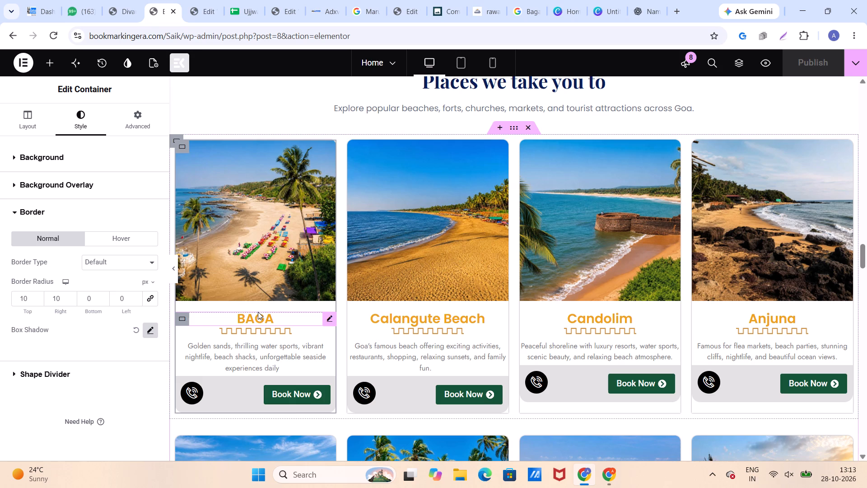
click(395, 280)
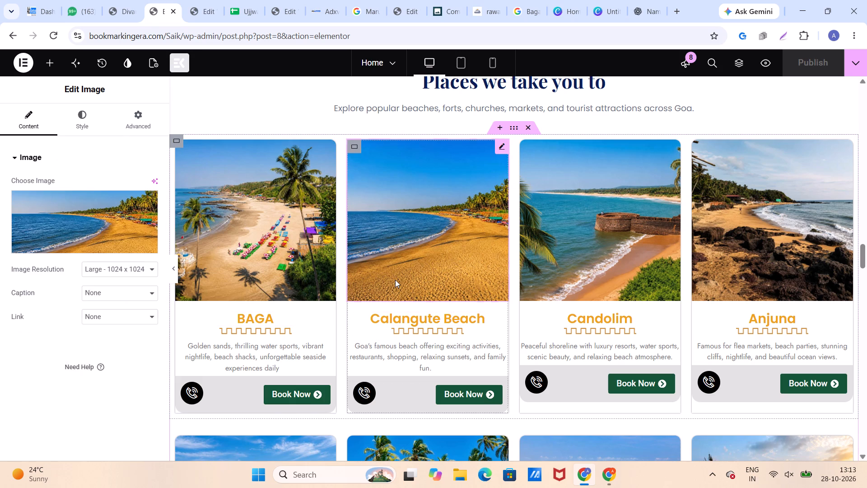
click(178, 137)
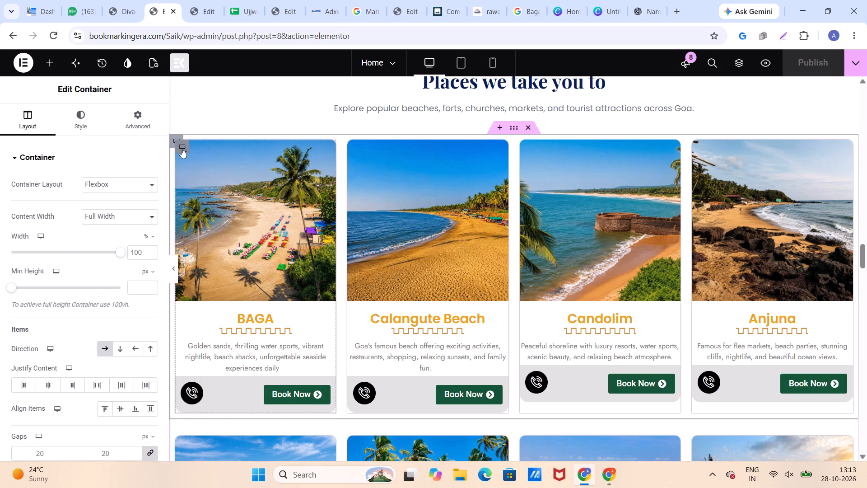
click(182, 148)
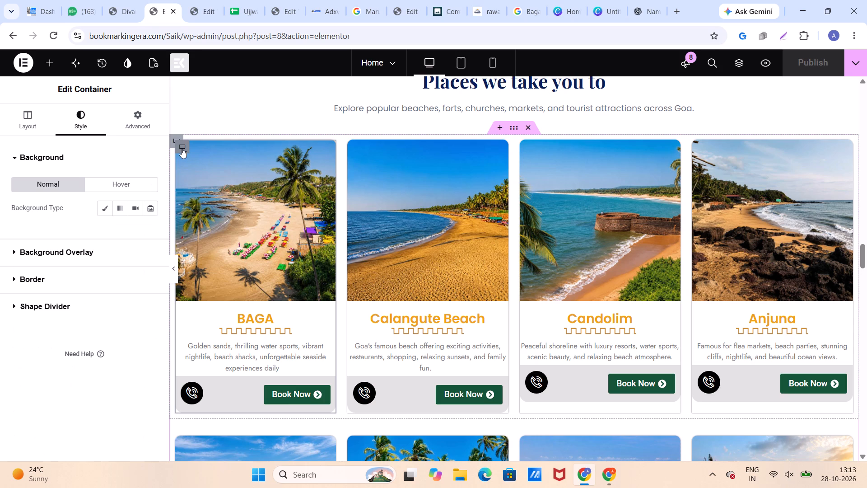
click(185, 378)
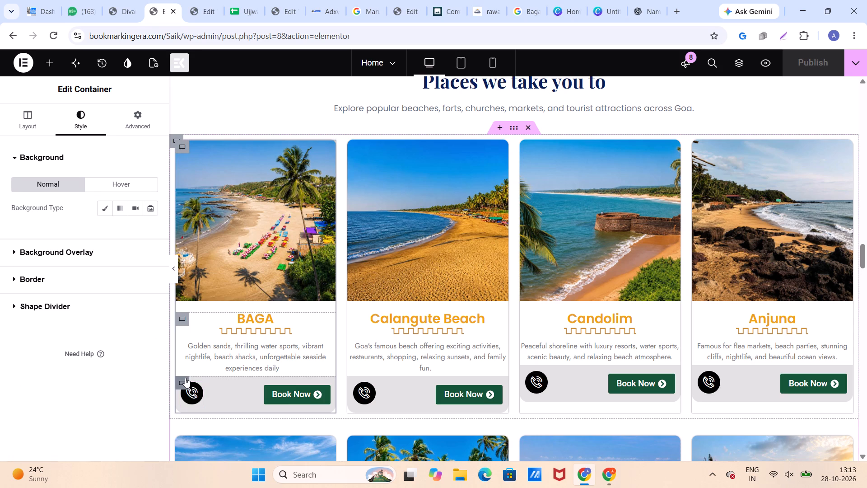
scroll(88, 306, down, 2)
scroll(88, 306, up, 2)
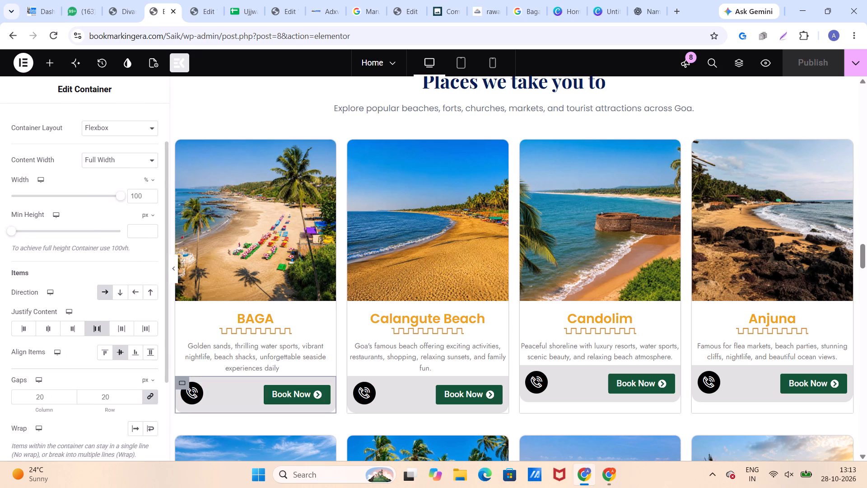
scroll(88, 306, up, 1)
click(89, 118)
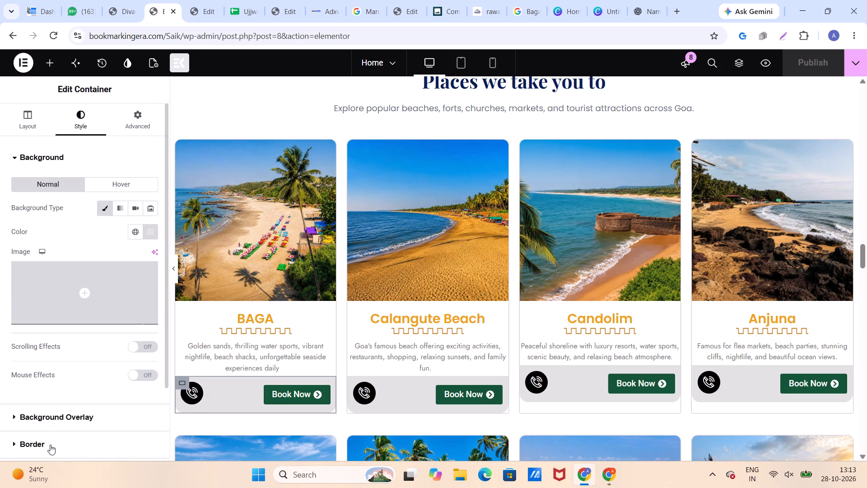
click(50, 445)
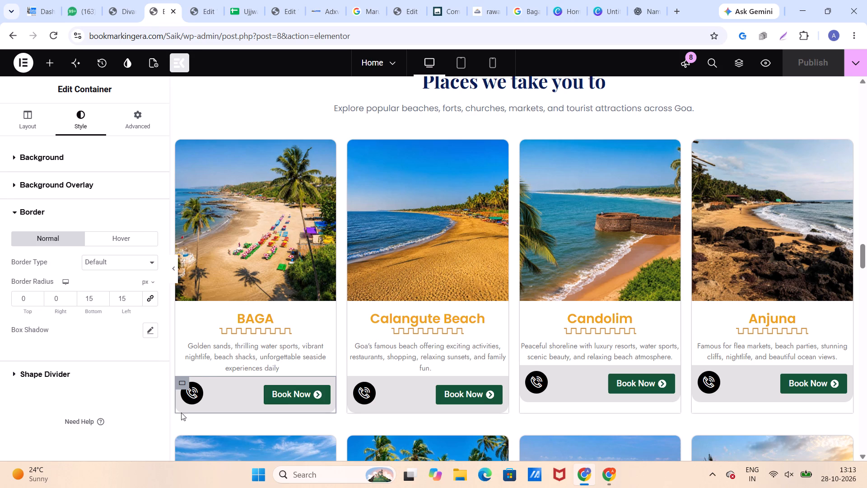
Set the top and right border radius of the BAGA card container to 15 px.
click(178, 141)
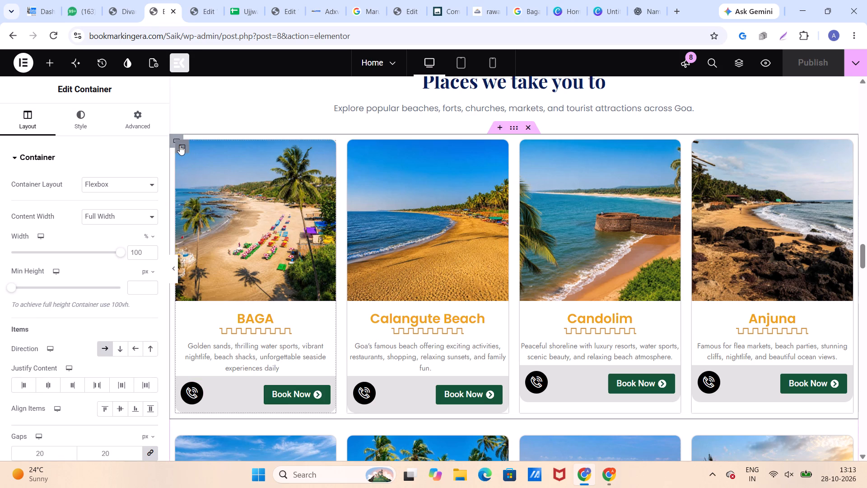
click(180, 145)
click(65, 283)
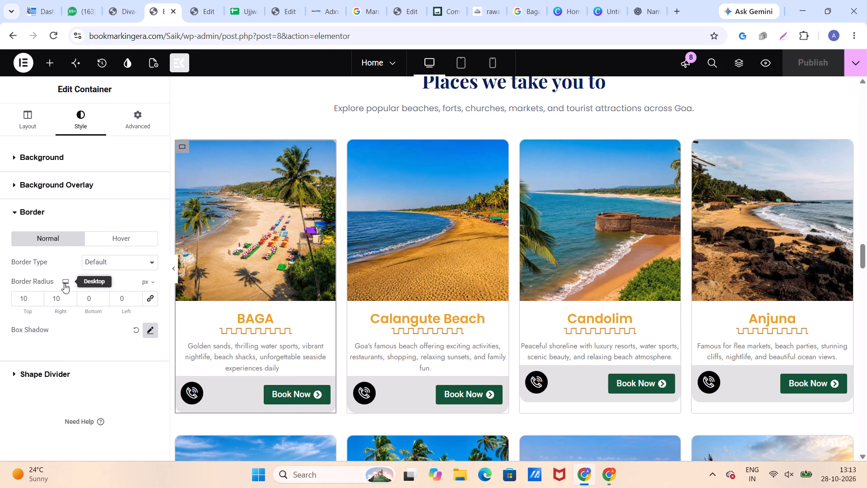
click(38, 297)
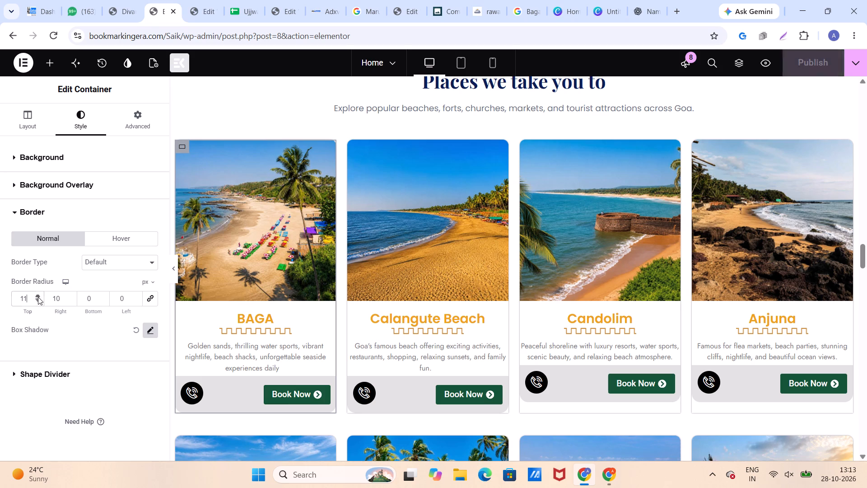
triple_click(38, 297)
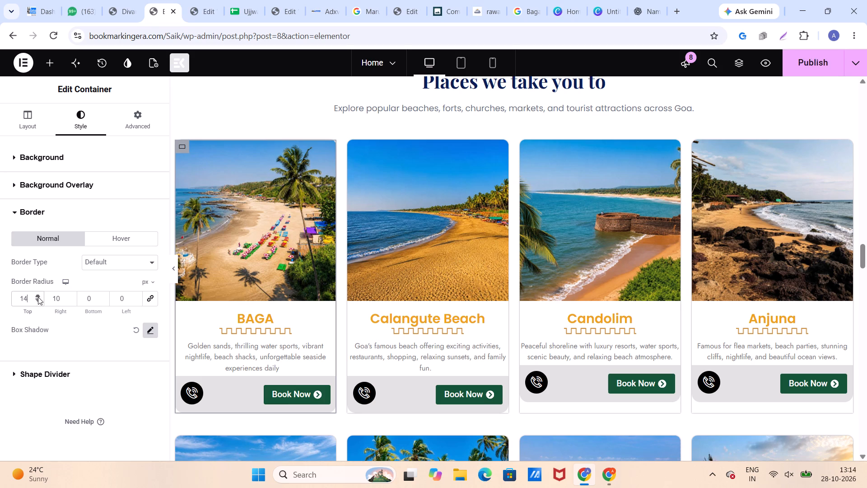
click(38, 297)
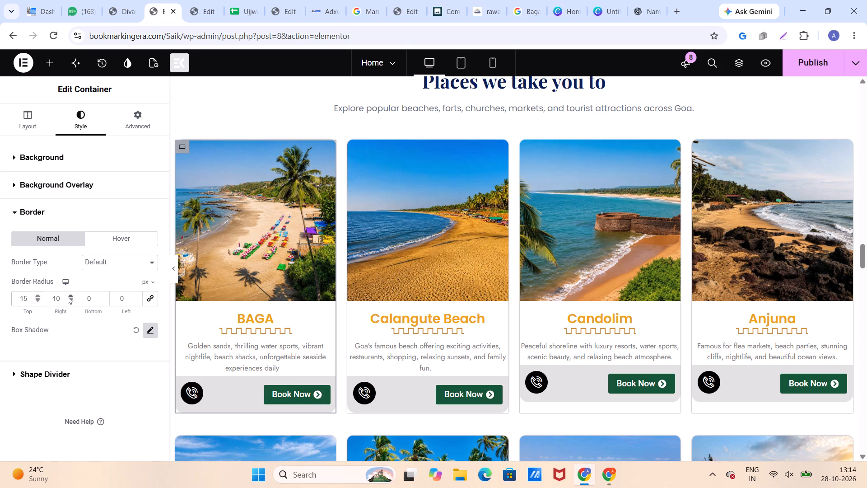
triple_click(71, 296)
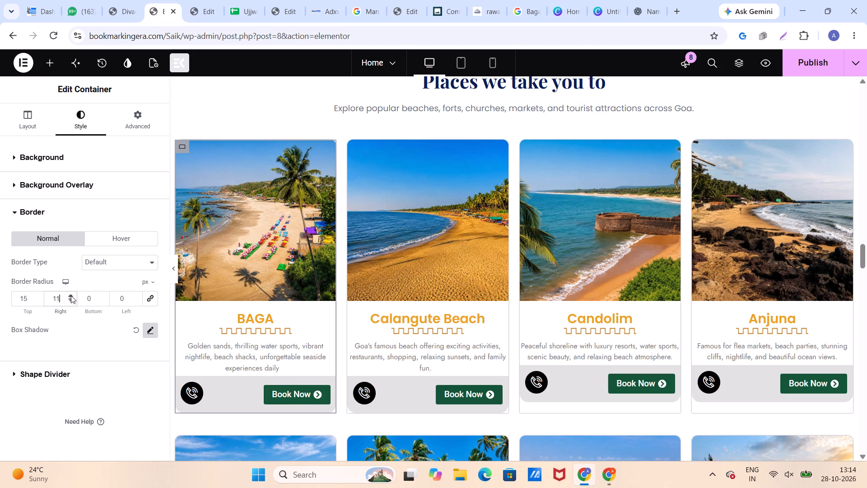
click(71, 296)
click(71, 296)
Set the bottom and left border radius of the BAGA card container to 15 px.
triple_click(103, 296)
triple_click(103, 296)
triple_click(103, 296)
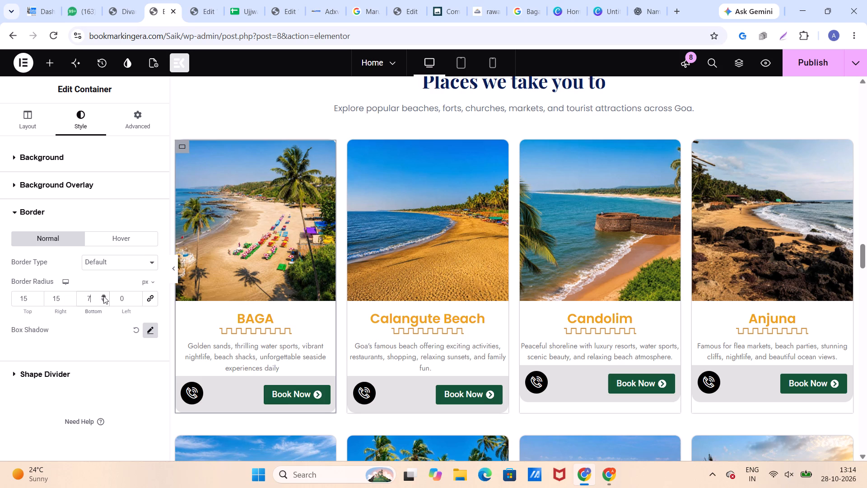
click(103, 296)
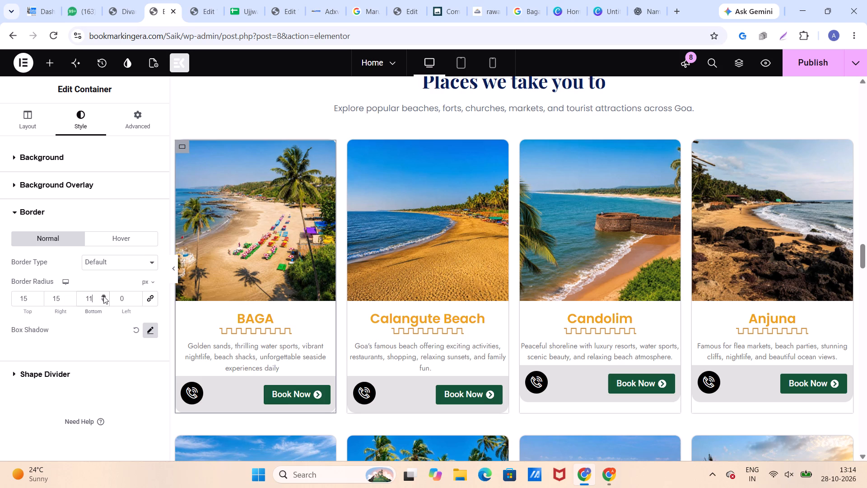
double_click(103, 296)
click(103, 296)
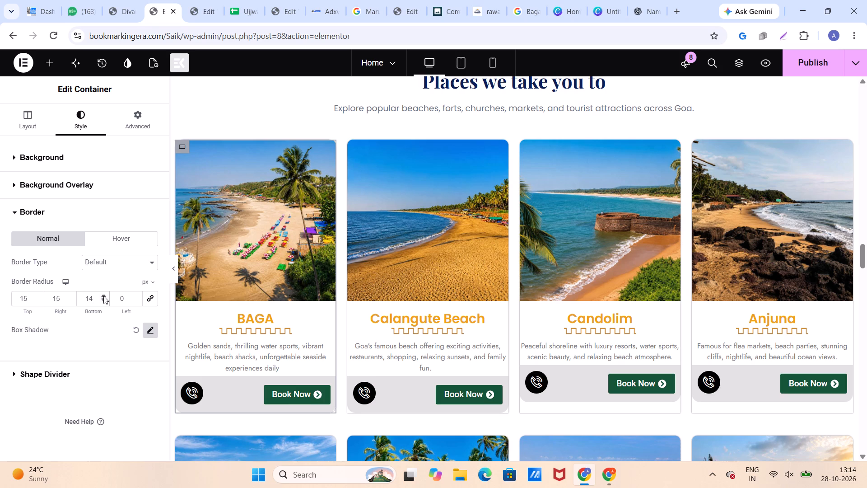
click(103, 296)
click(134, 295)
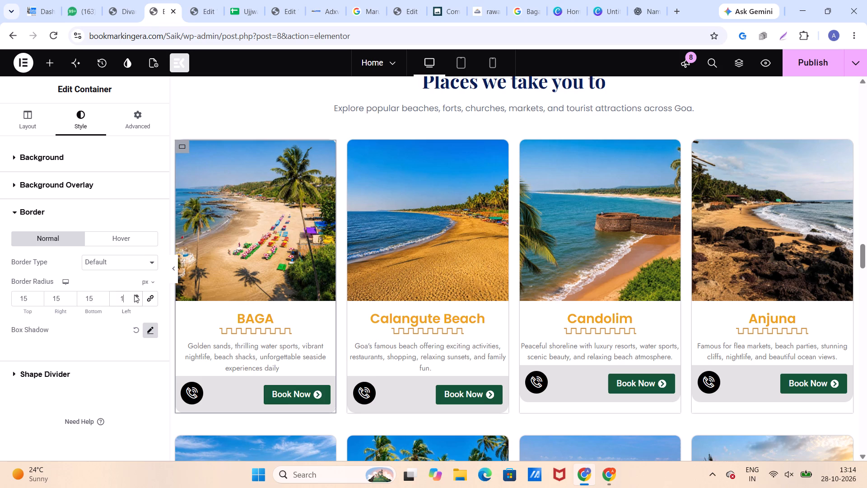
triple_click(136, 296)
triple_click(136, 296)
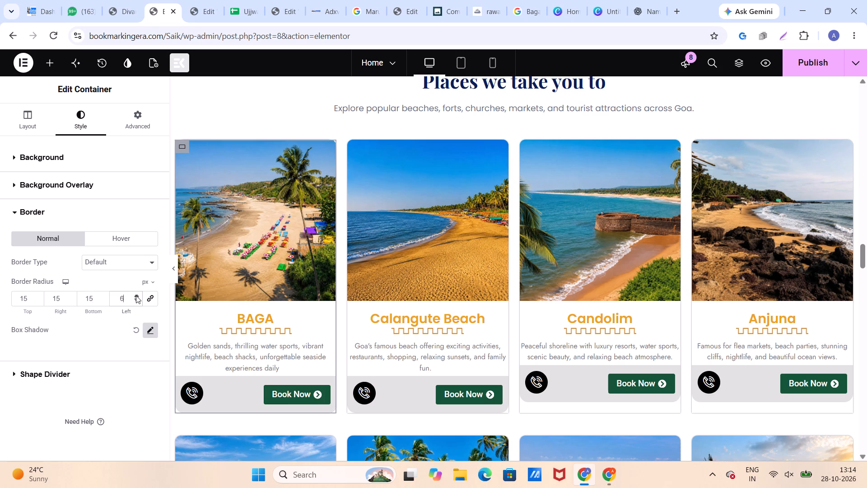
double_click(136, 296)
double_click(136, 296)
click(136, 296)
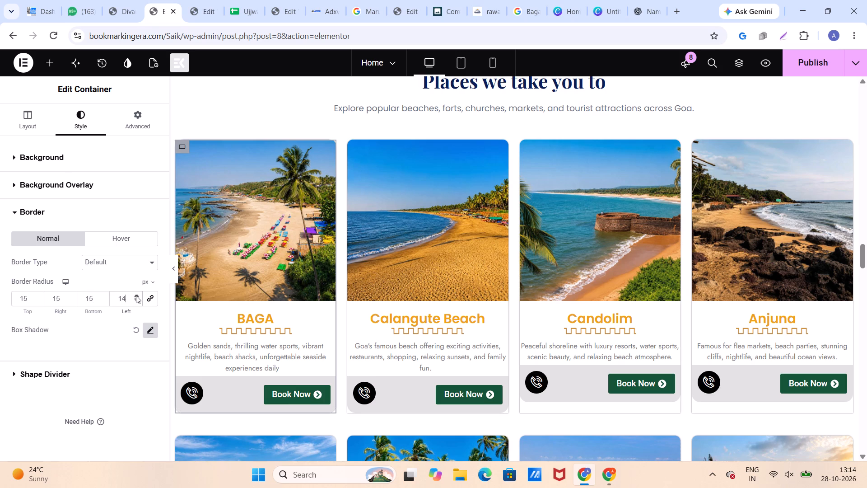
click(134, 296)
Set the top and right border radius of the BAGA card container to 10 px.
triple_click(71, 299)
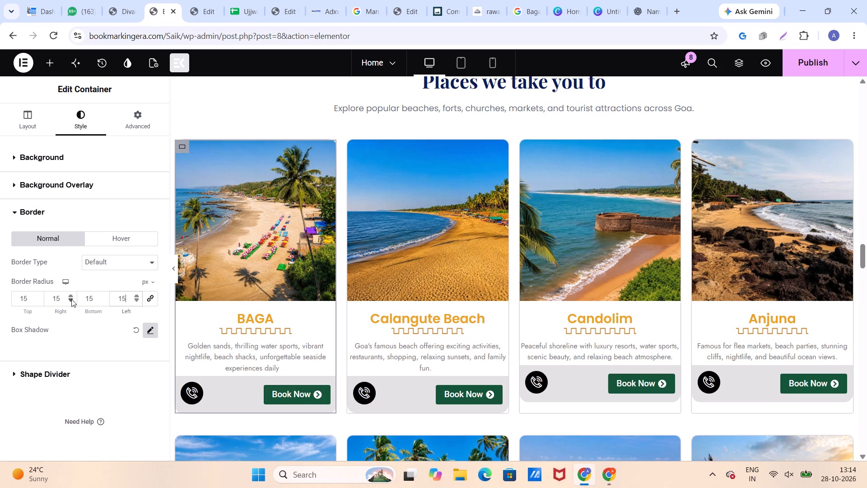
click(71, 299)
click(71, 299)
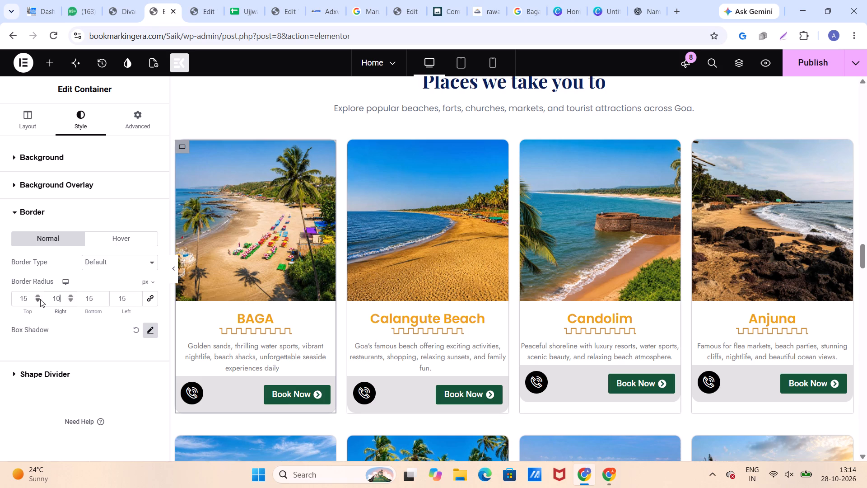
triple_click(39, 298)
double_click(39, 298)
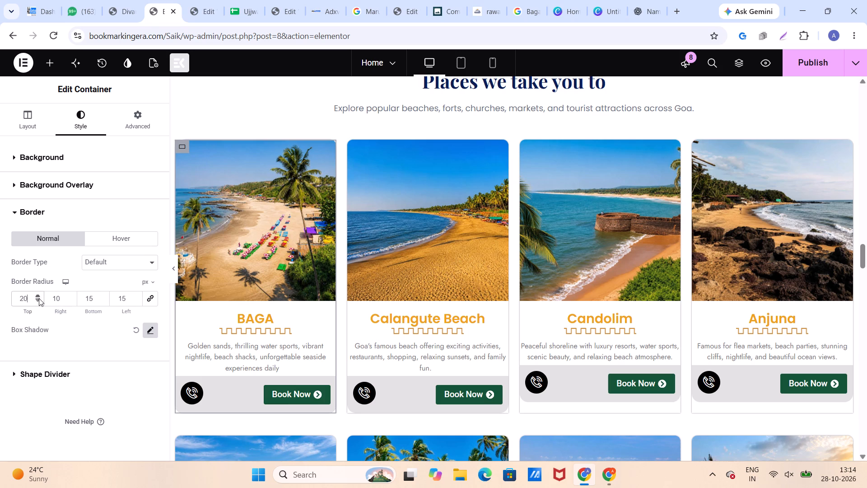
triple_click(37, 300)
double_click(37, 300)
click(37, 300)
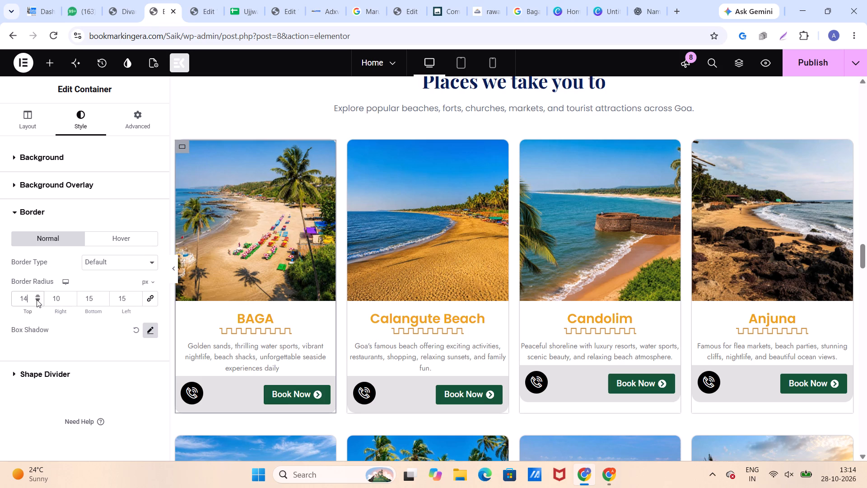
triple_click(37, 300)
click(37, 300)
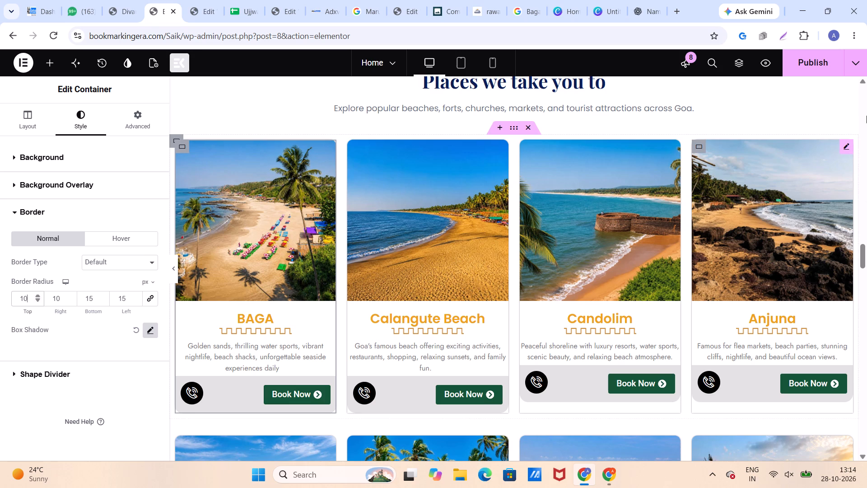
Publish the Home page with the changed BAGA card corners.
click(812, 69)
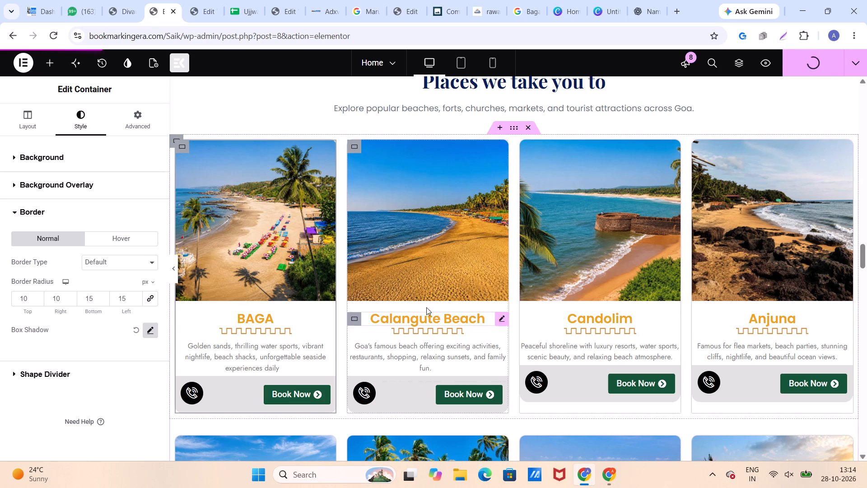
click(402, 279)
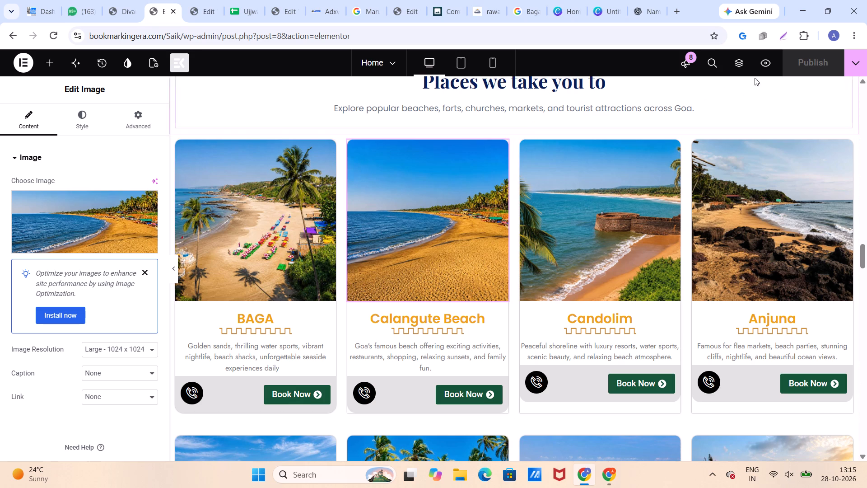
Preview the Home page and look it over from the hero section down through the North Goa destination cards.
click(765, 62)
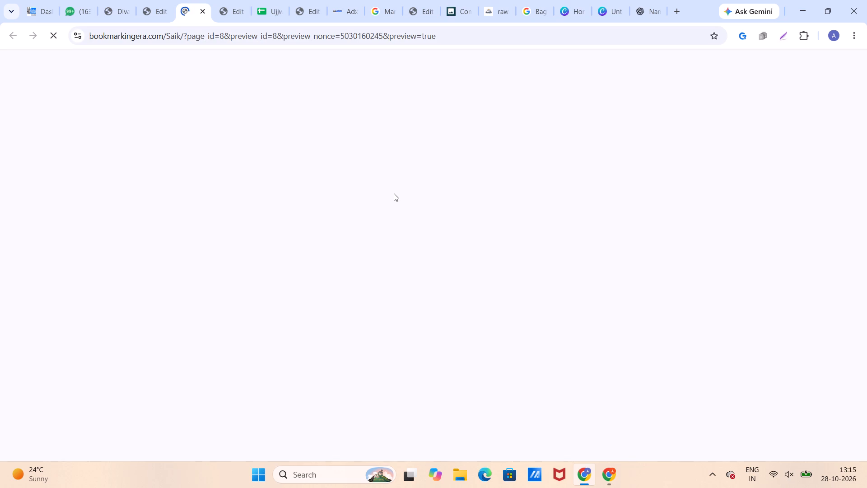
scroll(361, 239, down, 7)
scroll(361, 239, up, 7)
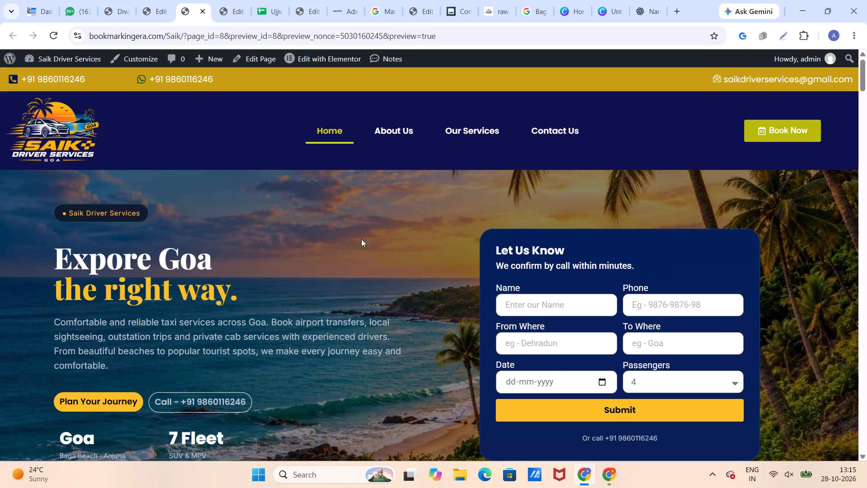
scroll(361, 239, down, 6)
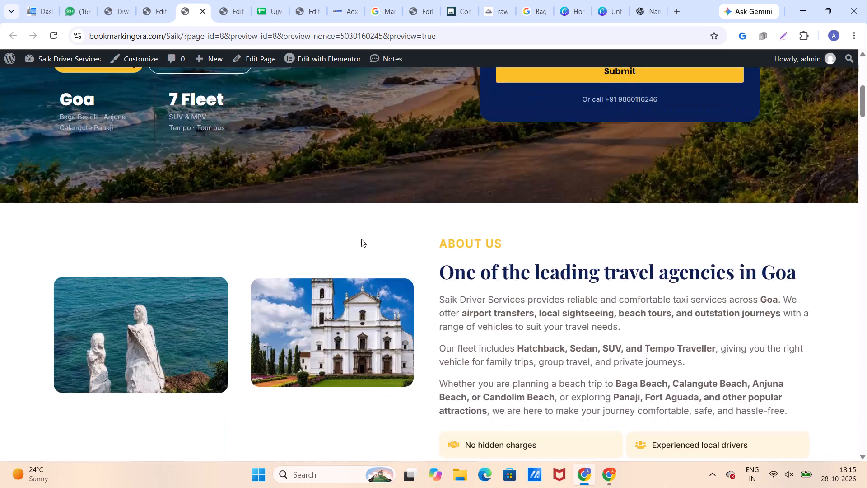
scroll(361, 239, down, 16)
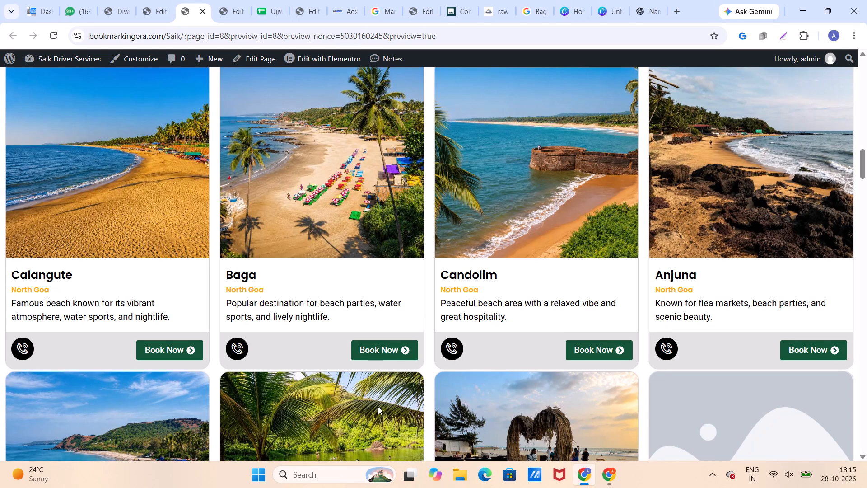
scroll(378, 407, down, 2)
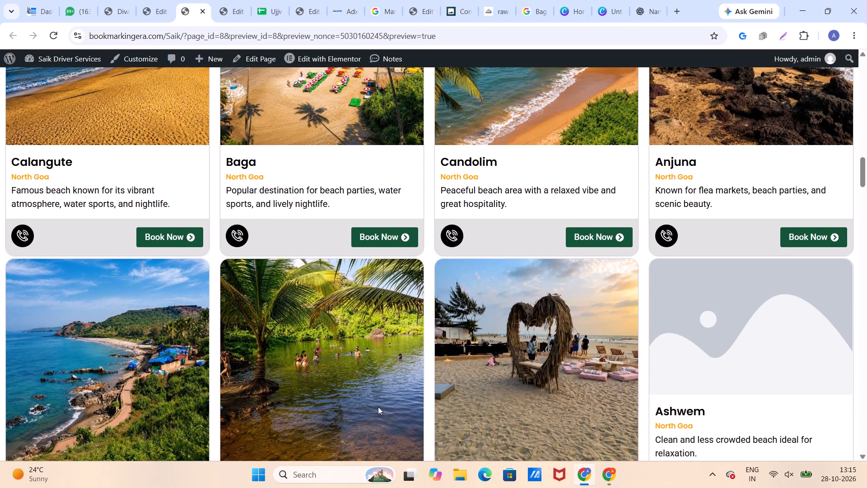
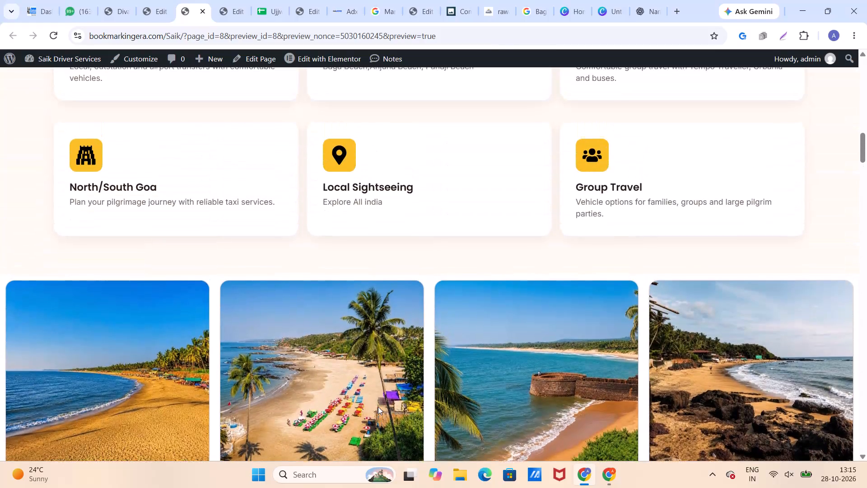
Examine the previewed page's North Goa cards and the Places we take you to cards, comparing their corners and layout.
scroll(378, 407, down, 12)
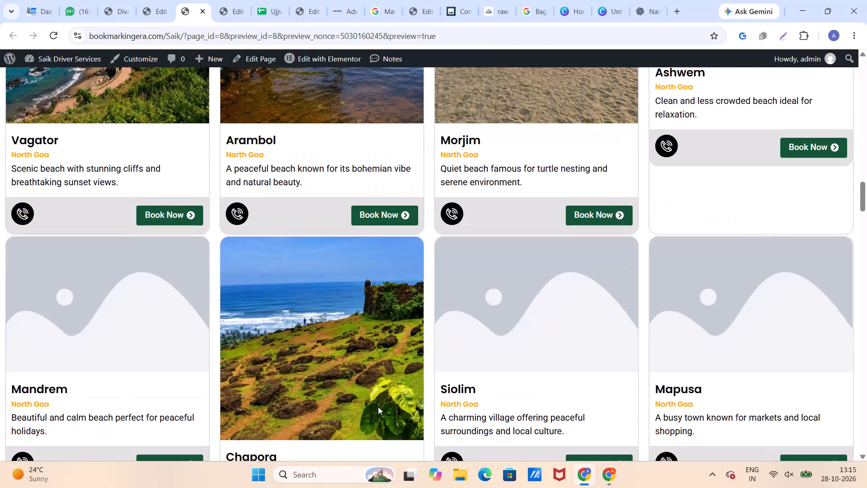
scroll(378, 407, down, 7)
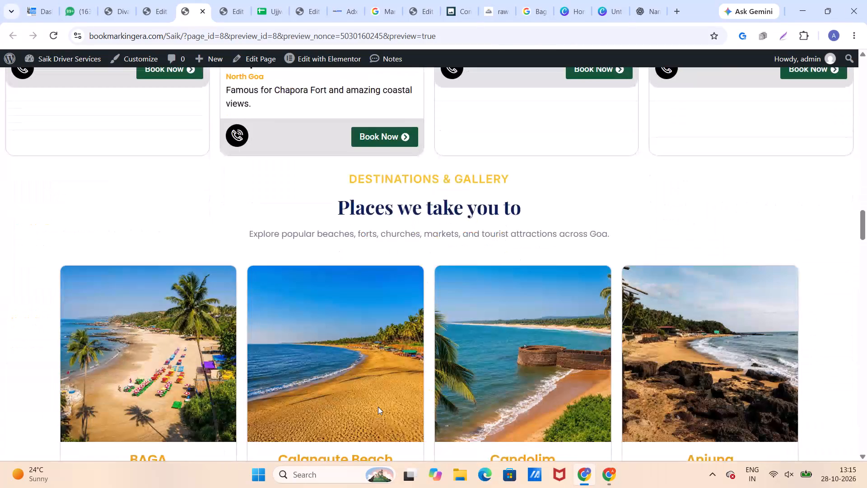
scroll(378, 407, down, 5)
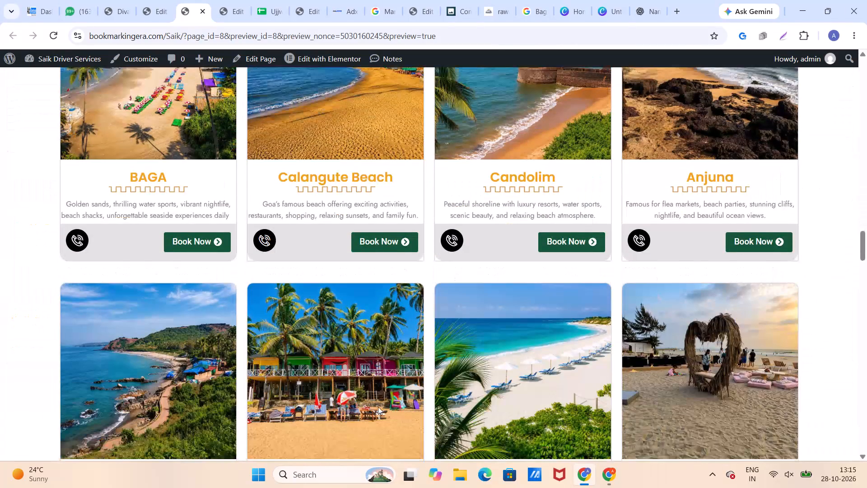
scroll(378, 407, up, 11)
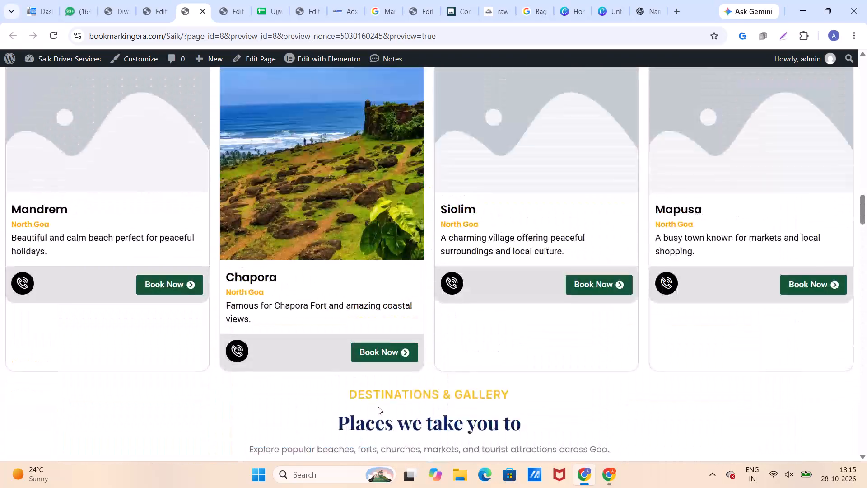
scroll(378, 407, up, 4)
scroll(378, 407, down, 14)
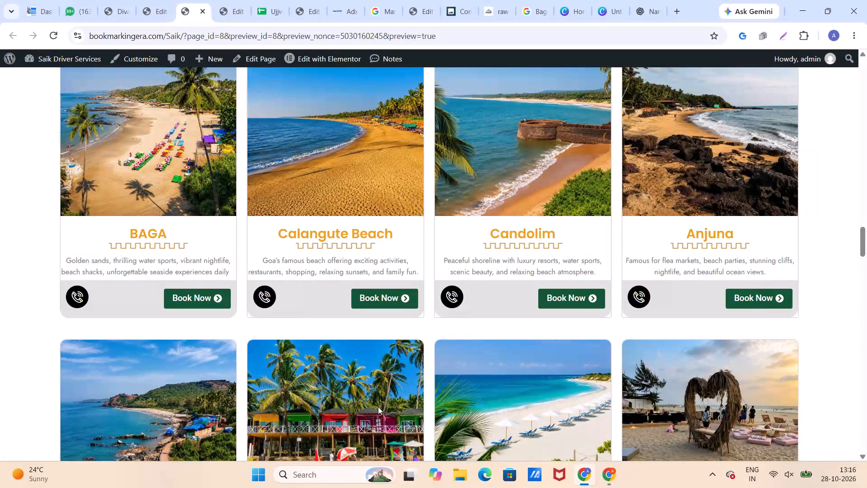
scroll(378, 407, up, 3)
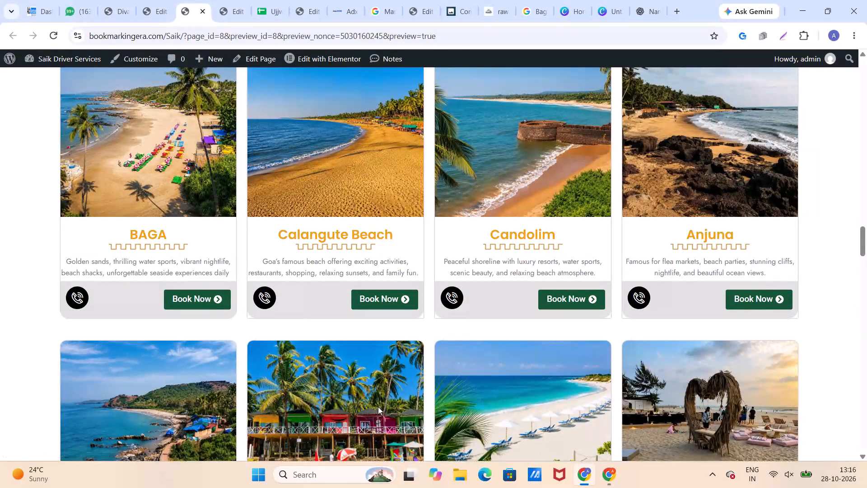
scroll(378, 407, up, 10)
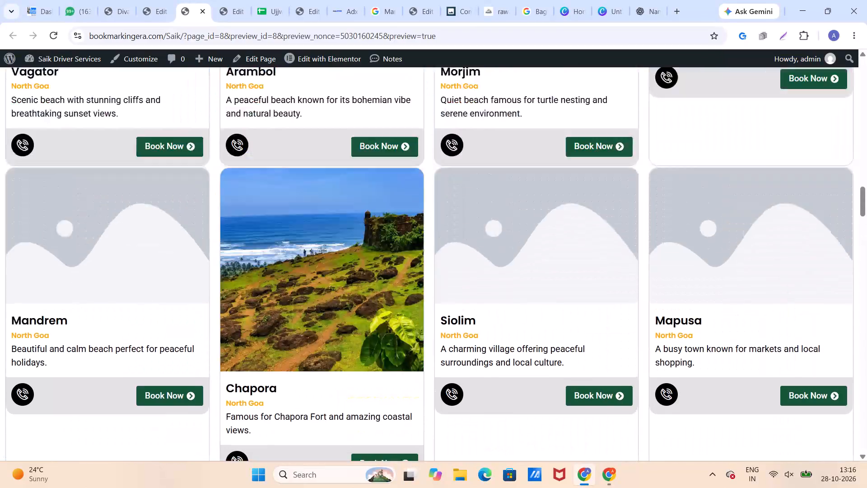
scroll(378, 407, down, 12)
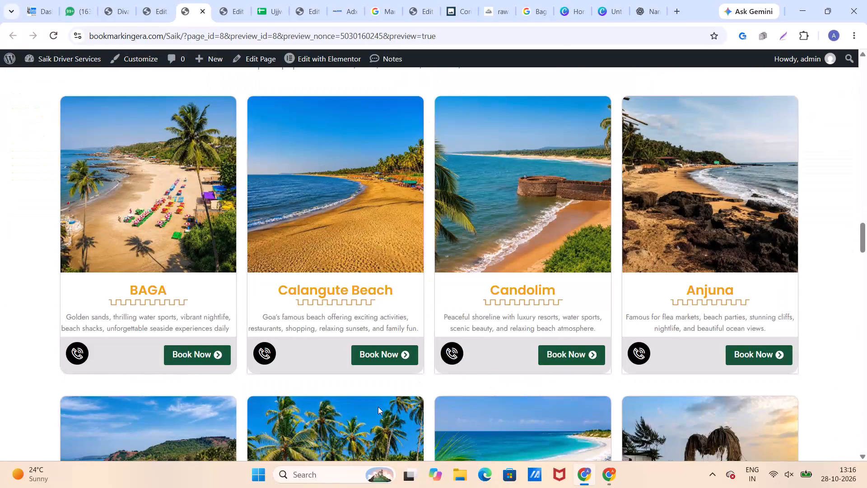
scroll(378, 407, up, 20)
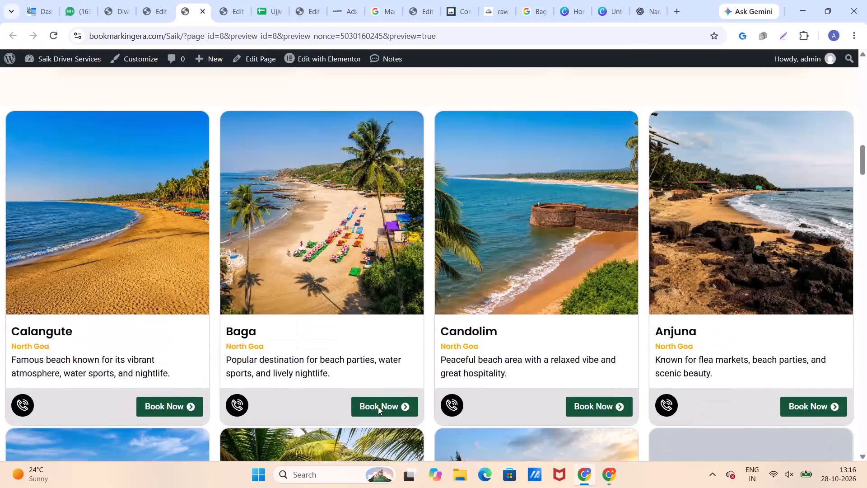
scroll(378, 407, up, 17)
scroll(378, 407, down, 3)
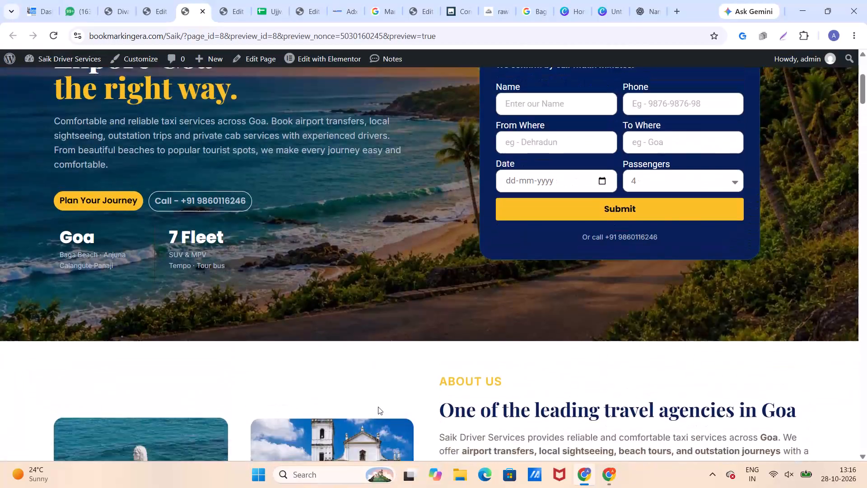
scroll(378, 407, down, 9)
scroll(378, 407, up, 8)
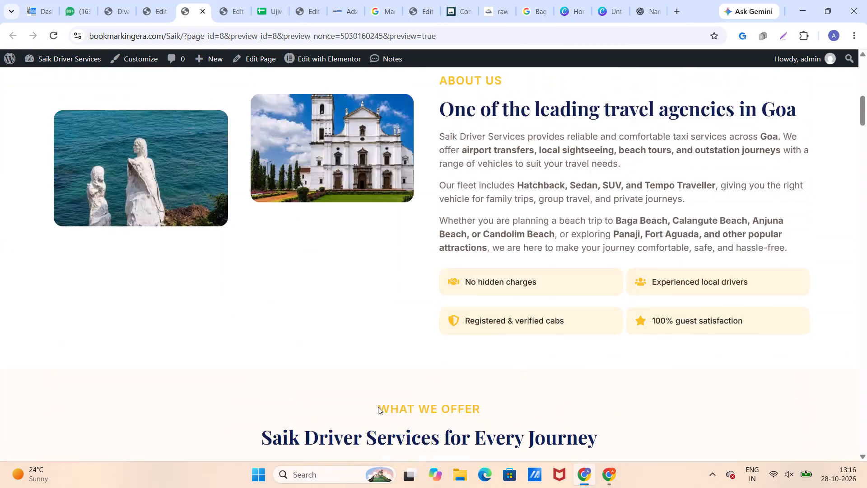
Back in the Elementor editor, copy the BAGA card container and paste its style onto the Calangute Beach card container.
click(156, 10)
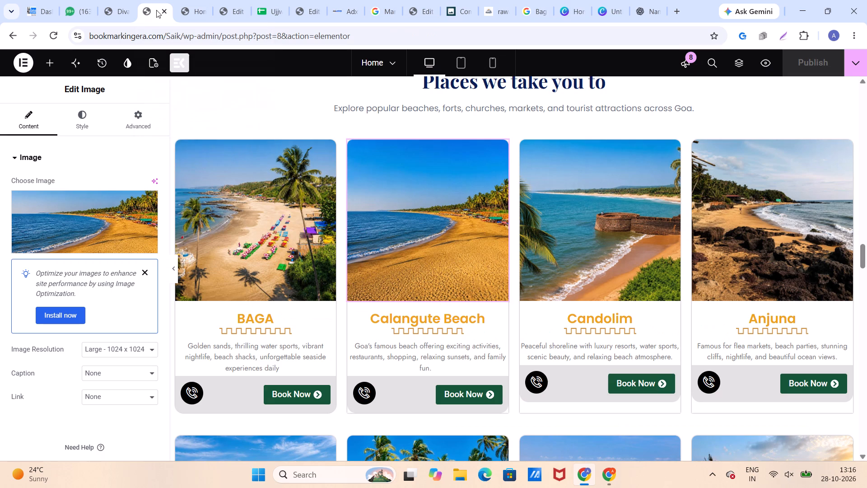
scroll(286, 220, down, 13)
scroll(287, 220, up, 9)
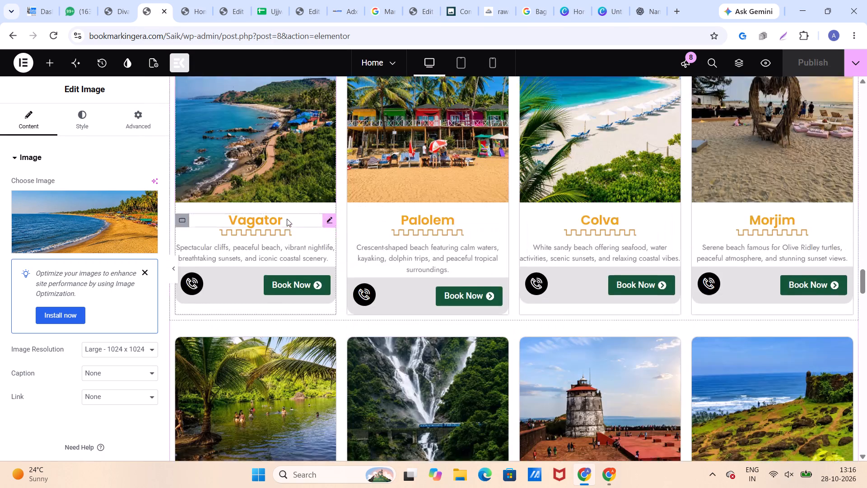
scroll(287, 219, up, 3)
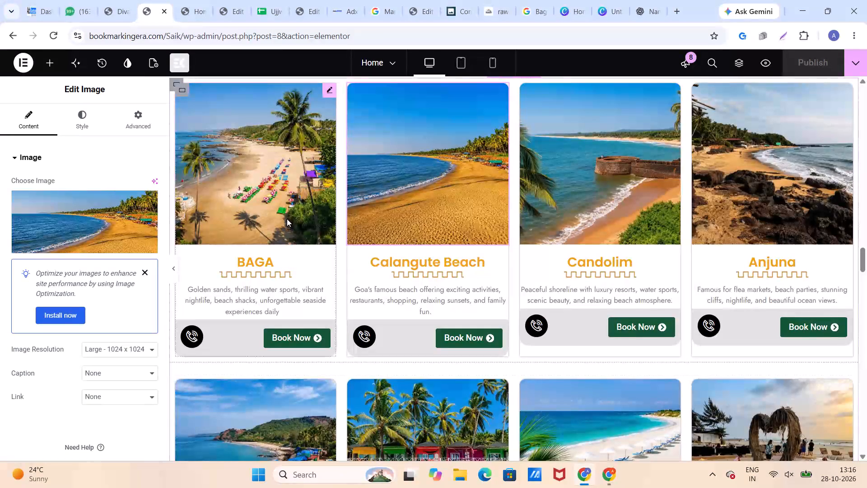
scroll(287, 219, up, 9)
scroll(287, 219, down, 7)
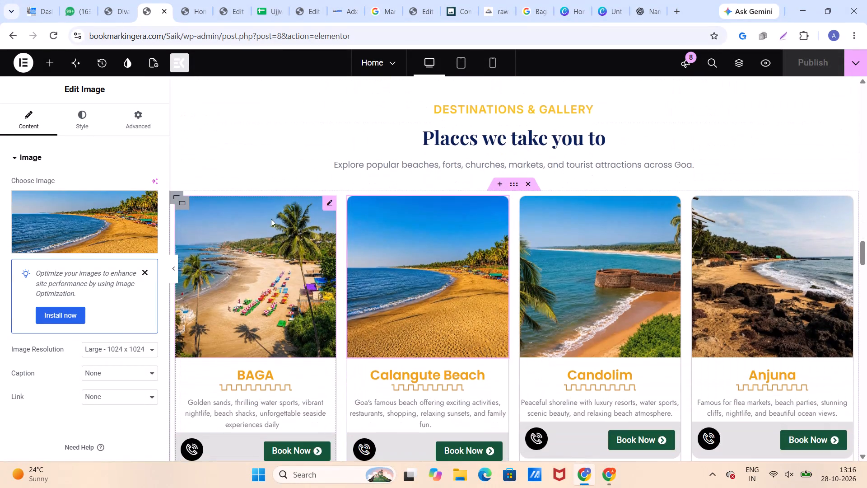
click(187, 199)
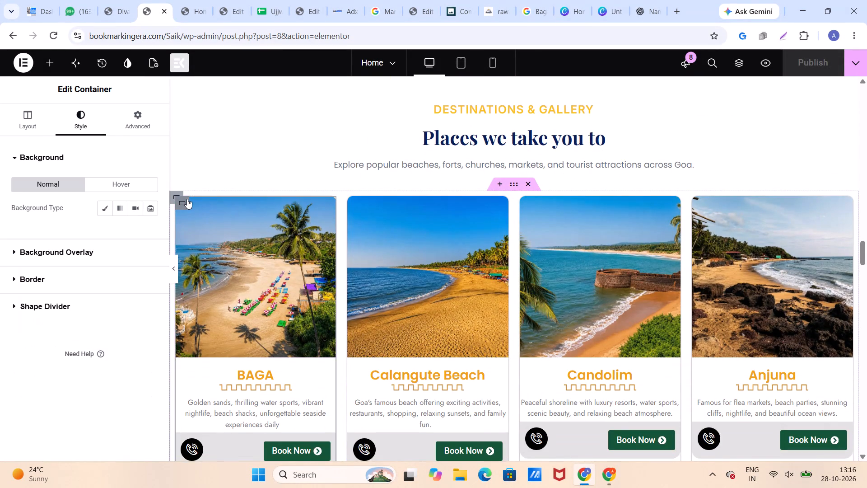
right_click(187, 199)
click(208, 168)
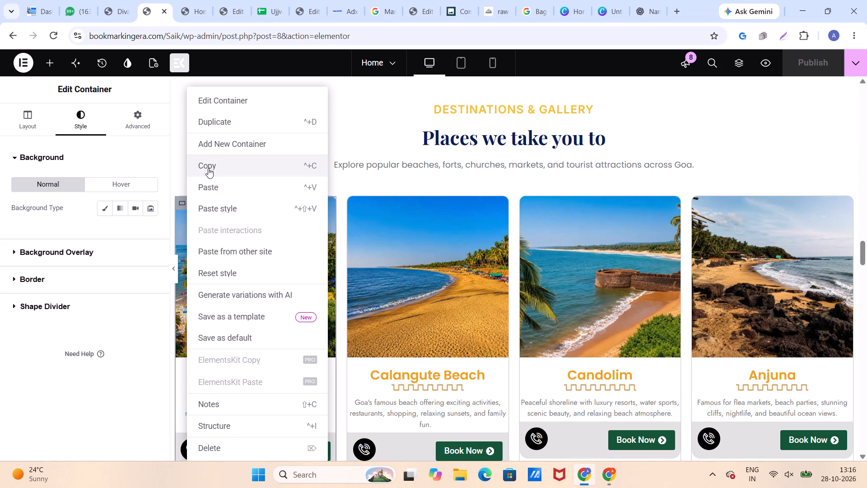
scroll(317, 235, down, 2)
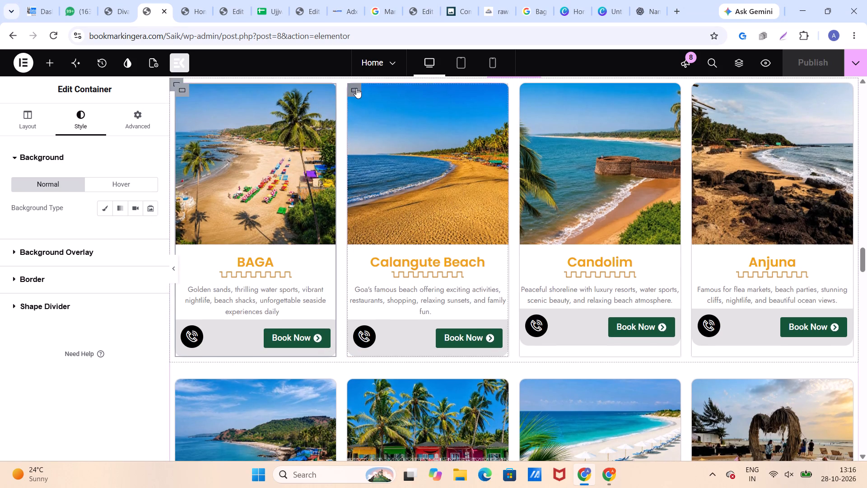
click(356, 88)
right_click(356, 88)
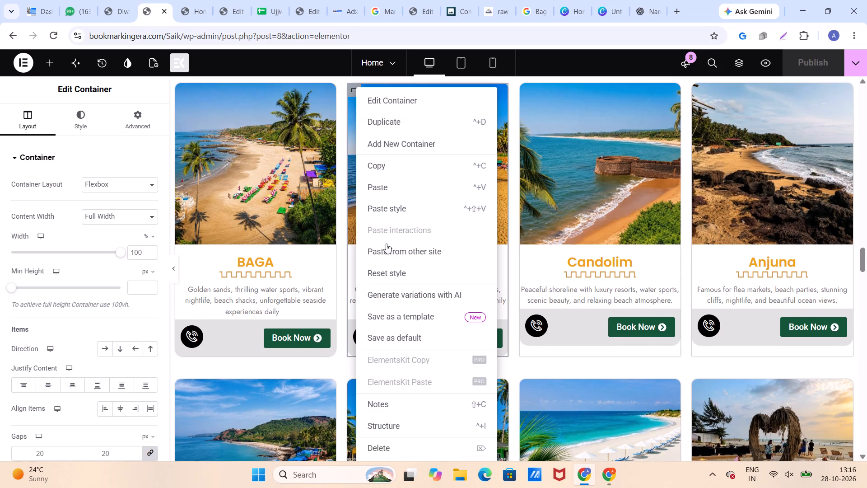
click(386, 207)
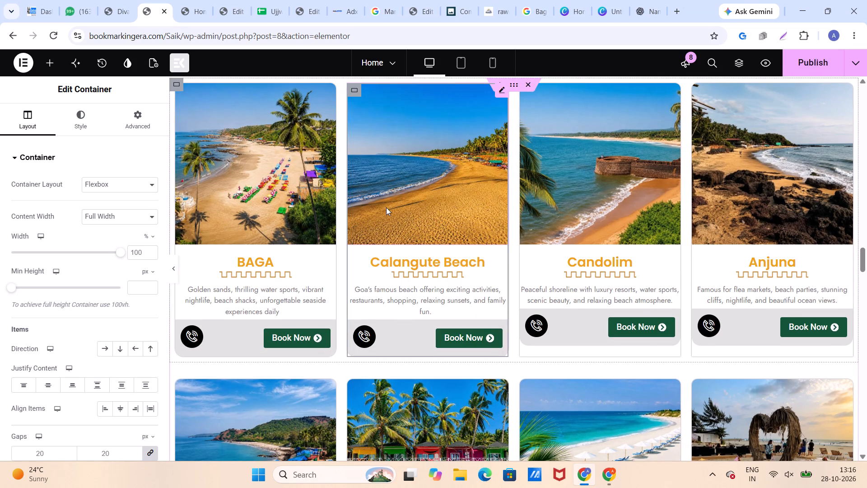
Paste the copied BAGA container style onto the Candolim and Anjuna card containers.
click(581, 196)
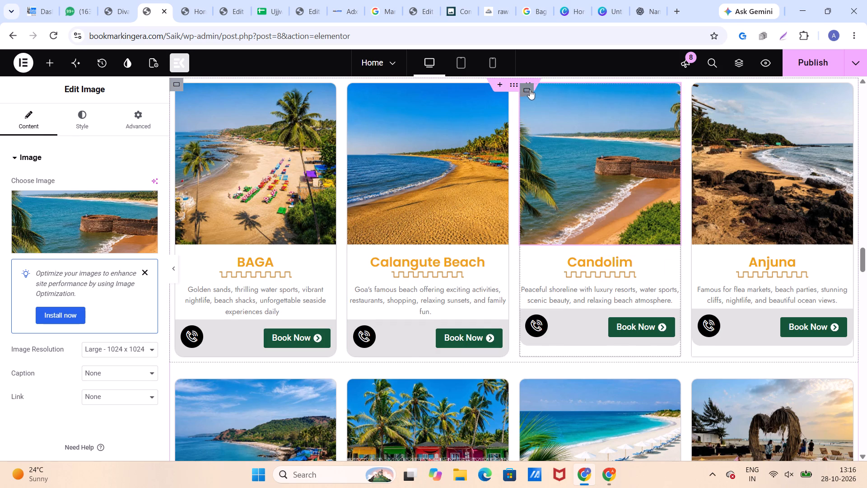
scroll(564, 203, up, 2)
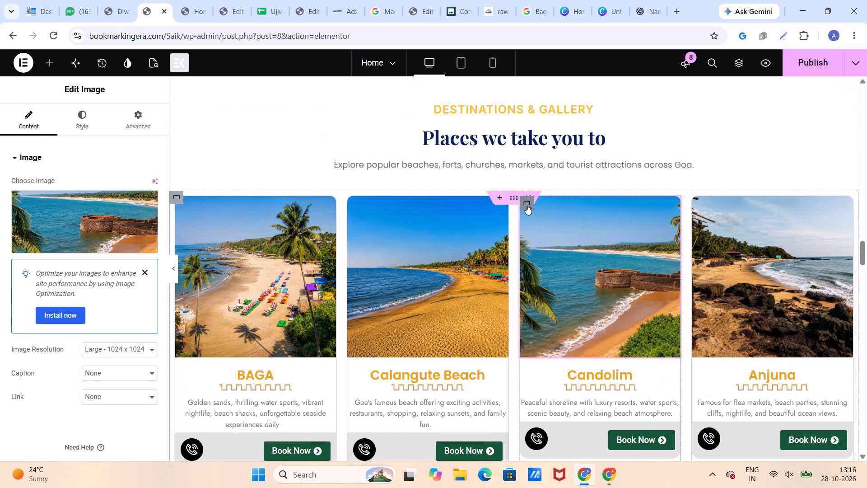
click(527, 205)
right_click(527, 205)
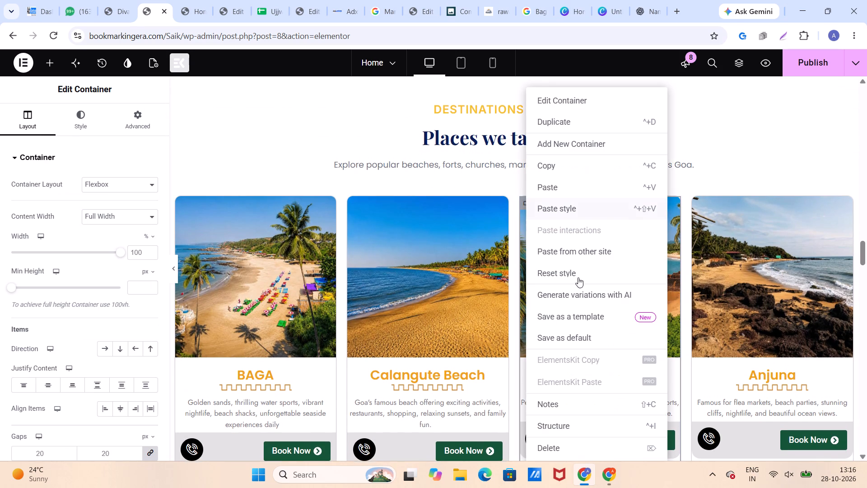
click(564, 211)
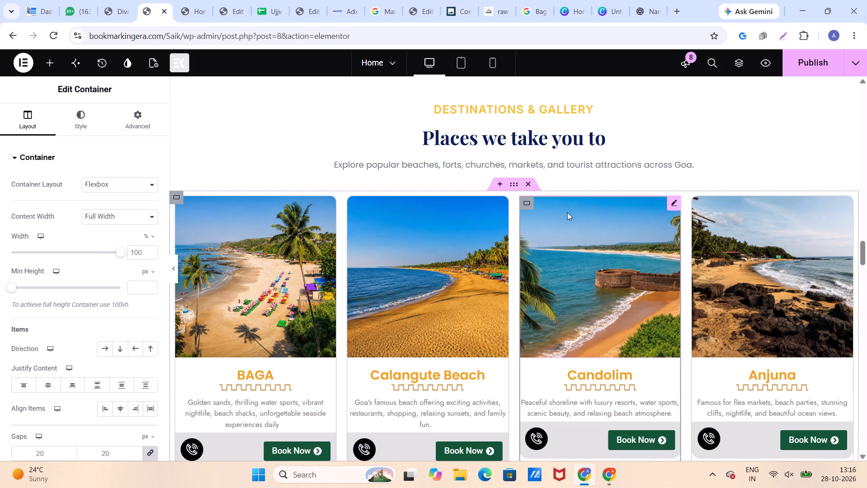
scroll(612, 292, down, 2)
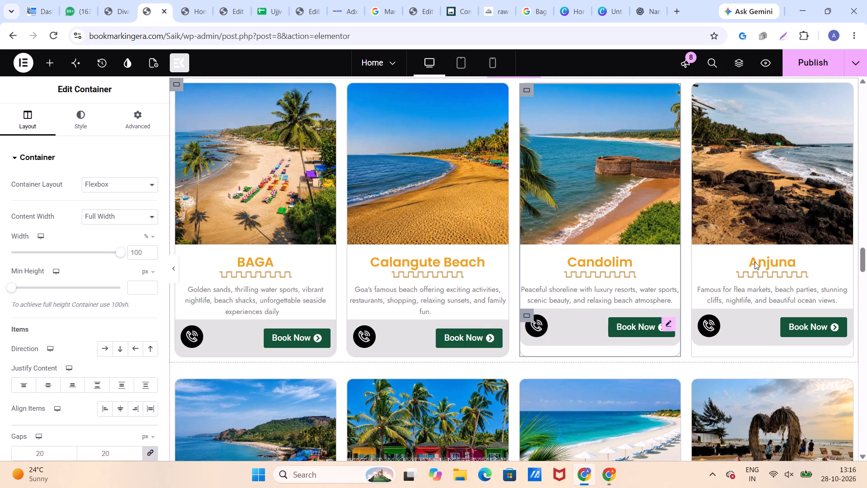
scroll(741, 221, up, 1)
click(699, 141)
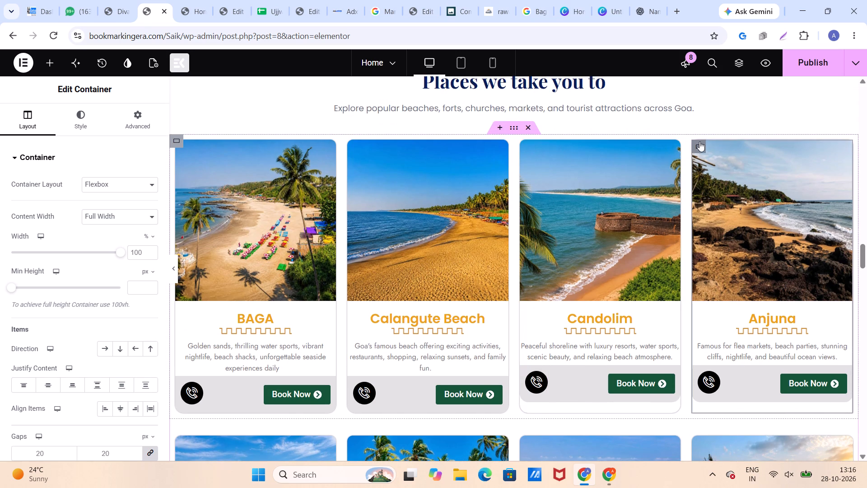
right_click(699, 141)
click(726, 207)
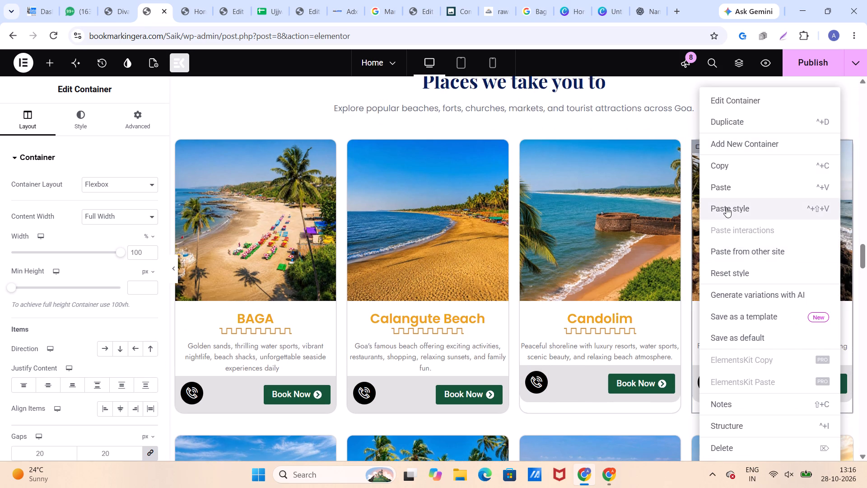
Paste the copied BAGA container style onto the Vagator, Palolem, Colva and Morjim card containers.
scroll(627, 270, down, 5)
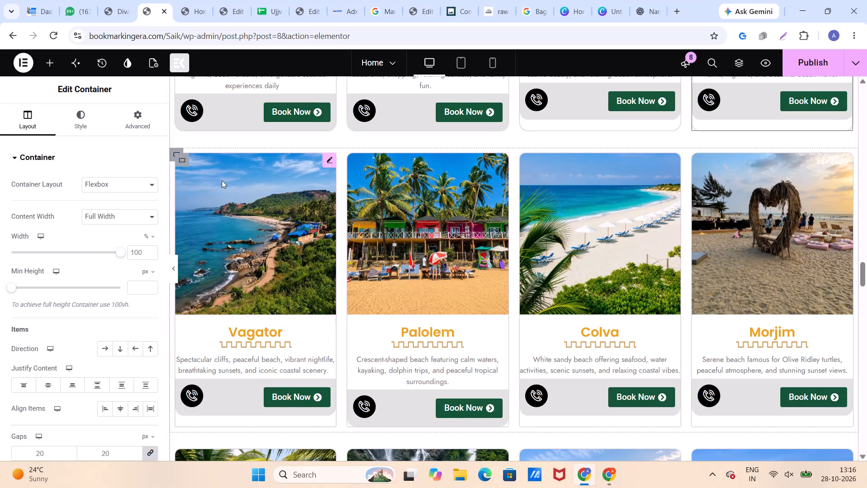
click(184, 154)
right_click(184, 154)
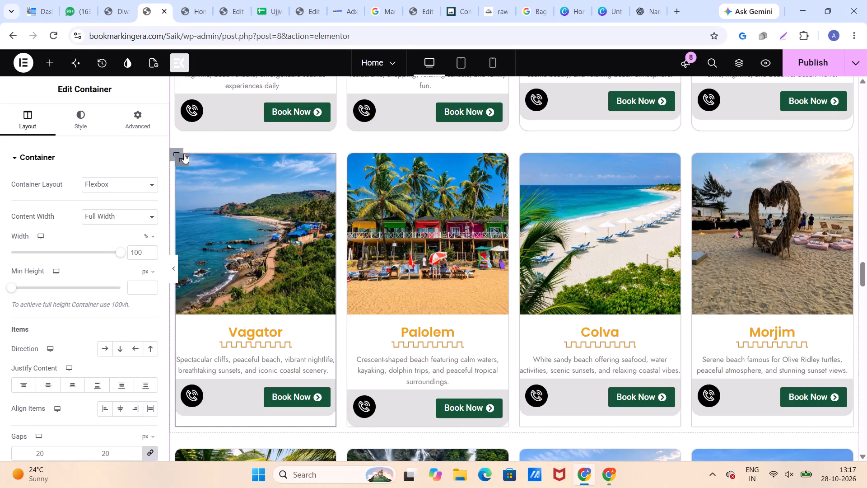
click(234, 206)
click(350, 159)
right_click(350, 159)
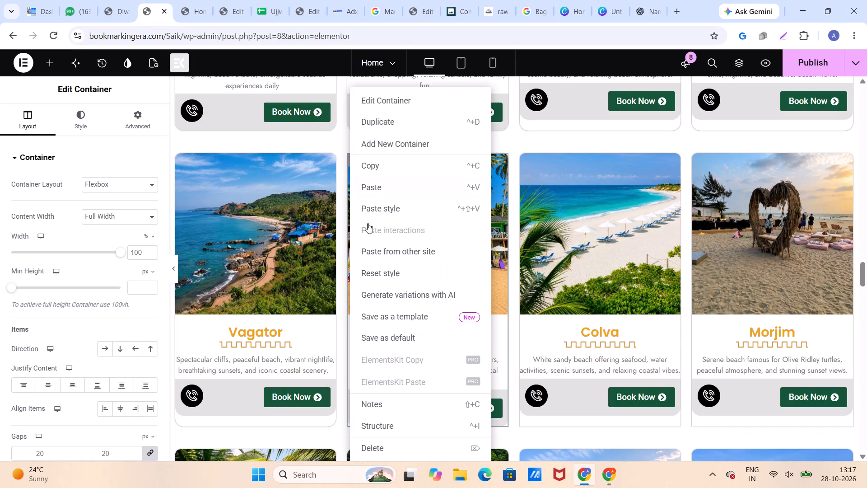
click(371, 206)
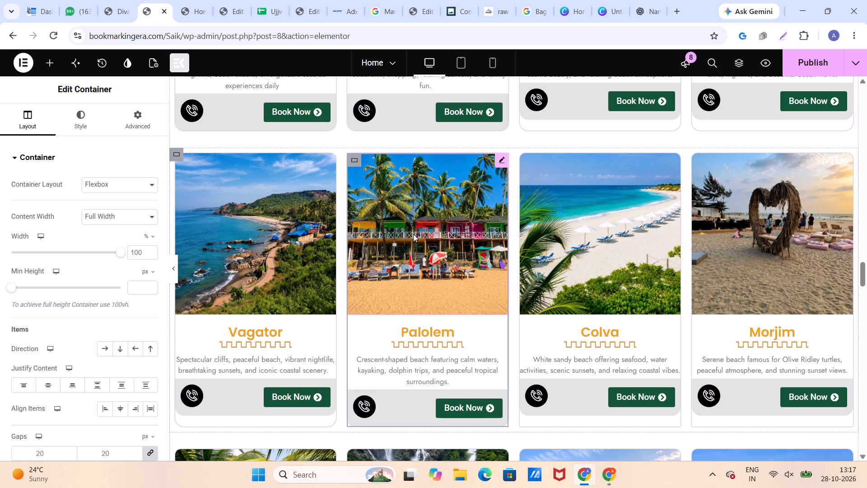
click(527, 159)
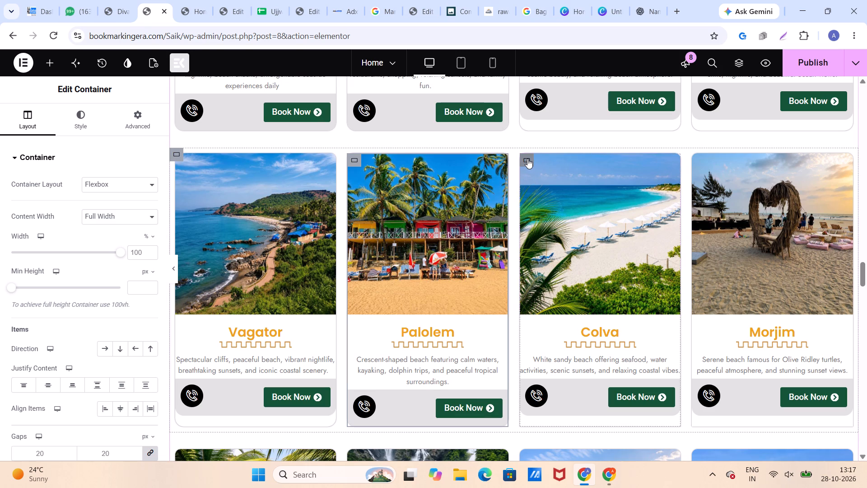
right_click(527, 159)
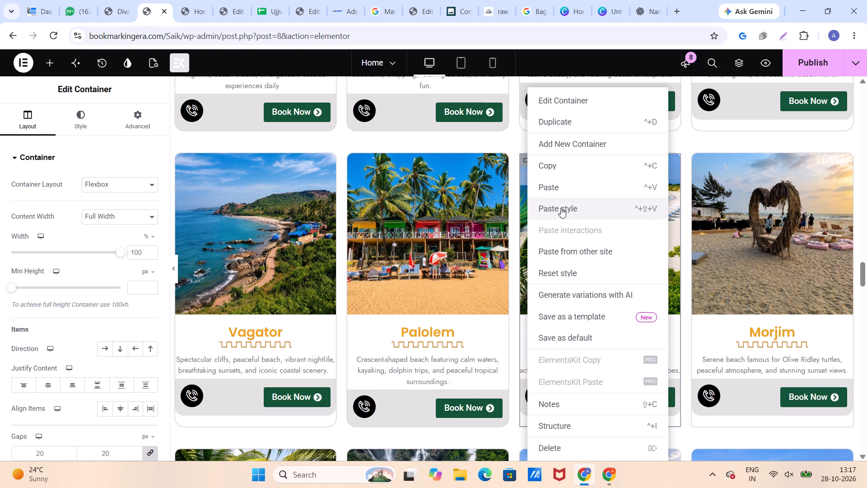
click(561, 208)
click(698, 156)
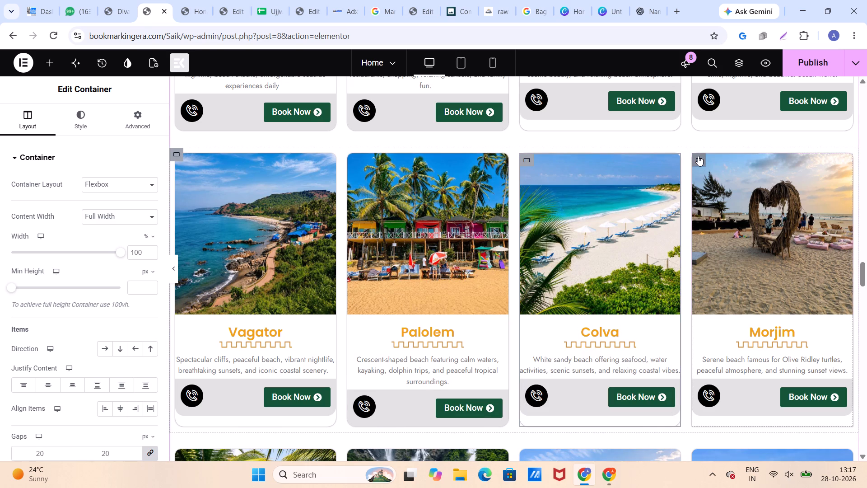
right_click(698, 156)
click(732, 205)
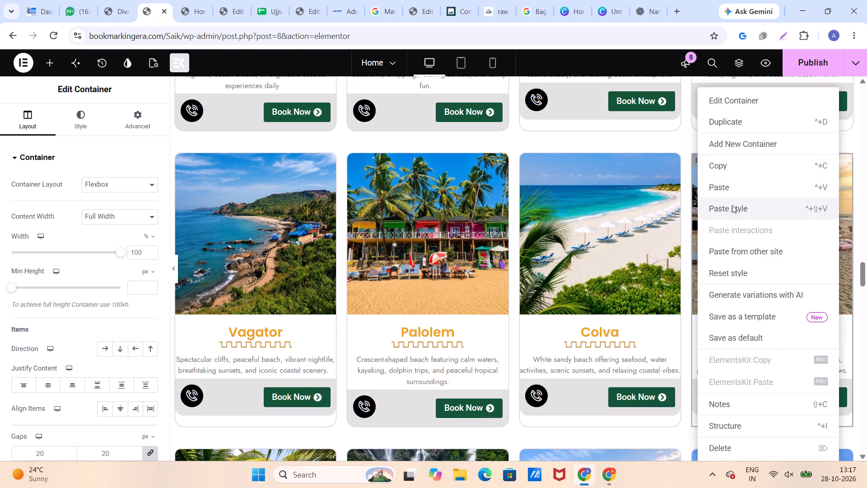
Paste the copied BAGA container style onto the Arambol, Dudhsagar Falls, Fort Aguada and Chapora Fort card containers.
scroll(576, 249, down, 4)
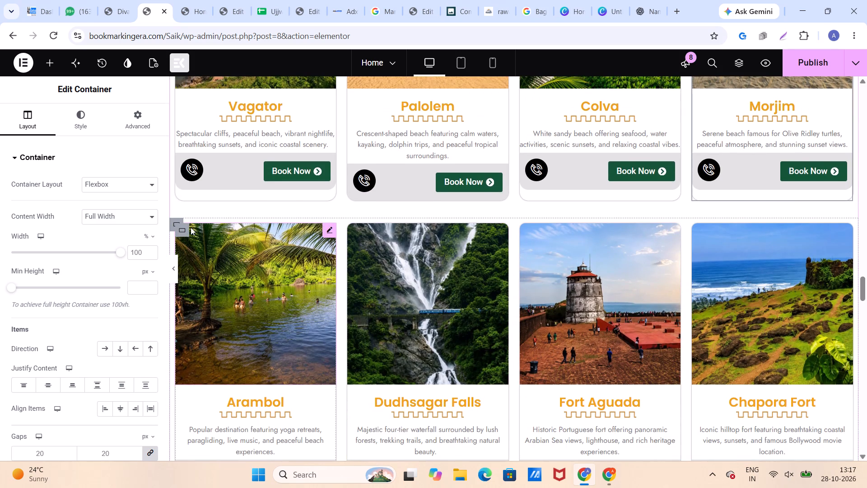
scroll(195, 228, down, 2)
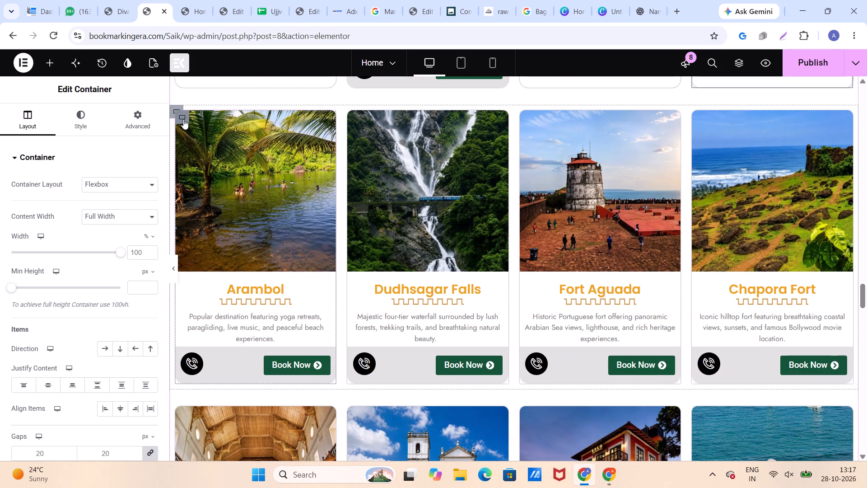
click(183, 119)
right_click(183, 119)
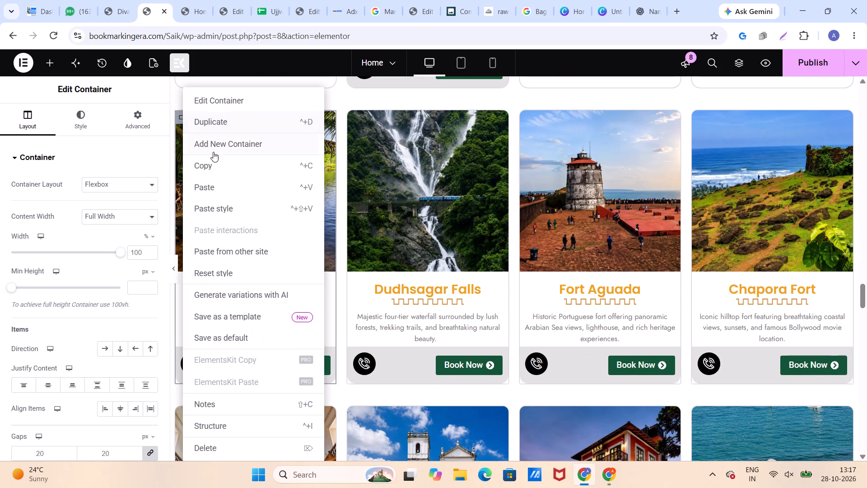
click(219, 203)
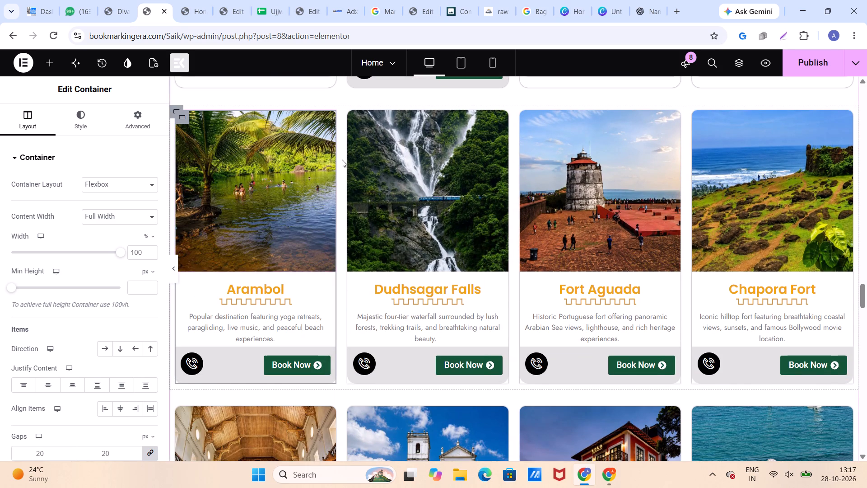
click(353, 117)
right_click(353, 117)
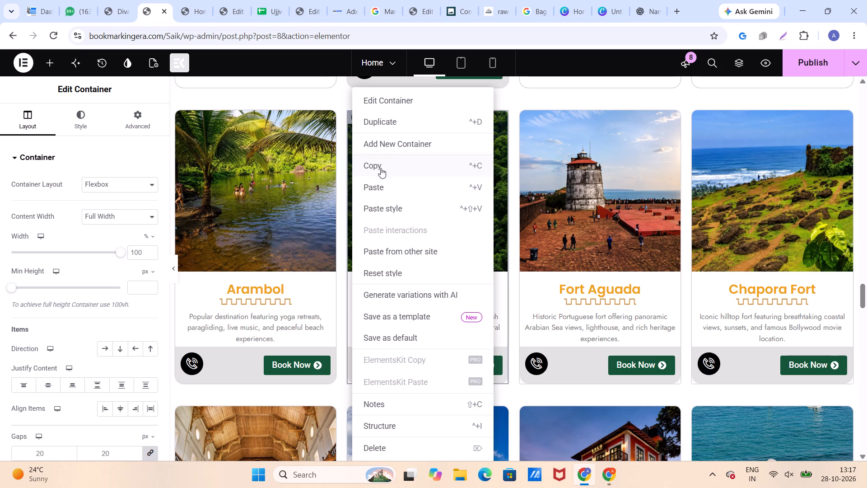
click(378, 203)
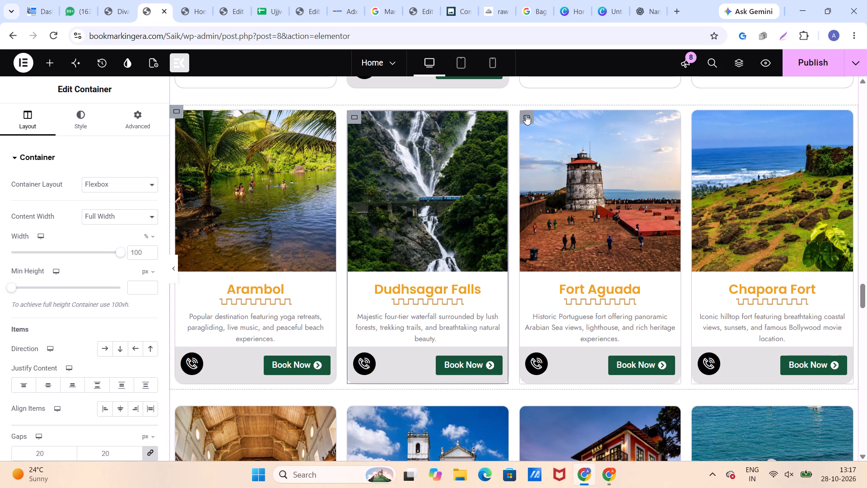
click(527, 113)
right_click(527, 113)
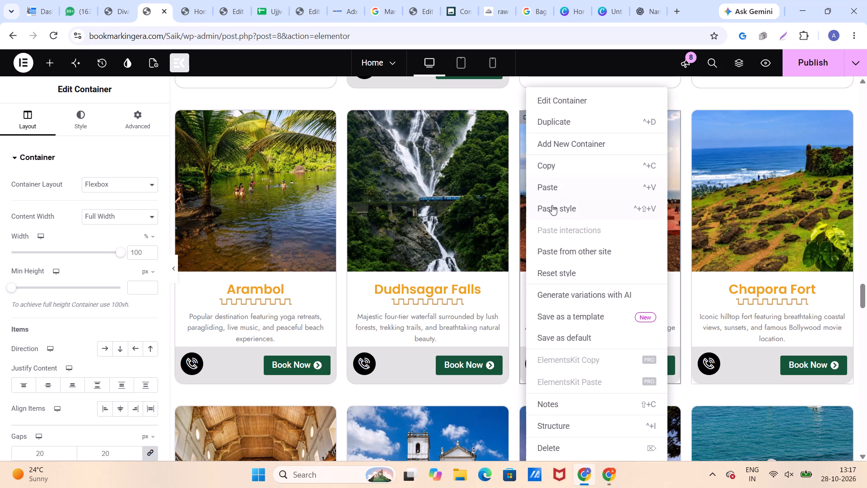
click(552, 205)
click(699, 117)
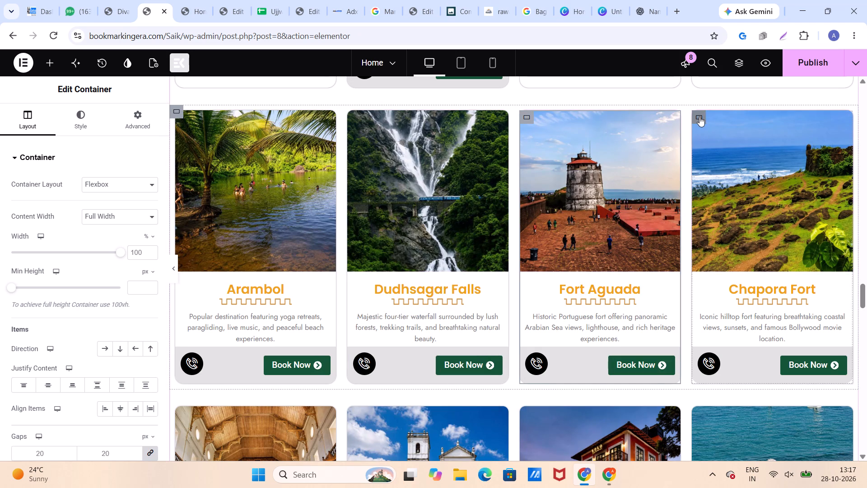
right_click(700, 117)
click(722, 208)
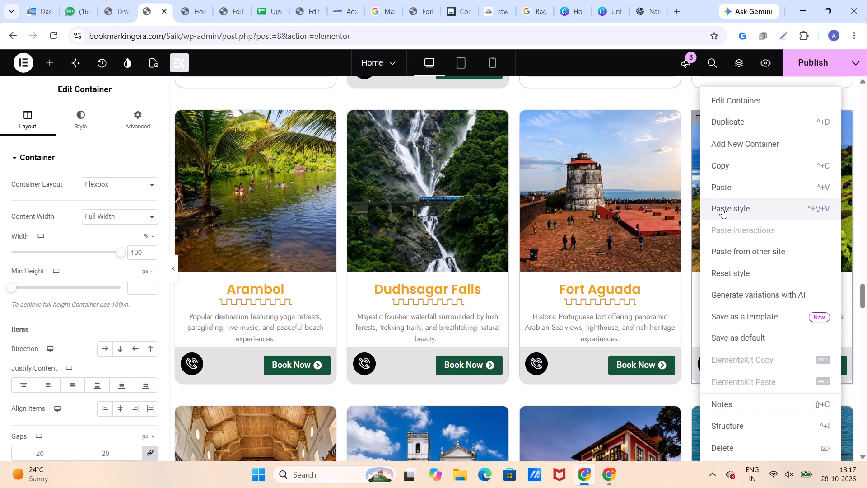
Paste the copied BAGA container style onto the Basilica of Bom Jesus, Se Cathedral, Fontainhas and Dona Paula card containers.
scroll(479, 240, down, 5)
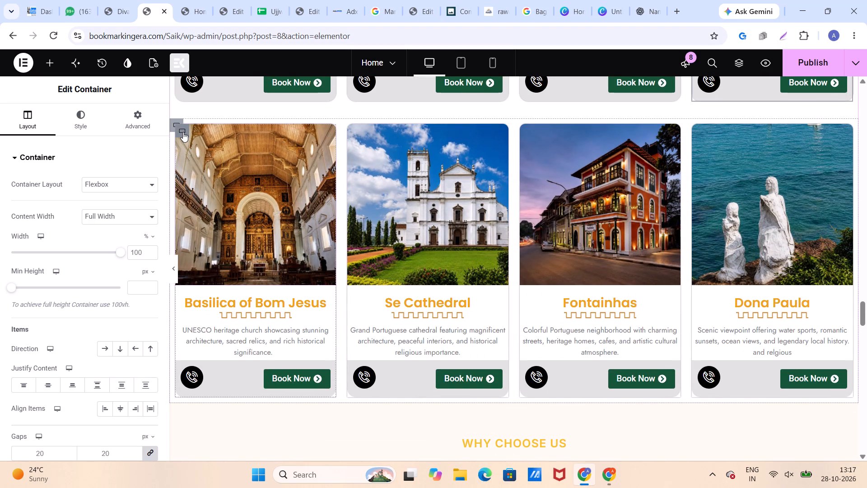
click(183, 132)
right_click(183, 132)
click(233, 206)
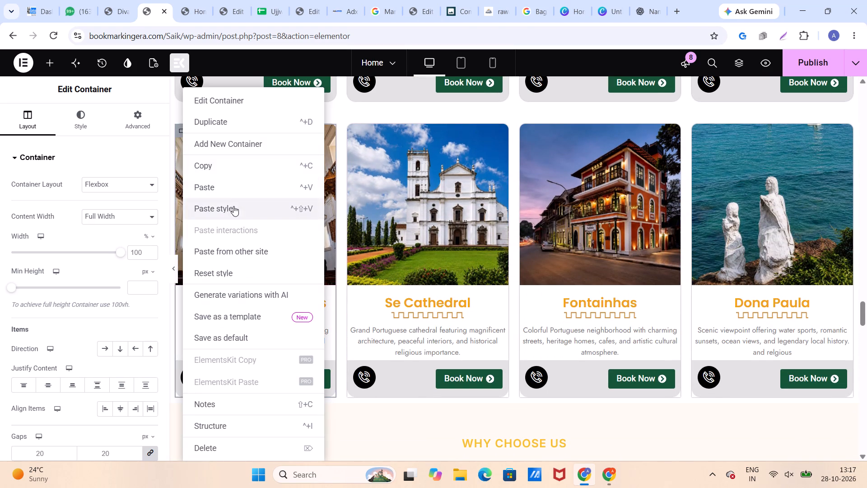
click(356, 129)
right_click(356, 129)
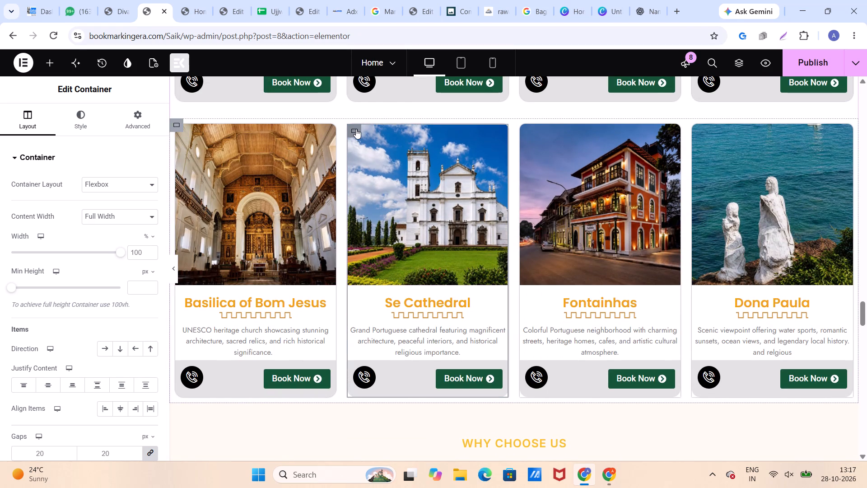
click(384, 205)
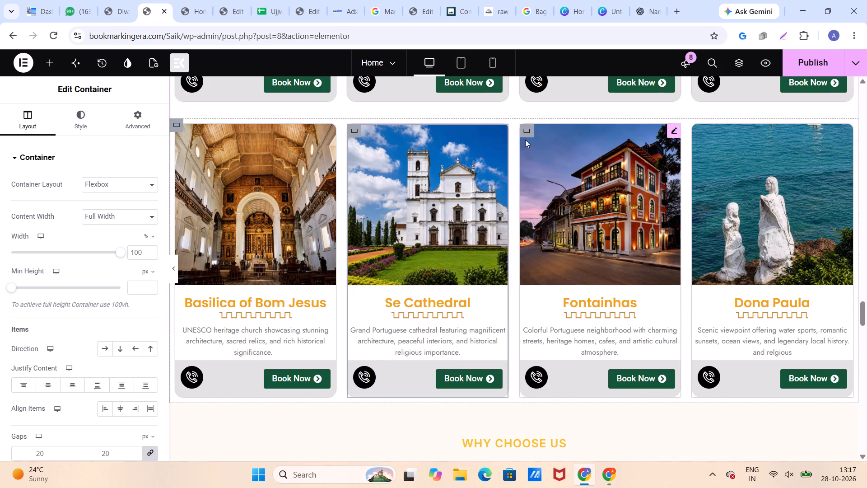
click(527, 131)
right_click(527, 131)
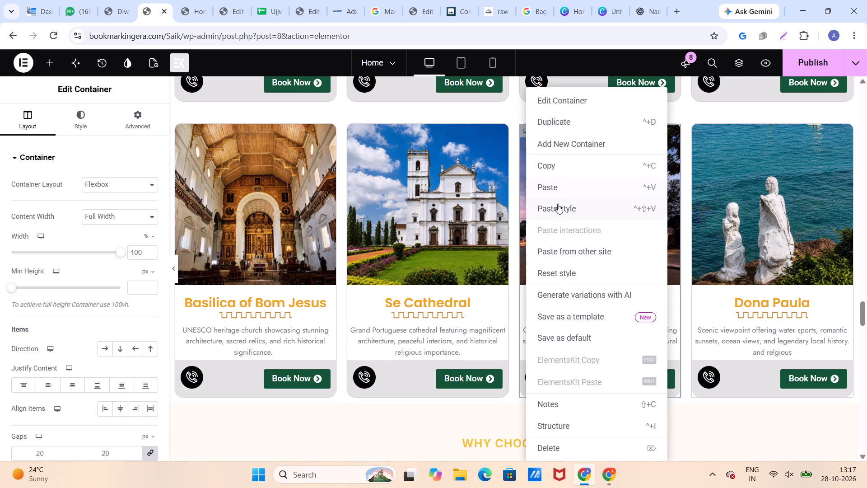
click(558, 204)
click(700, 127)
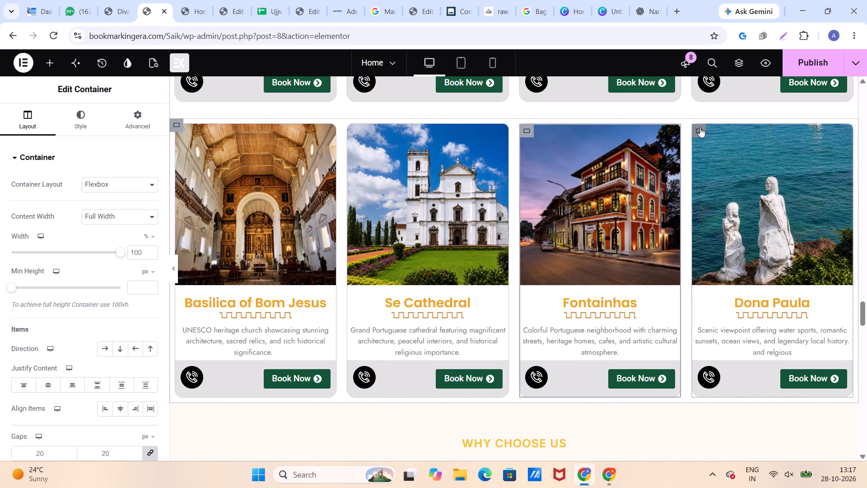
right_click(700, 127)
click(728, 204)
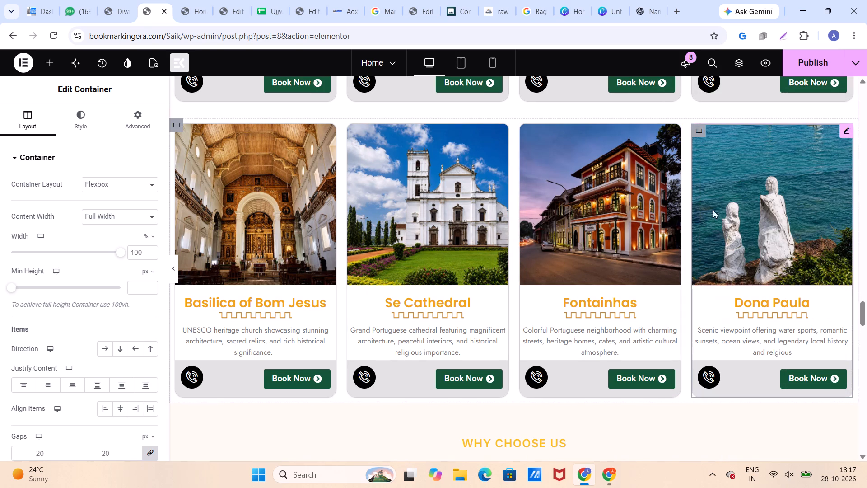
Publish the updated Home page.
scroll(676, 216, down, 1)
scroll(739, 131, down, 2)
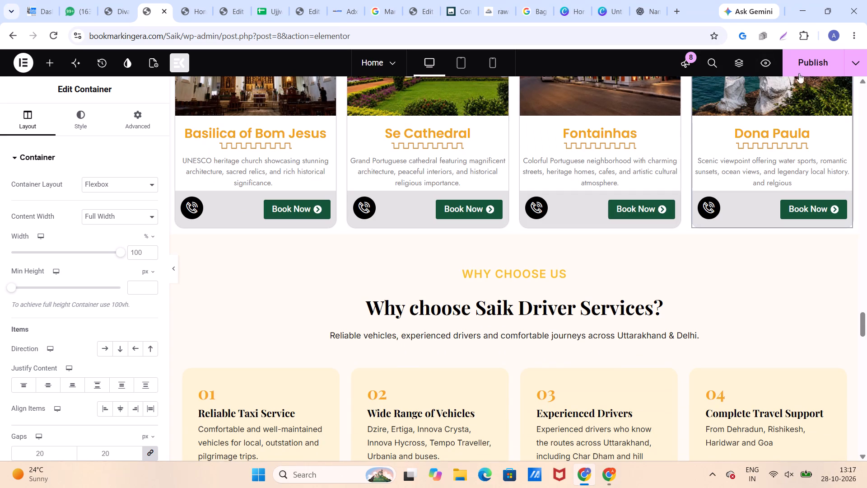
click(807, 69)
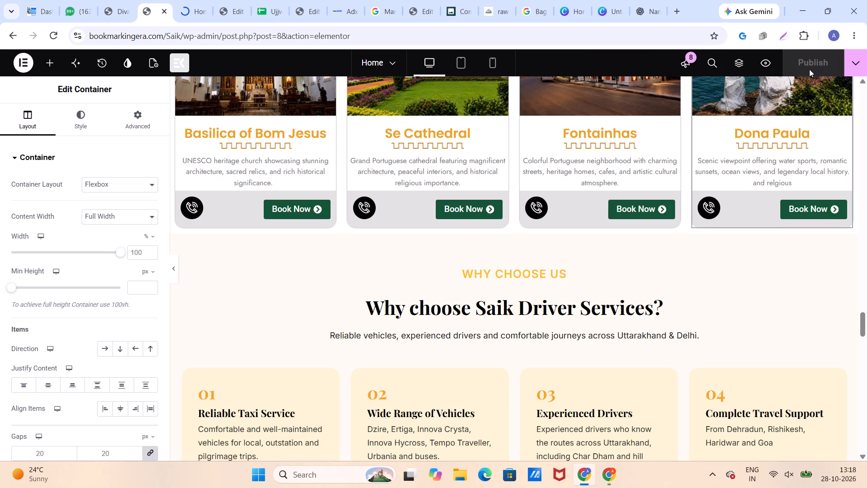
Preview the Home page and examine the corners of the Places we take you to cards, from BAGA down to Dona Paula.
click(768, 63)
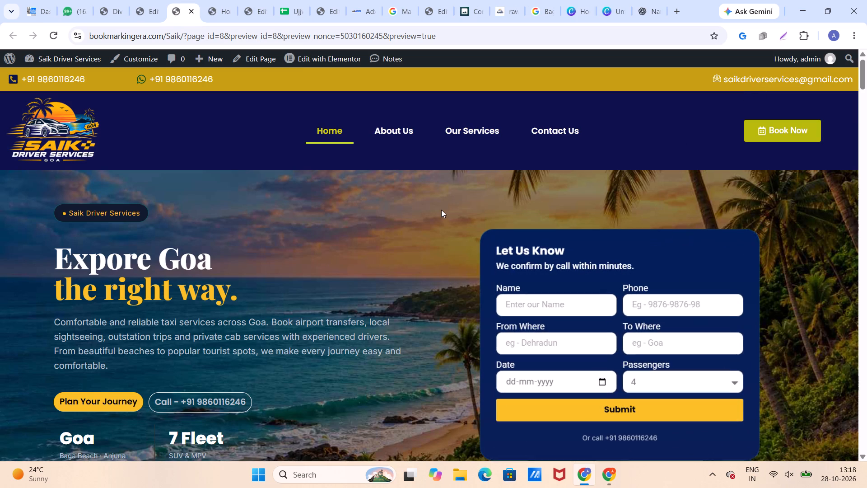
scroll(441, 210, down, 5)
scroll(441, 210, up, 9)
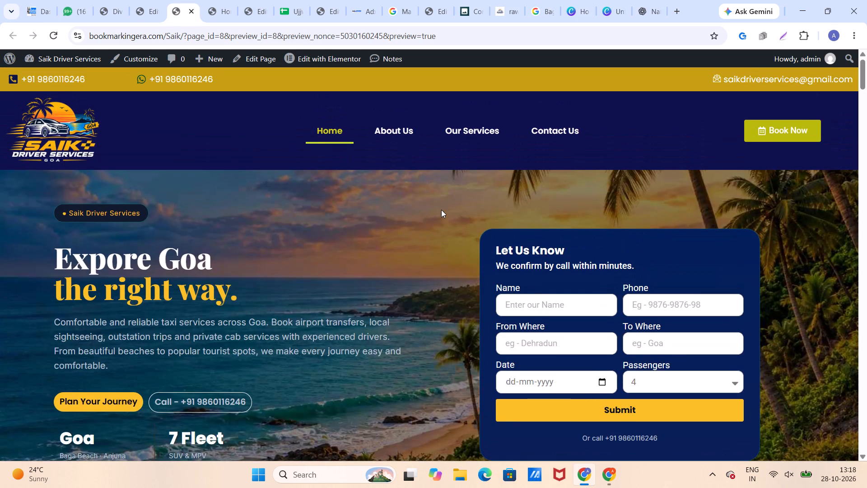
scroll(441, 210, down, 13)
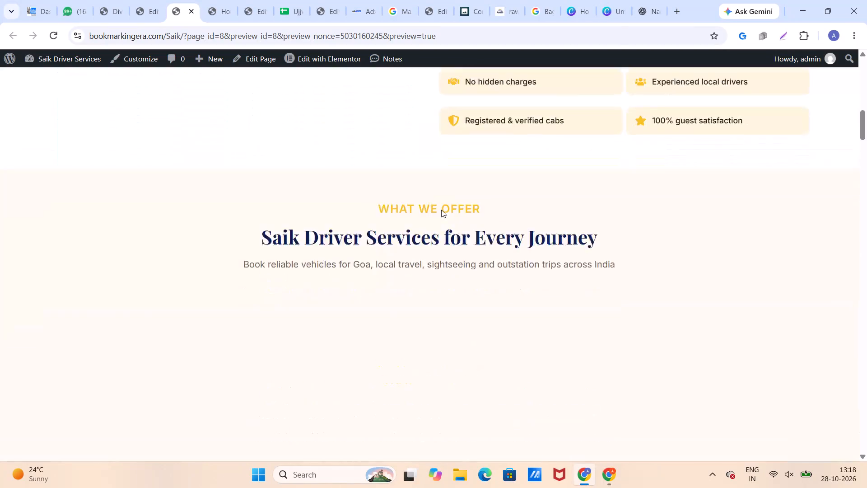
scroll(441, 210, down, 14)
scroll(441, 210, down, 9)
scroll(441, 210, up, 1)
scroll(441, 210, down, 3)
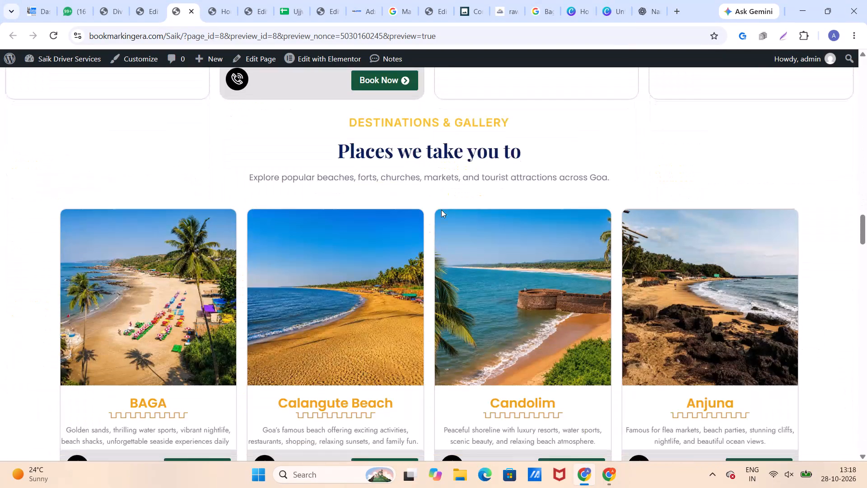
scroll(441, 210, down, 3)
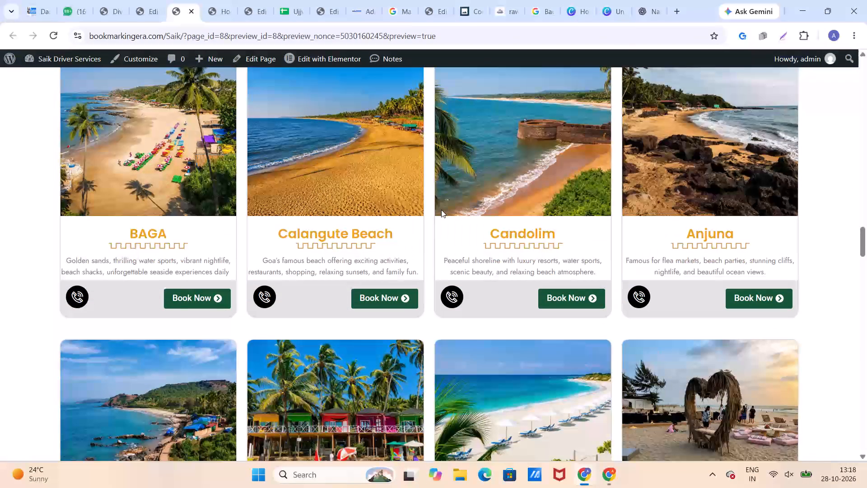
scroll(441, 210, down, 5)
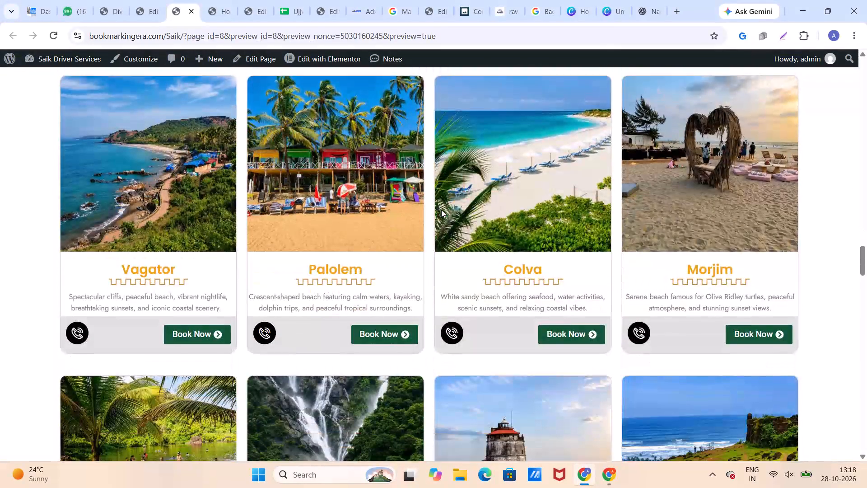
scroll(441, 210, down, 2)
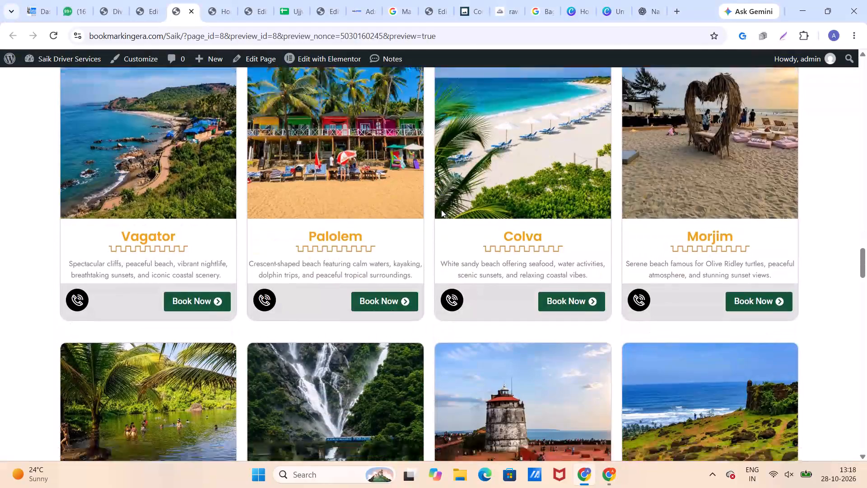
scroll(441, 210, down, 9)
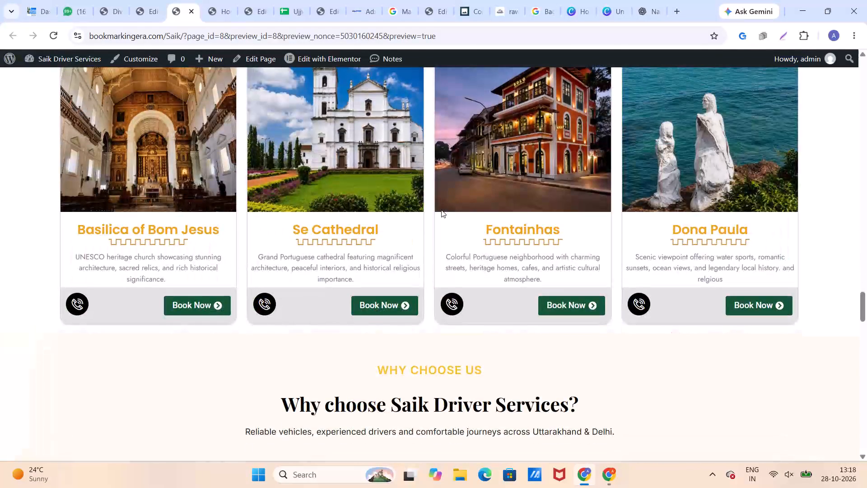
Inspect the previewed Home page in the responsive mobile view and examine its header, hero, booking form and About Us section.
scroll(441, 210, up, 5)
right_click(432, 171)
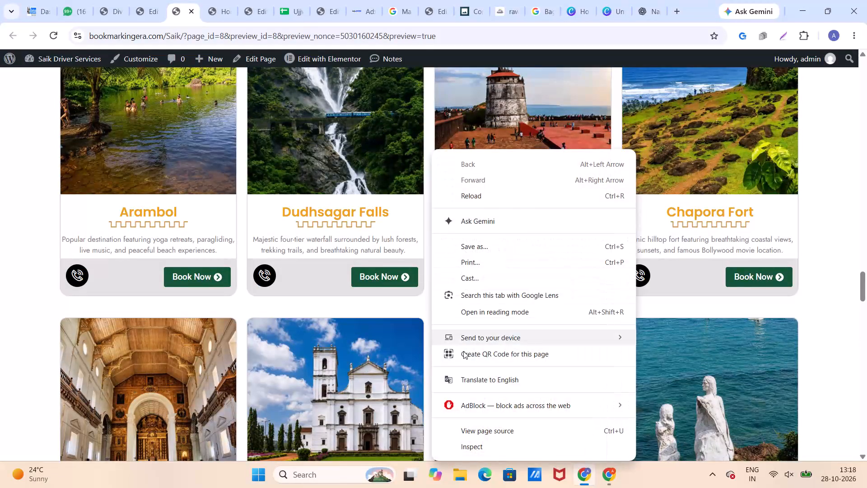
click(458, 447)
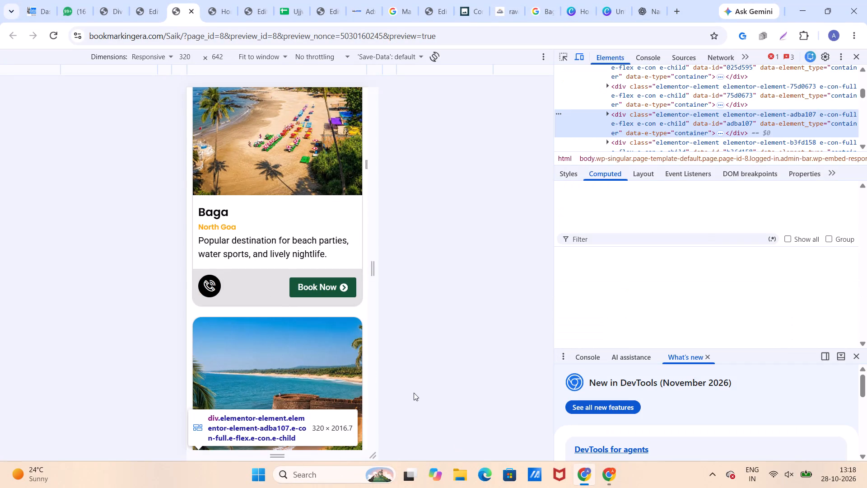
scroll(280, 318, up, 20)
scroll(280, 318, up, 9)
scroll(279, 317, down, 1)
scroll(279, 317, up, 10)
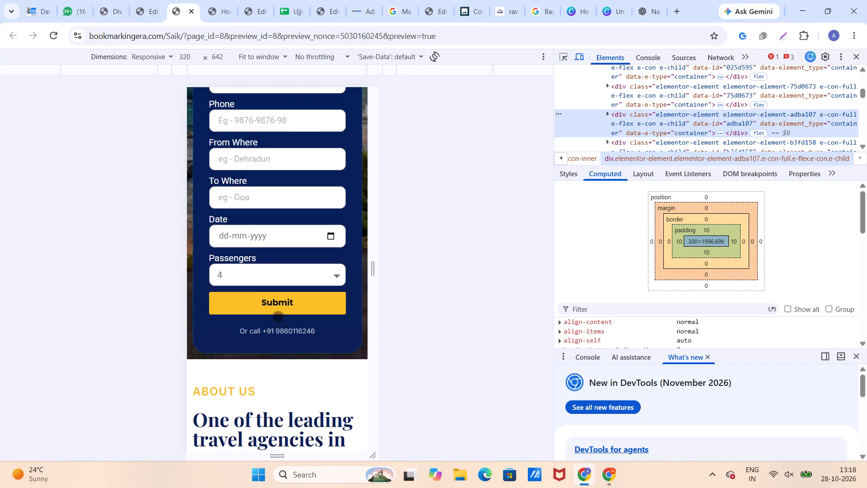
scroll(278, 317, up, 12)
scroll(277, 317, up, 12)
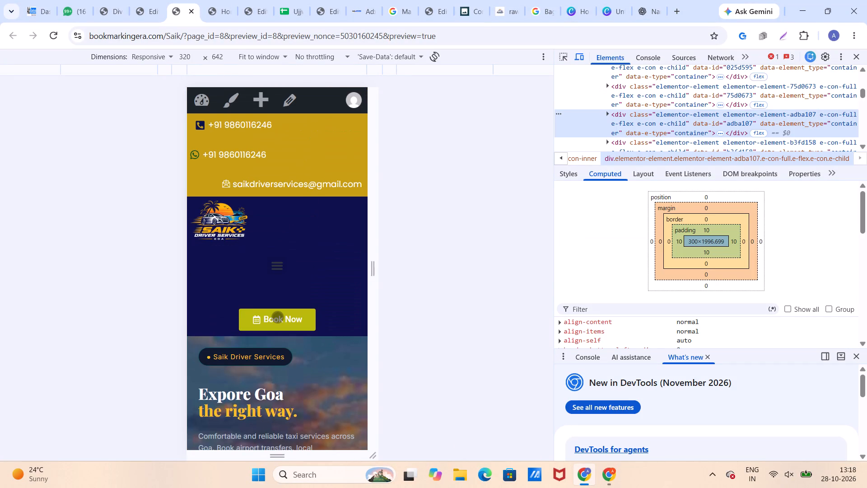
scroll(278, 316, down, 4)
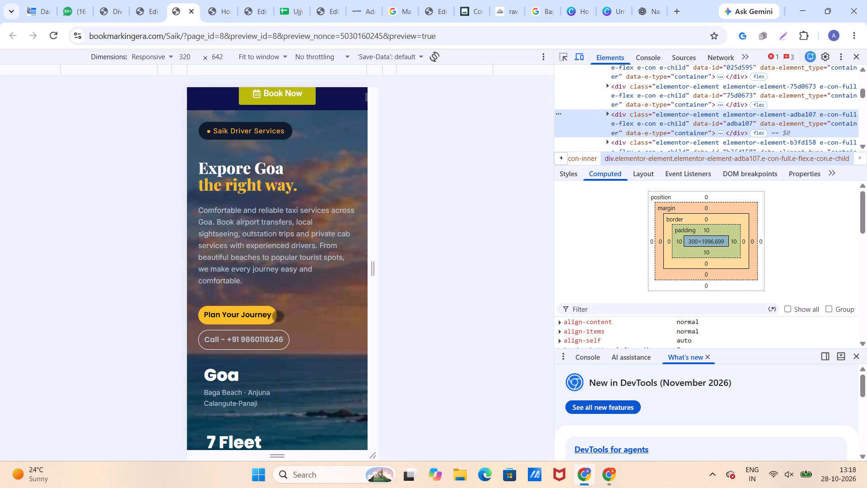
scroll(278, 316, down, 1)
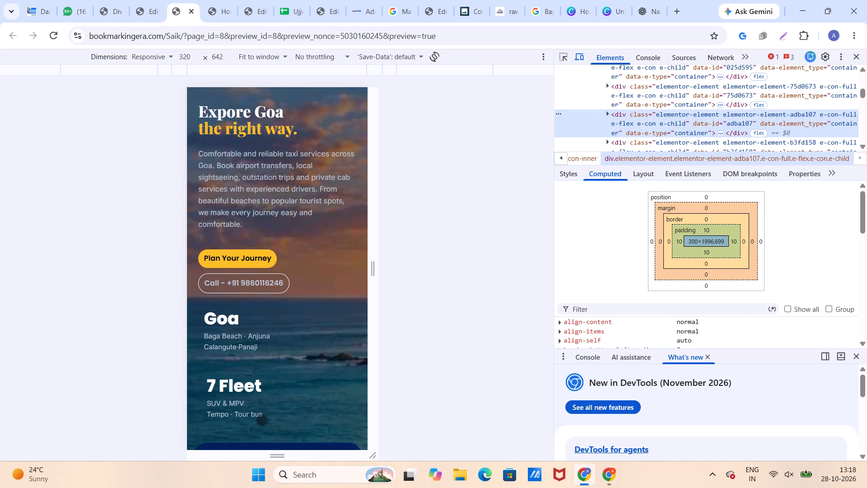
scroll(269, 399, down, 10)
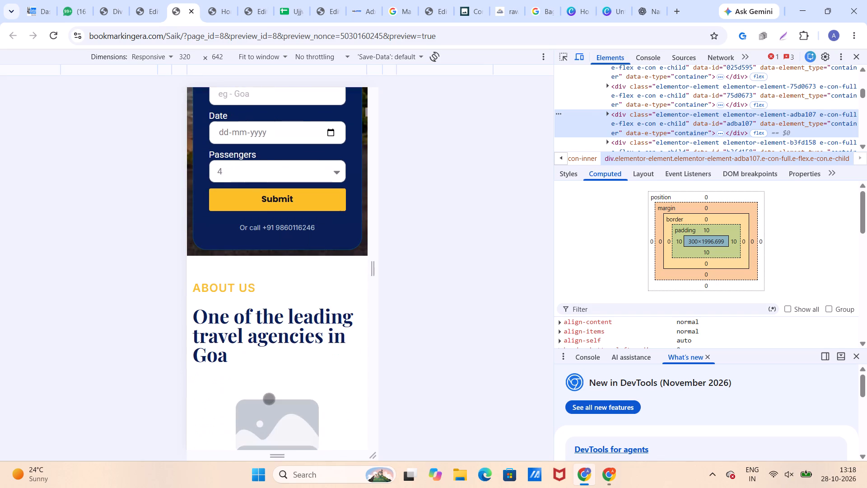
scroll(269, 399, down, 5)
scroll(269, 399, up, 4)
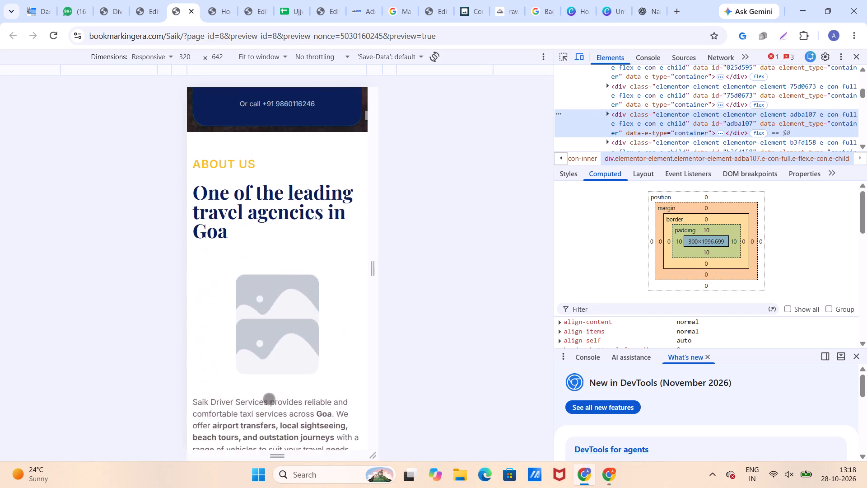
scroll(269, 399, down, 4)
scroll(269, 399, up, 1)
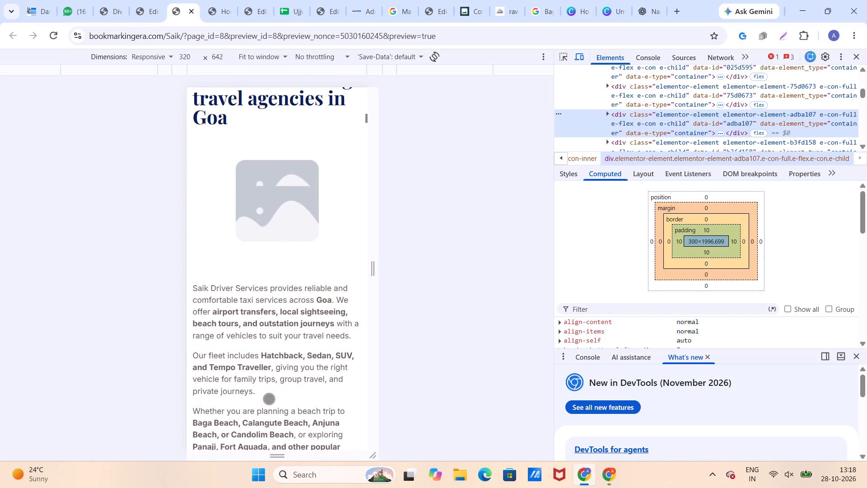
scroll(269, 397, down, 1)
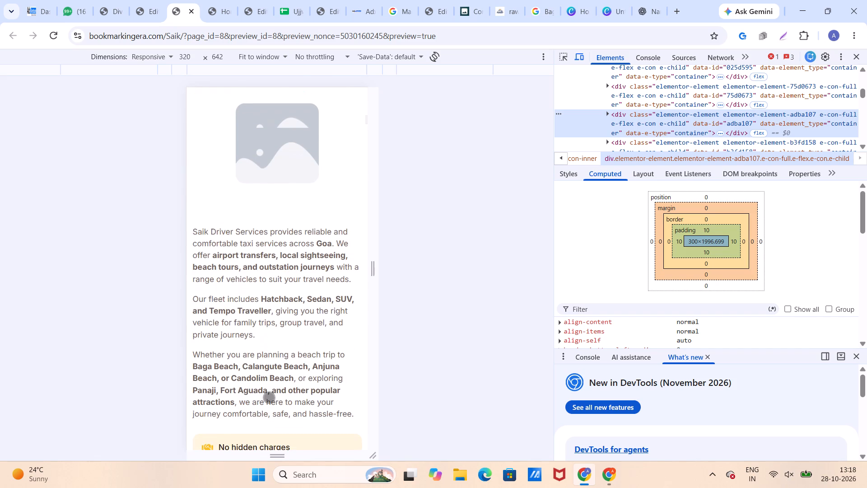
Examine the mobile layout of the service cards, North Goa cards and Places we take you to cards, down to Vagator.
scroll(269, 397, down, 15)
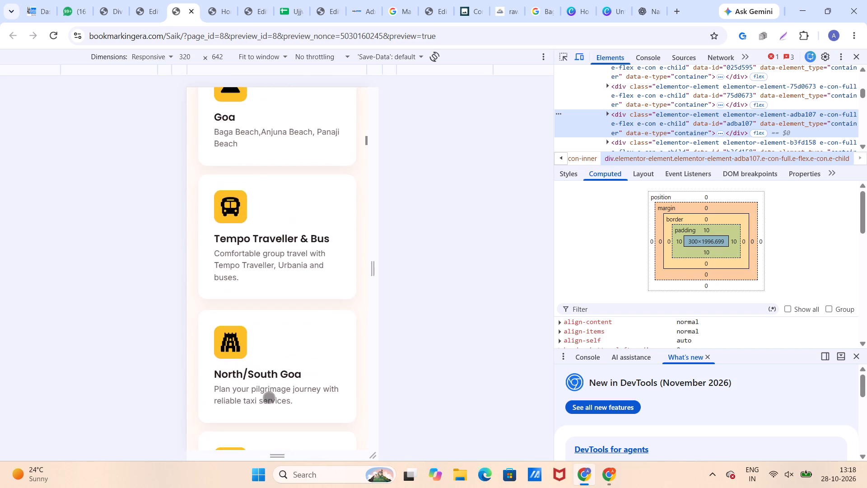
scroll(269, 397, down, 17)
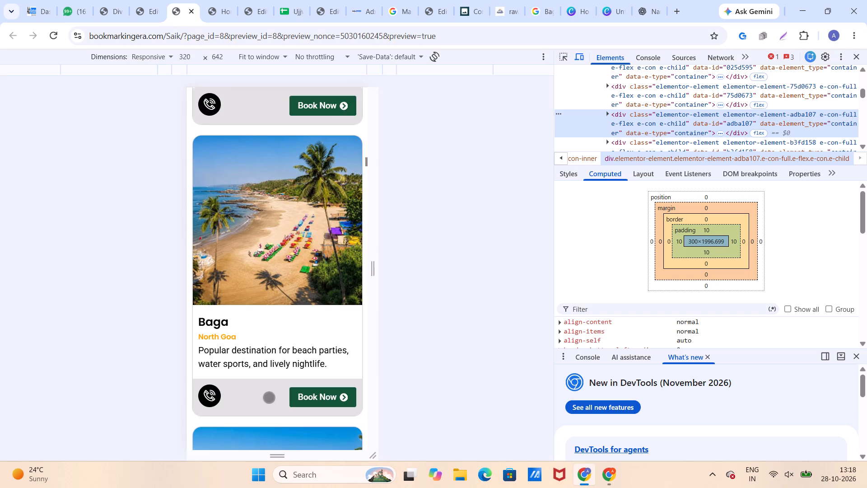
scroll(269, 397, down, 17)
scroll(269, 397, down, 12)
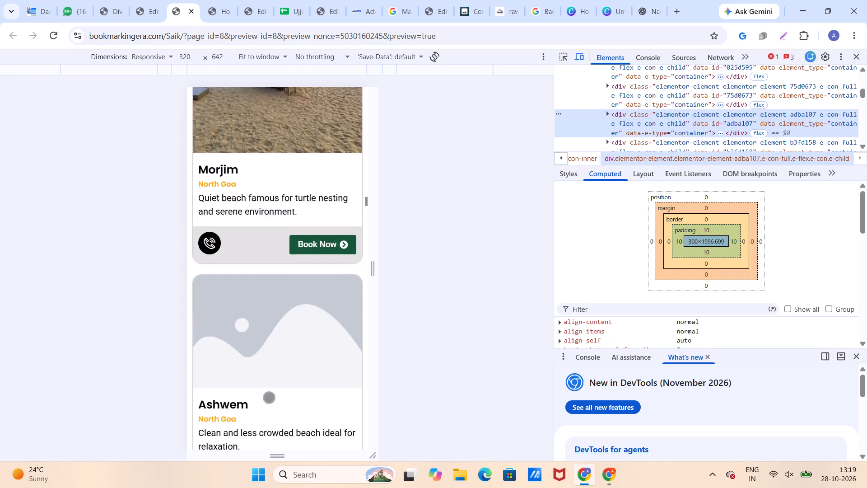
scroll(269, 397, down, 19)
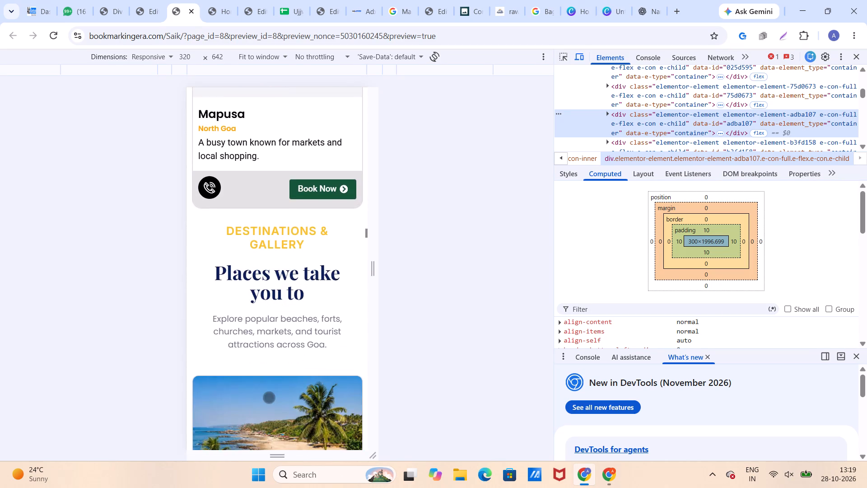
scroll(269, 397, down, 3)
scroll(269, 397, up, 1)
scroll(269, 397, down, 15)
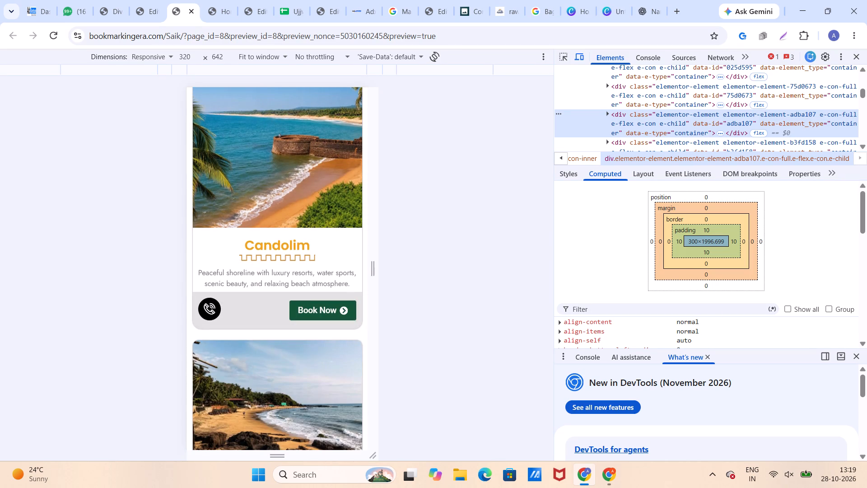
scroll(269, 397, down, 9)
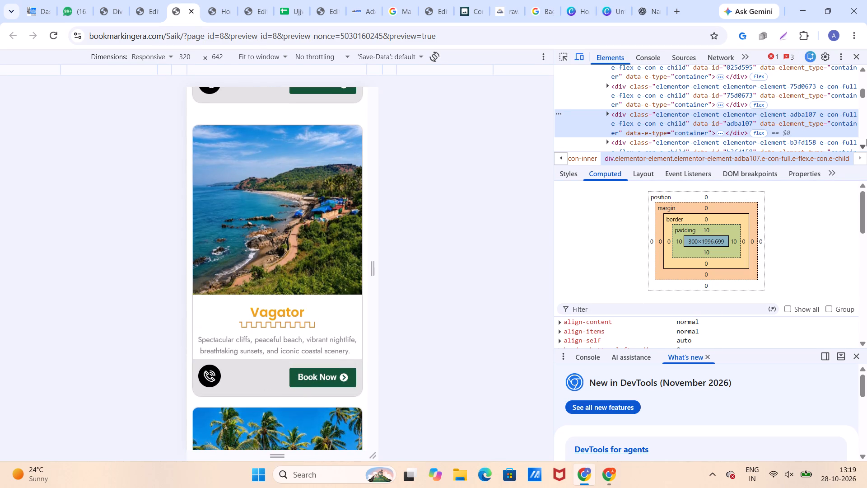
Switch back to the Home page in the Elementor editor and locate the Places we take you to cards.
click(142, 11)
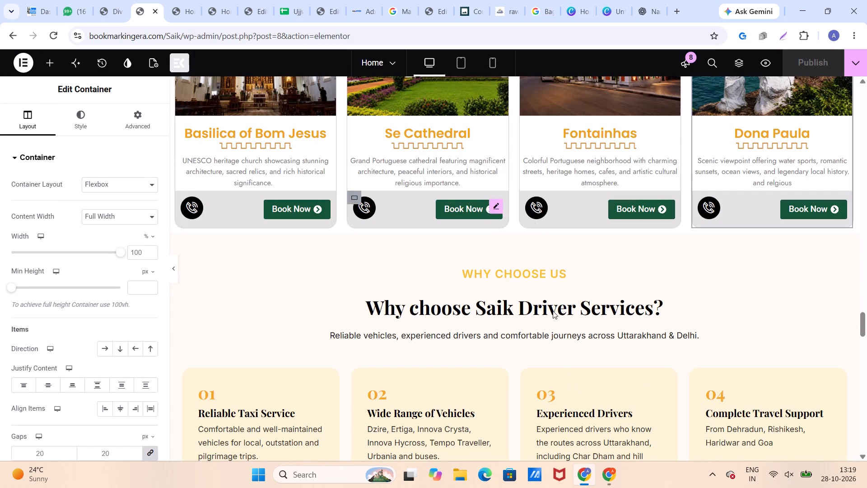
scroll(555, 314, up, 15)
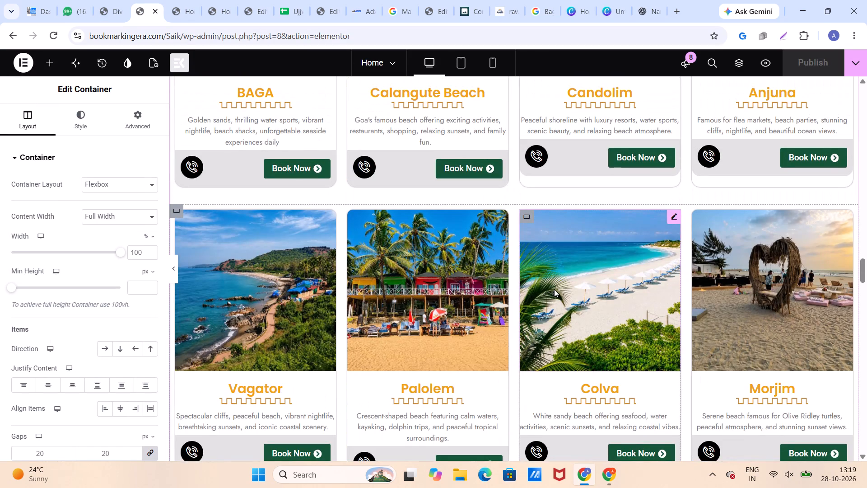
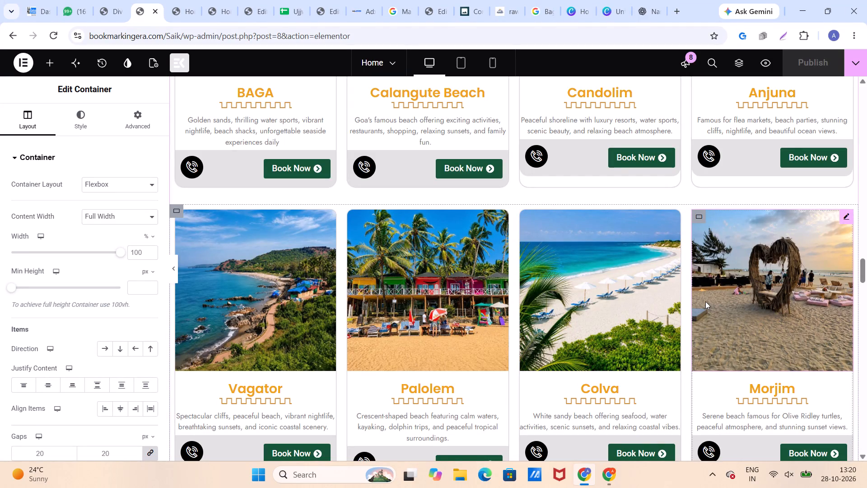
Examine the remaining Goa destination cards and the vehicle cards in the Choose the vehicle that fits your group section.
scroll(587, 243, down, 9)
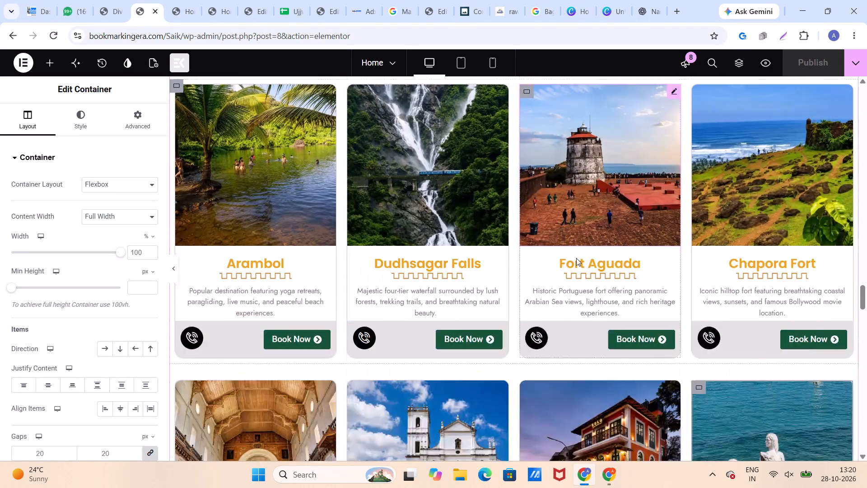
scroll(576, 258, down, 5)
scroll(575, 259, up, 1)
scroll(575, 259, down, 3)
scroll(573, 258, up, 1)
scroll(573, 258, down, 1)
scroll(573, 258, up, 1)
scroll(573, 258, down, 9)
scroll(562, 264, up, 1)
scroll(562, 264, down, 5)
scroll(558, 267, up, 1)
scroll(558, 267, down, 1)
scroll(558, 267, up, 14)
scroll(558, 267, down, 10)
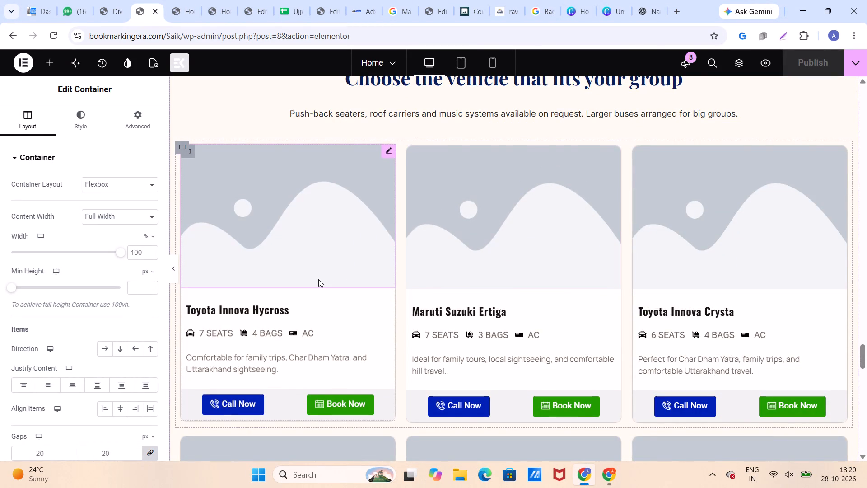
scroll(597, 272, down, 5)
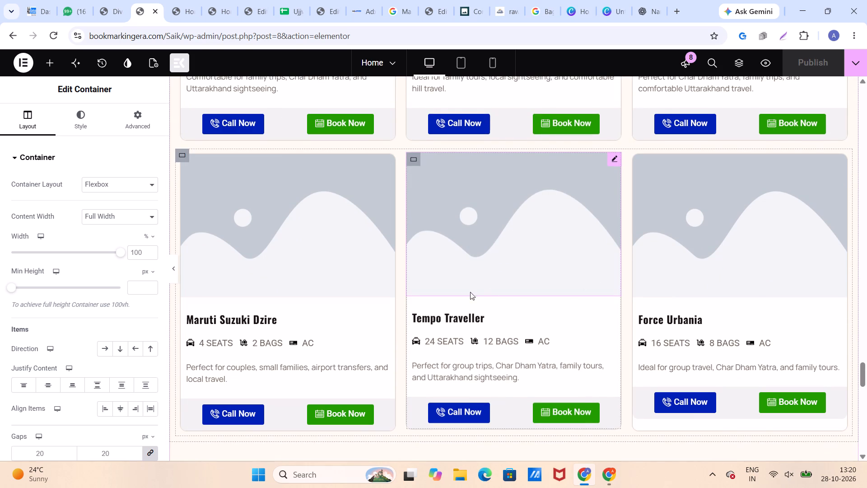
scroll(466, 292, up, 5)
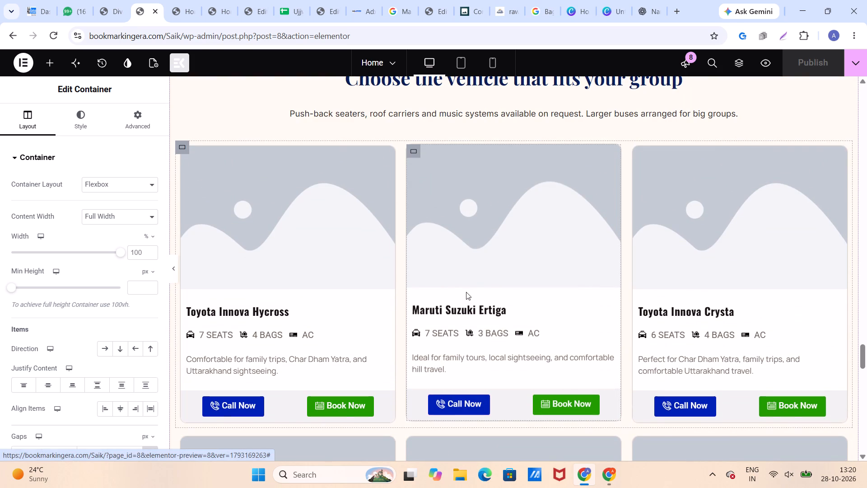
Copy the Toyota Innova Hycross title from the first vehicle card and search Google Images for it.
click(322, 248)
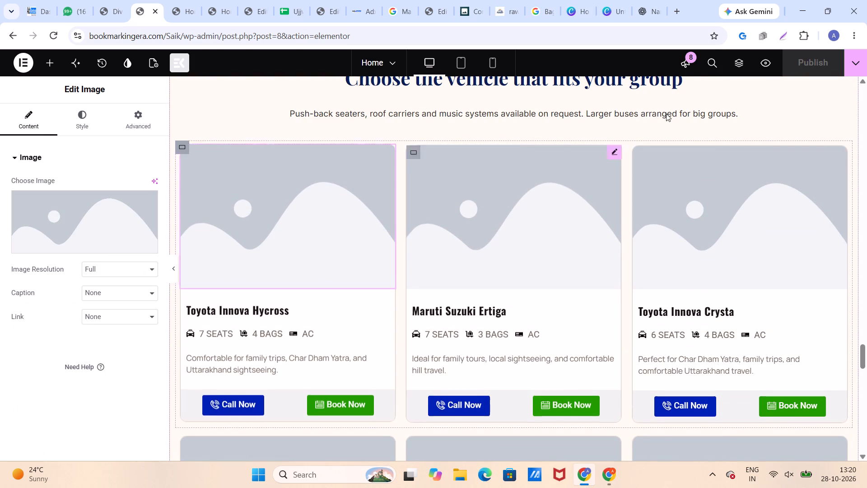
click(264, 308)
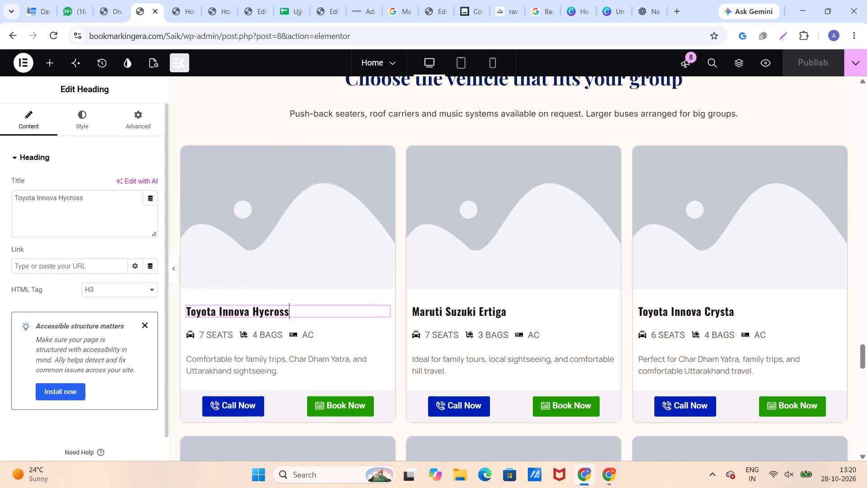
drag(98, 197, 5, 210)
key(ctrl+c)
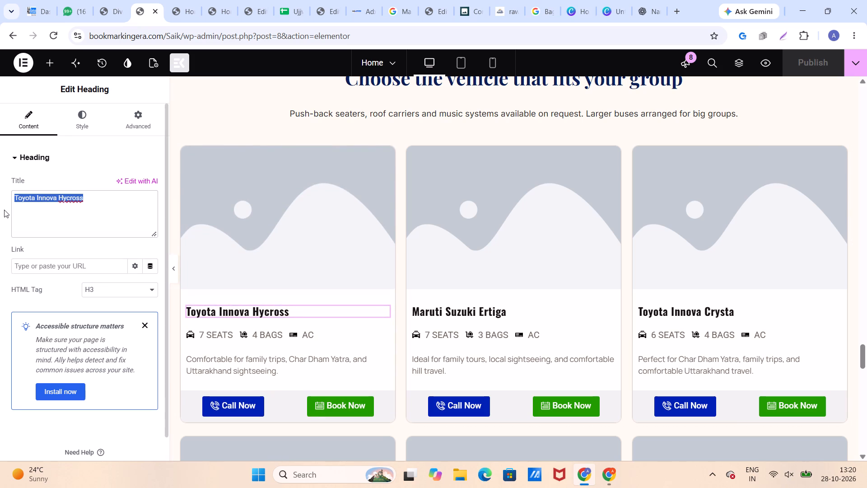
click(552, 15)
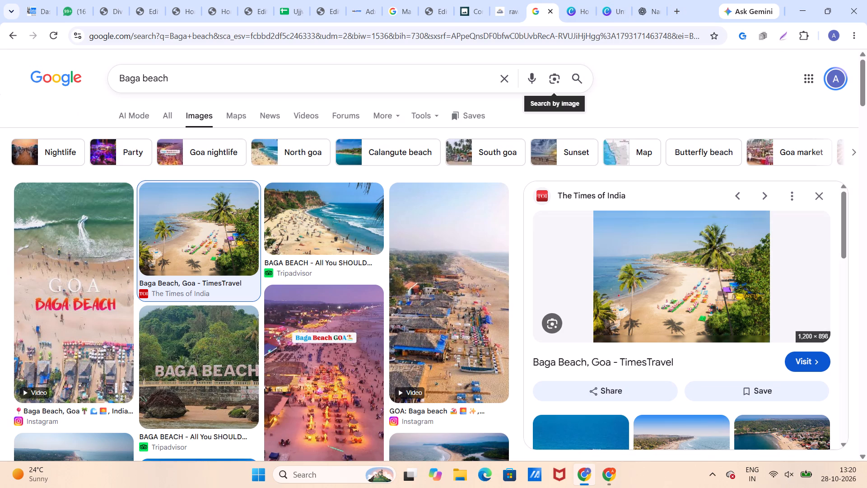
drag(300, 80, 8, 89)
key(ctrl+v)
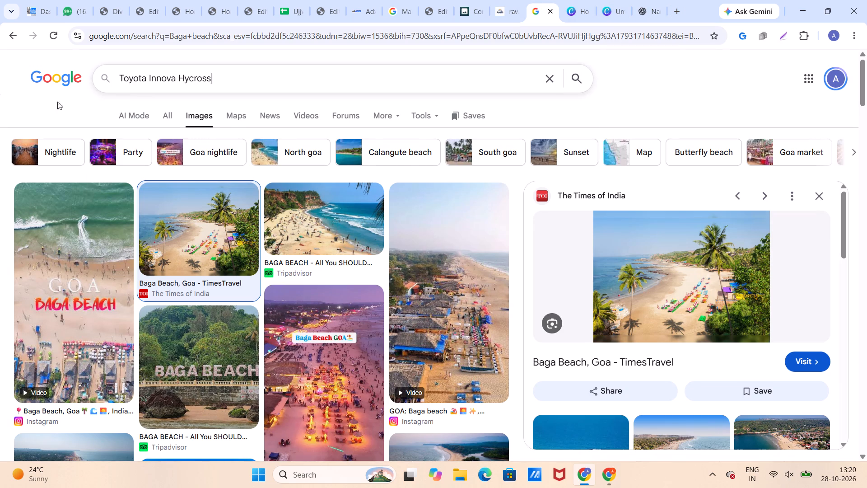
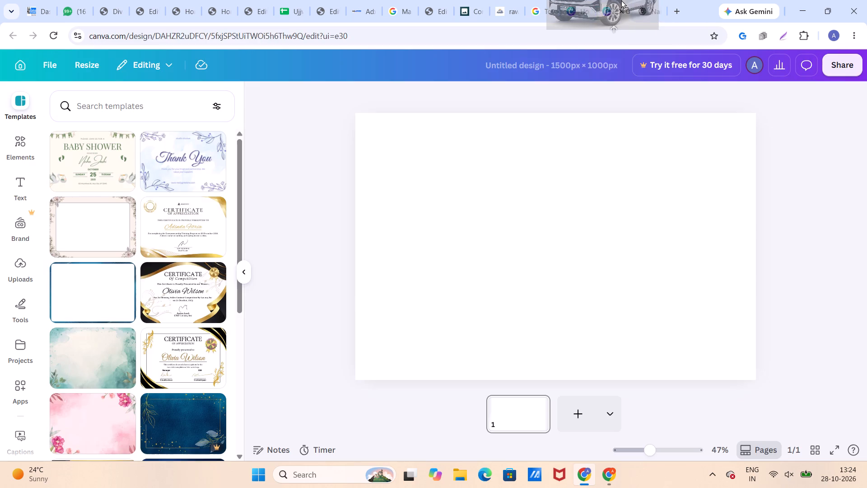
drag(621, 0, 532, 263)
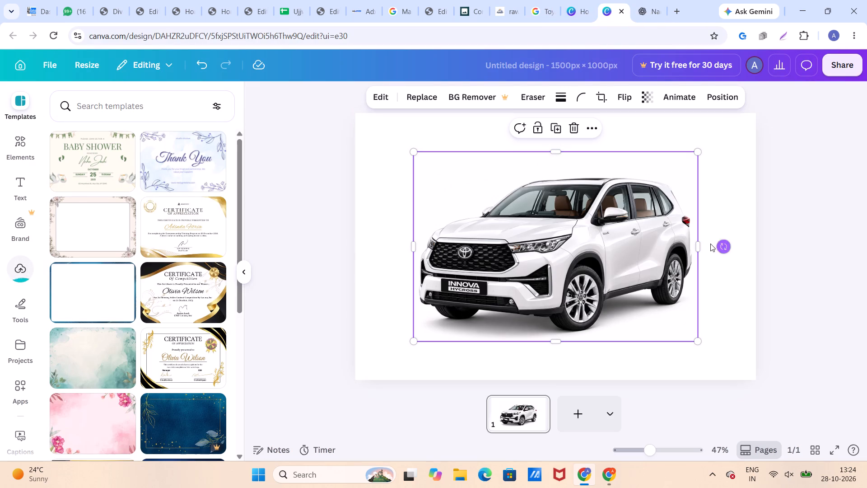
Stretch the car image's four edges to fill the whole 1500 × 1000 px canvas.
drag(701, 248, 757, 260)
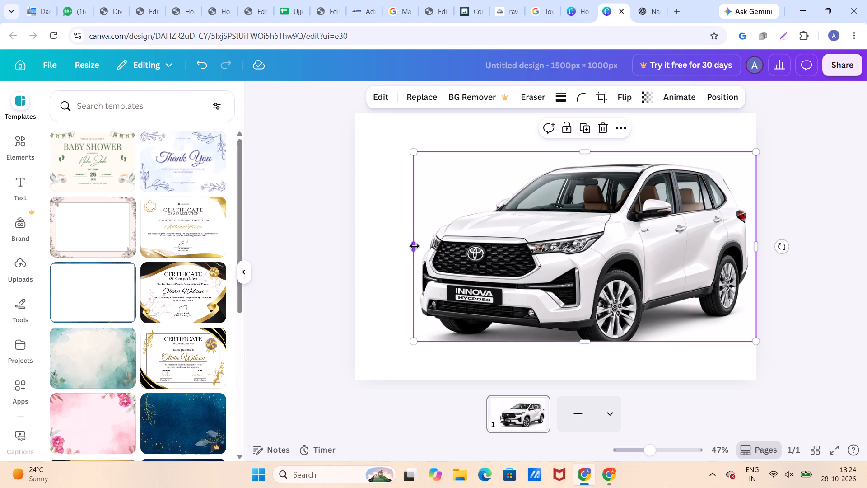
drag(415, 246, 359, 301)
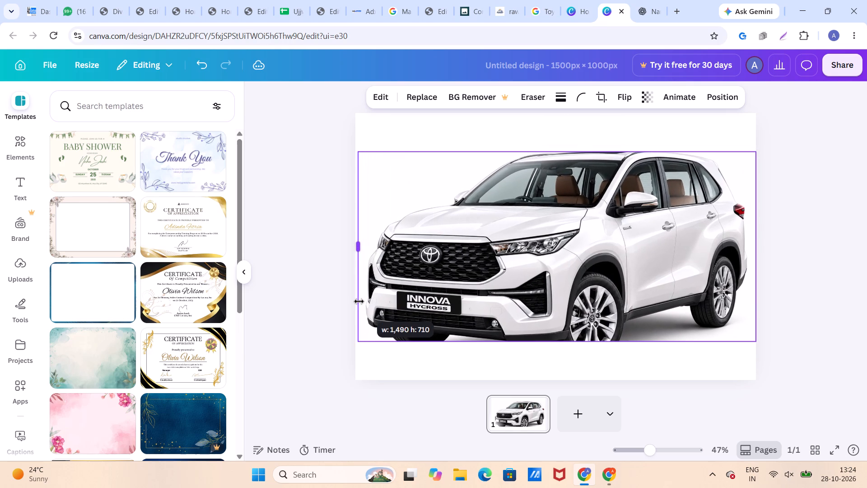
drag(359, 301, 359, 307)
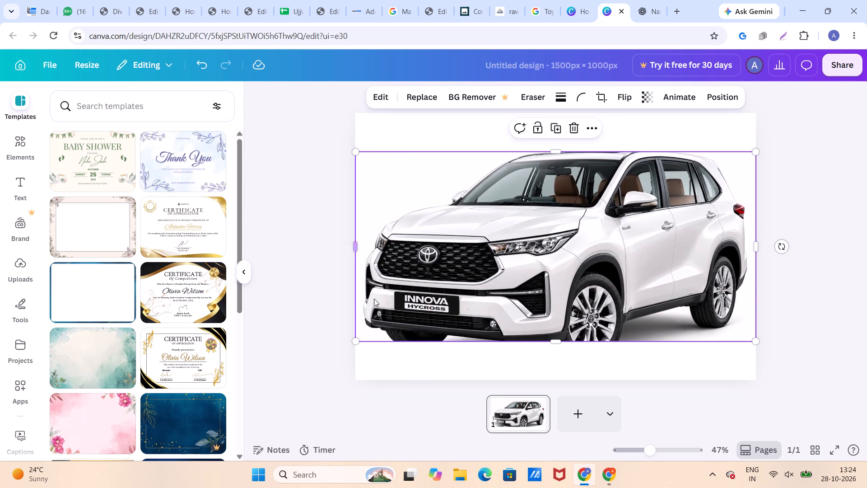
drag(557, 151, 556, 134)
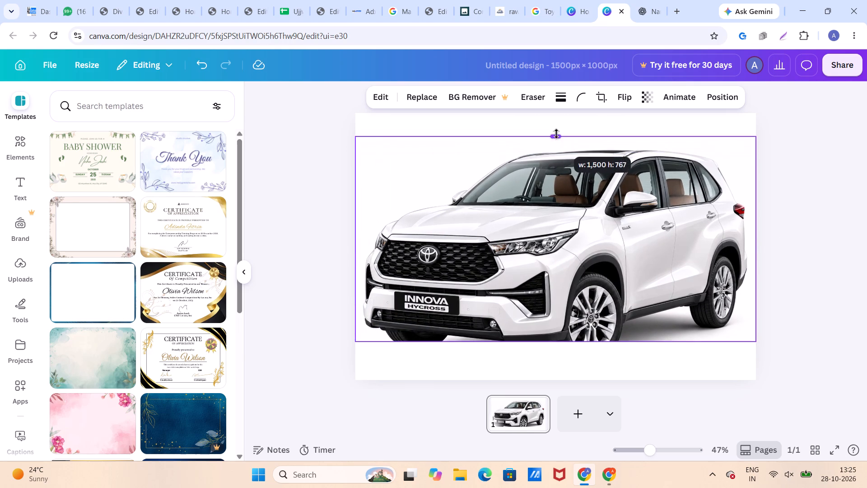
drag(556, 134, 559, 115)
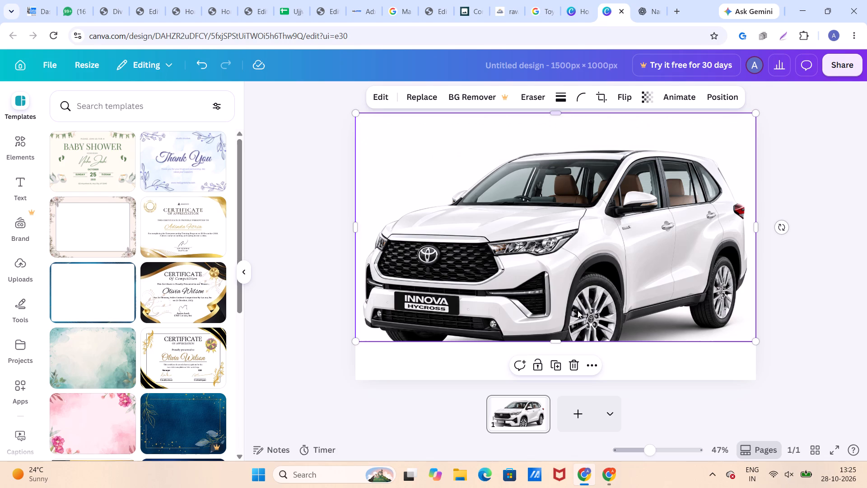
drag(557, 342, 569, 380)
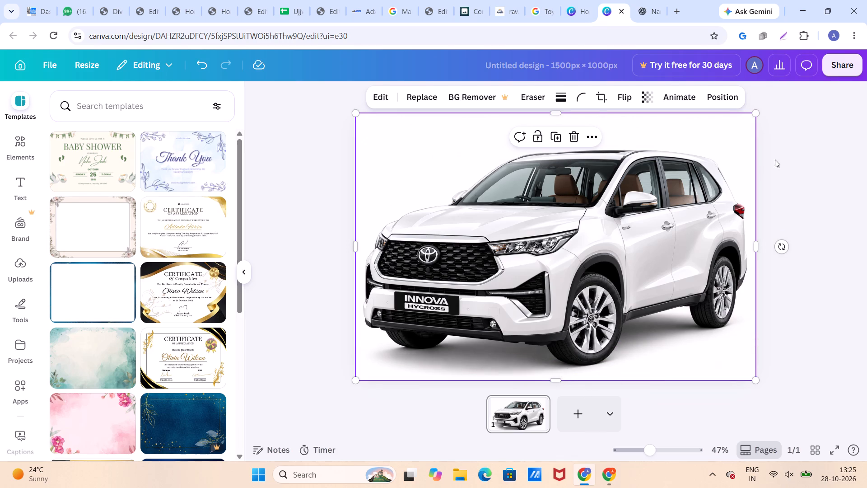
Download the finished Innova Hycross design as a PNG at 1,500 × 1,000 px.
click(839, 72)
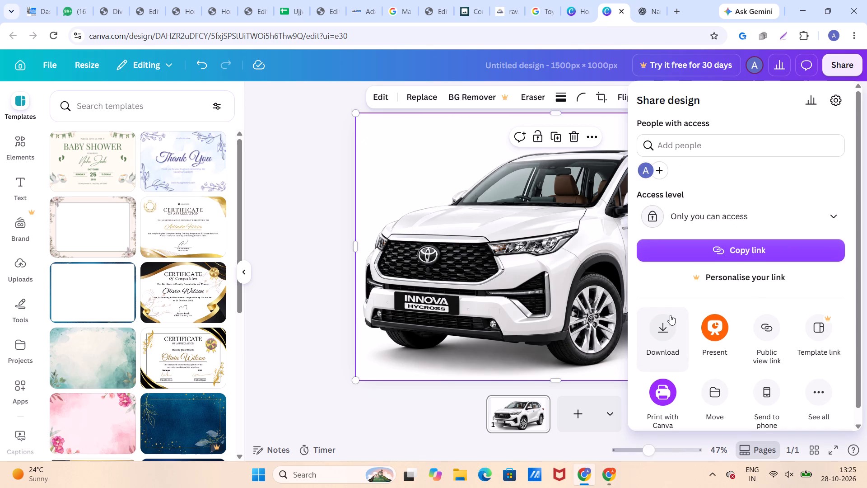
click(668, 320)
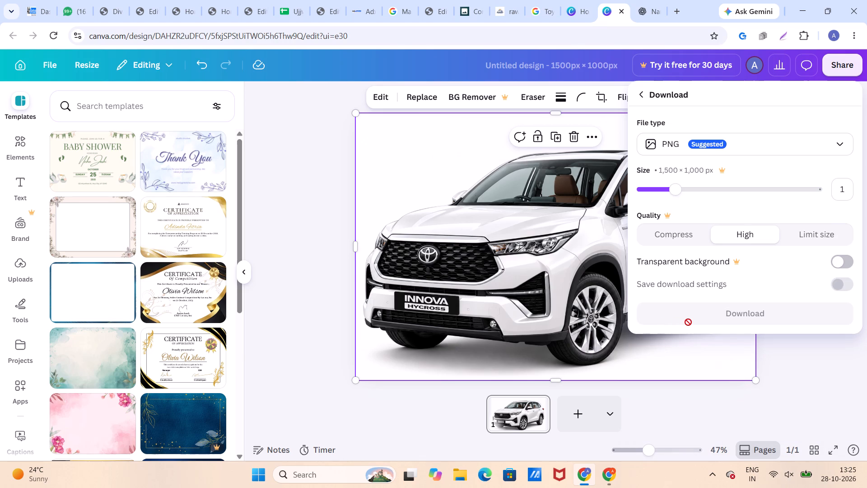
click(713, 319)
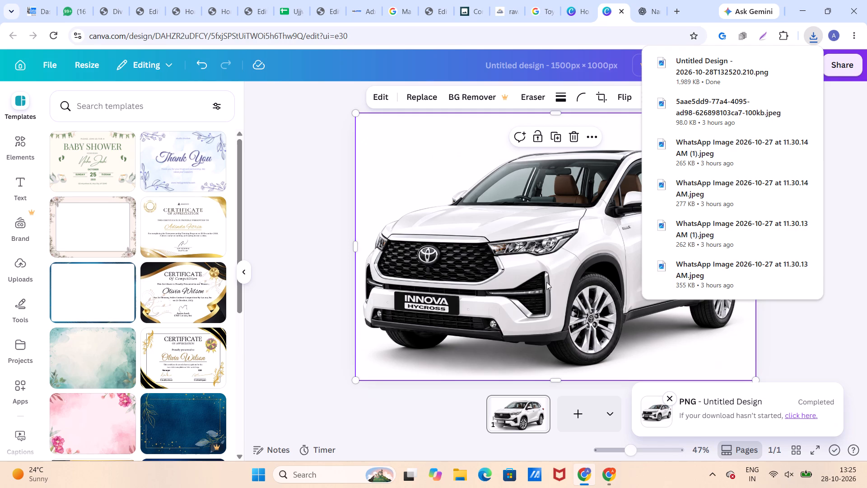
click(520, 283)
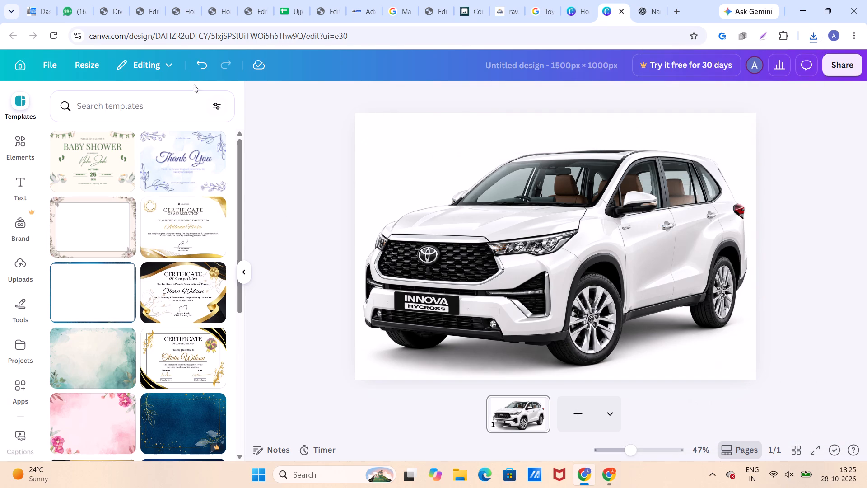
Copy the Maruti Suzuki Ertiga title from its vehicle card in Elementor and search Google Images for it.
click(146, 14)
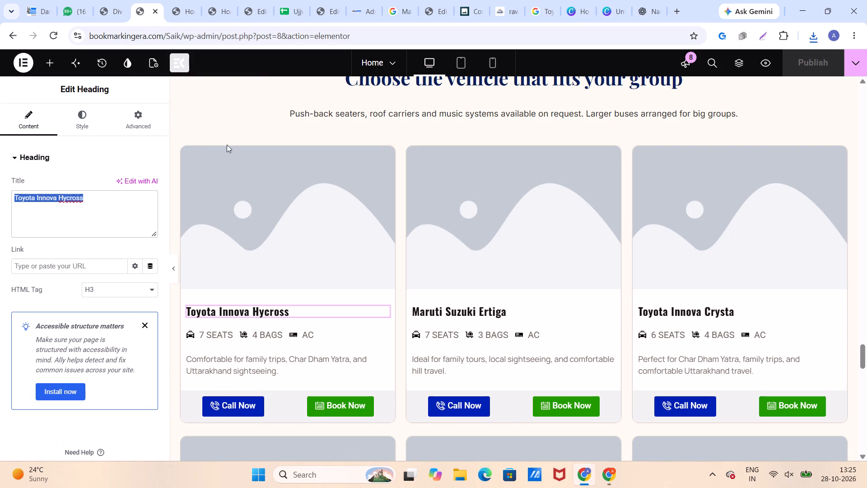
click(455, 313)
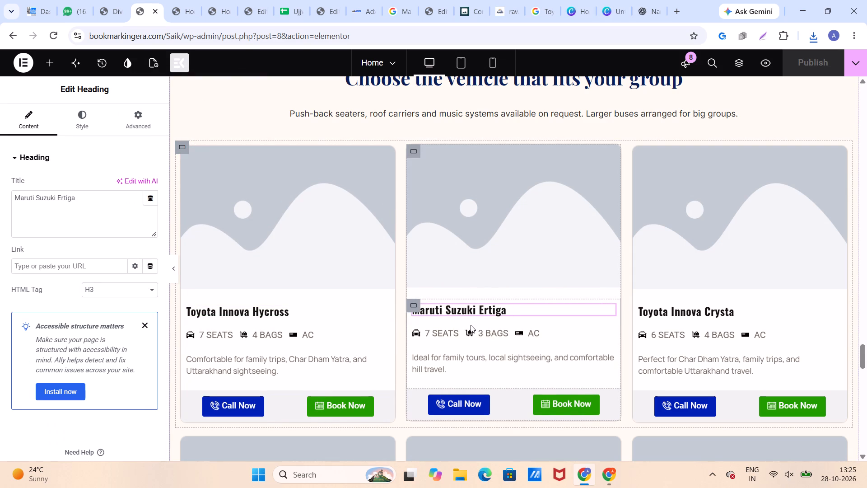
scroll(471, 325, down, 5)
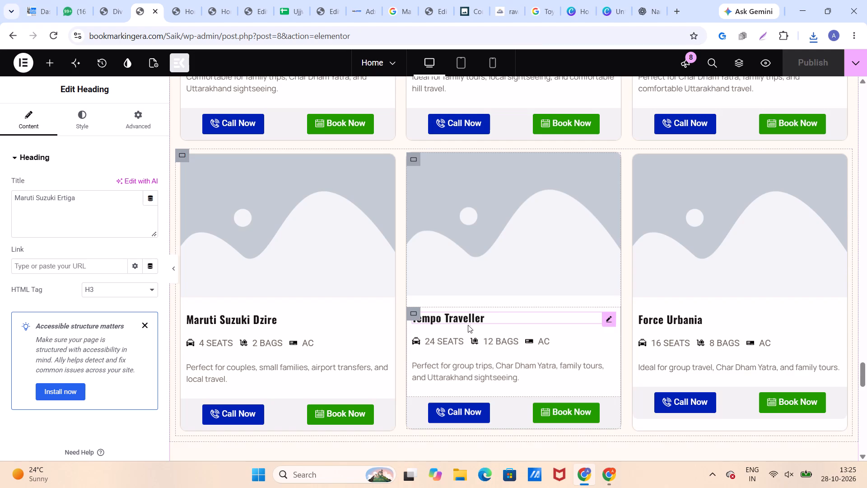
scroll(468, 325, up, 5)
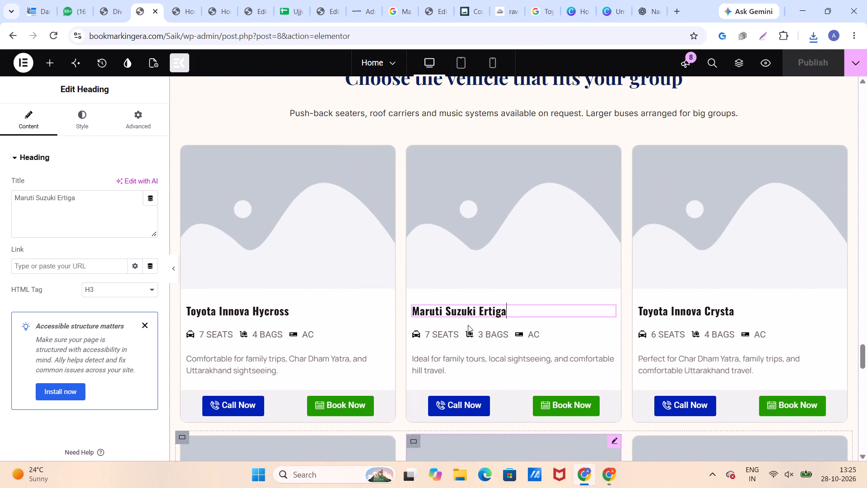
click(514, 309)
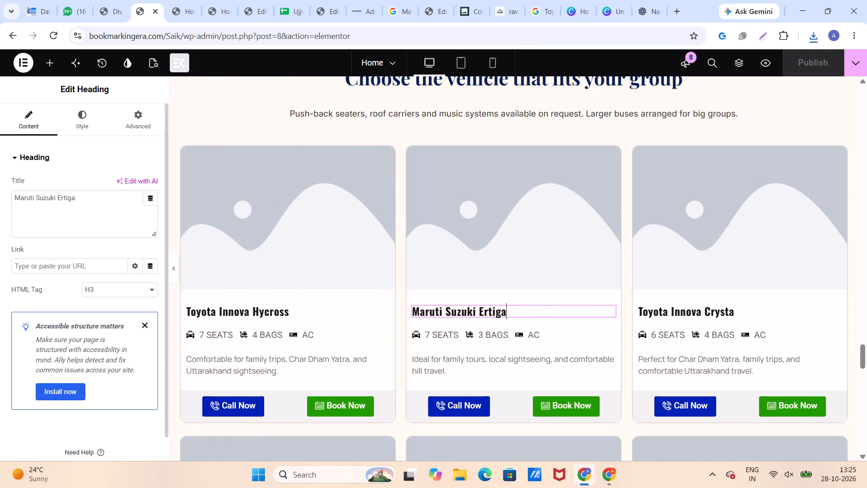
drag(90, 197, 0, 216)
key(ctrl+c)
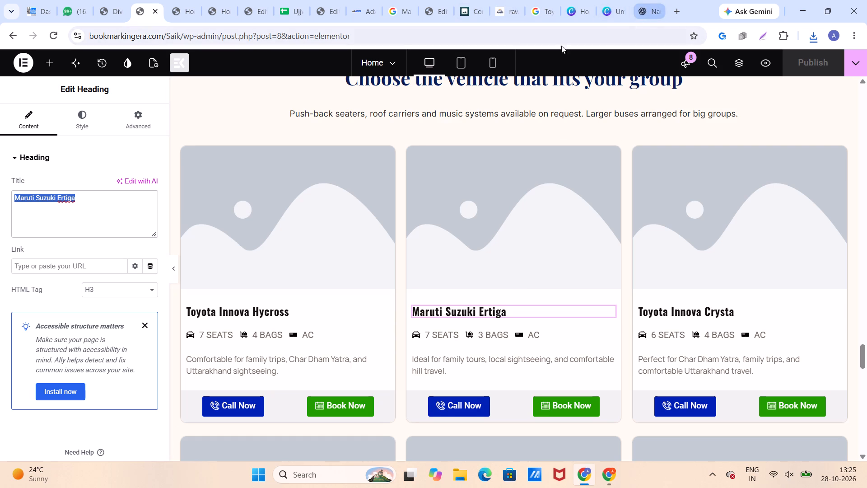
click(536, 15)
drag(263, 64, 257, 64)
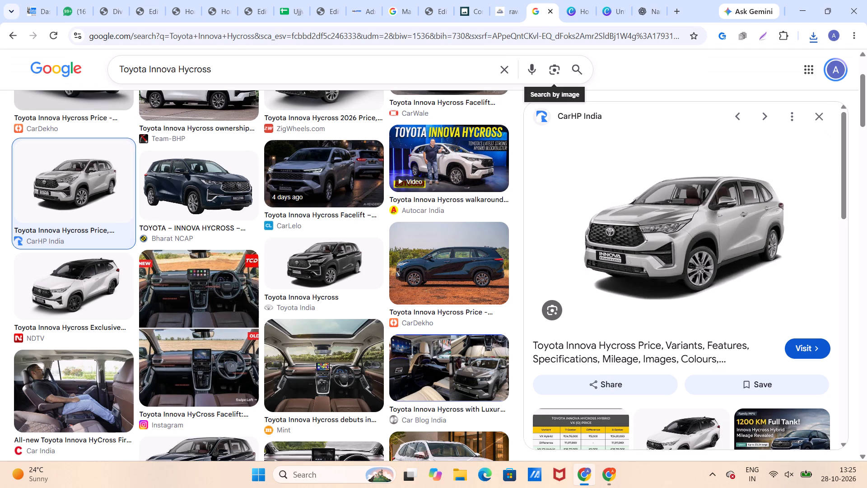
drag(257, 64, 0, 93)
key(ctrl+v)
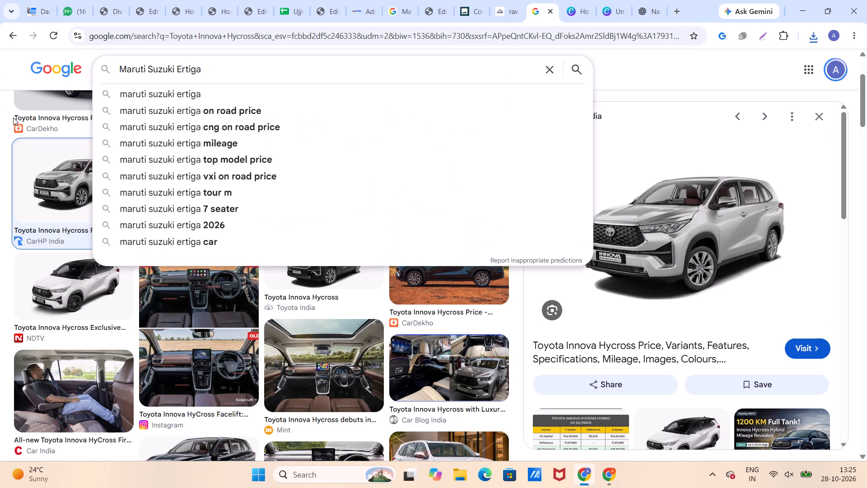
key(Return)
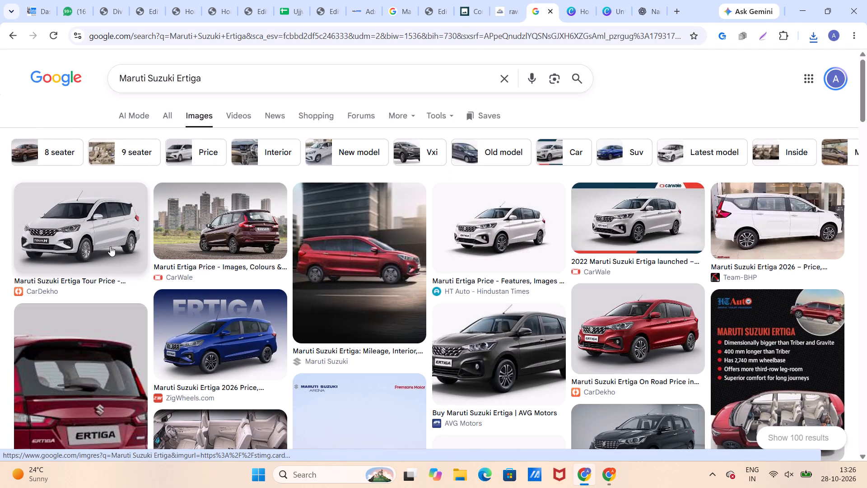
Preview the white Ertiga photos from CarDekho and HT Auto in the image results.
click(67, 235)
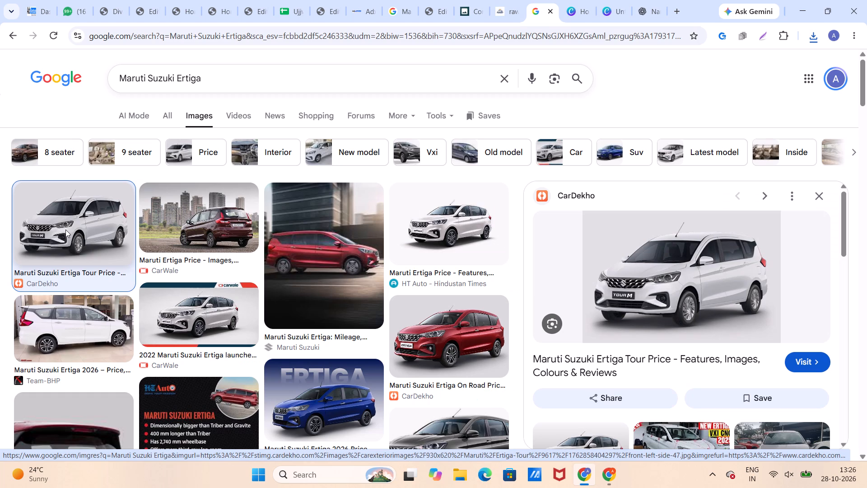
click(424, 234)
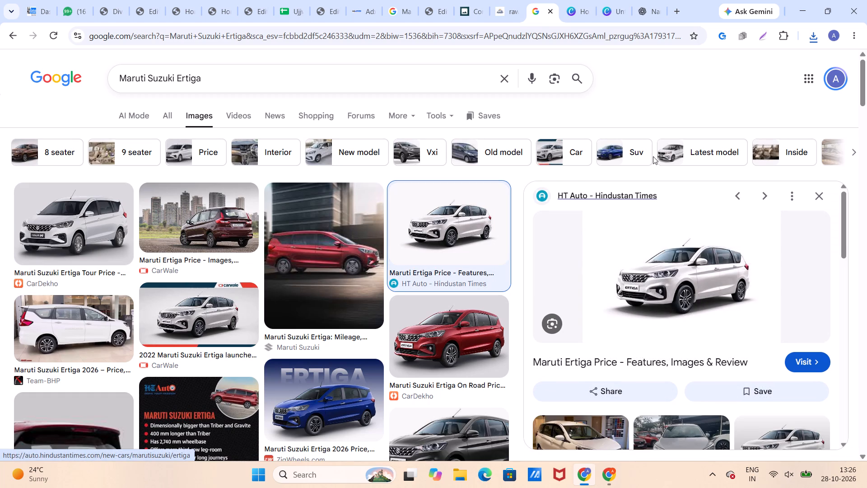
In the Canva design, find the white Maruti Suzuki Ertiga photo among the uploaded images and add it to the canvas.
click(612, 8)
scroll(156, 357, up, 5)
click(19, 275)
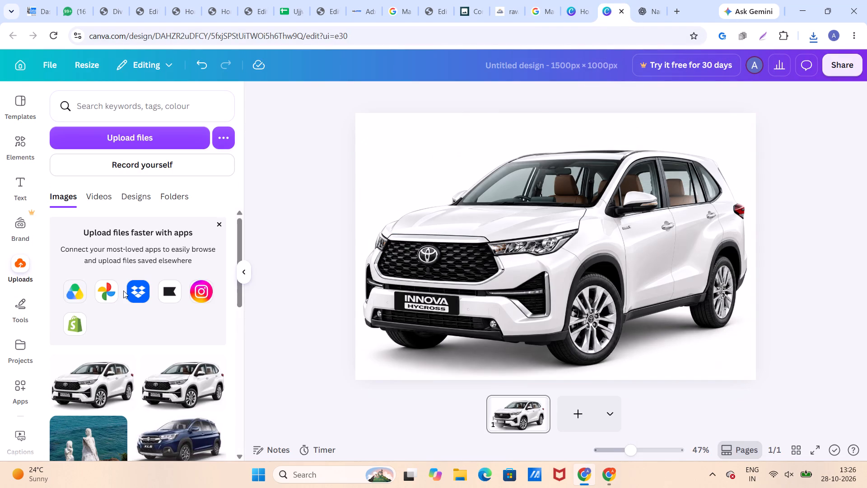
scroll(123, 298, down, 3)
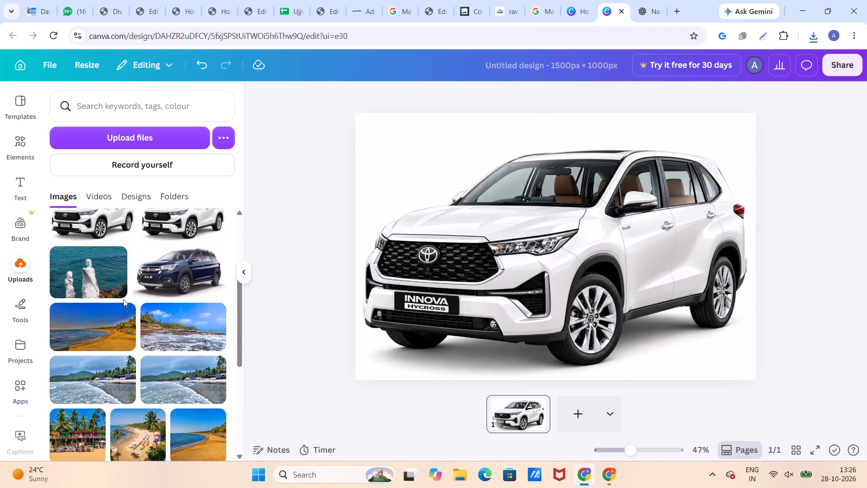
scroll(123, 299, down, 9)
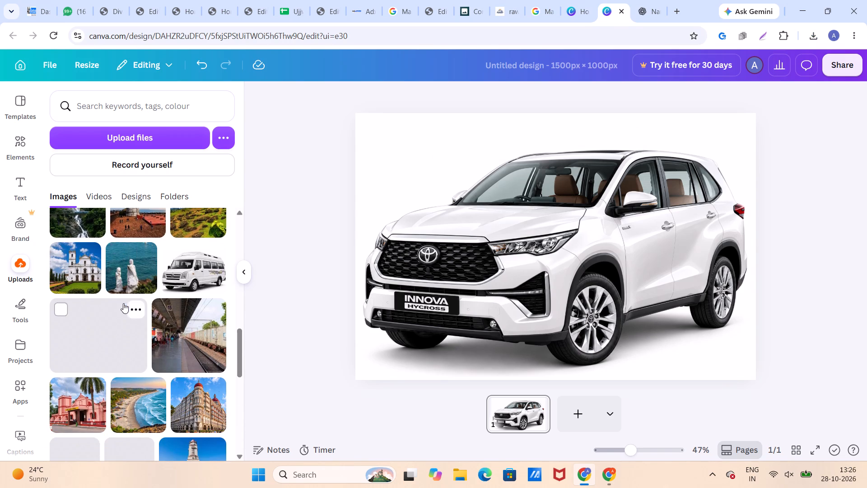
scroll(123, 303, down, 1)
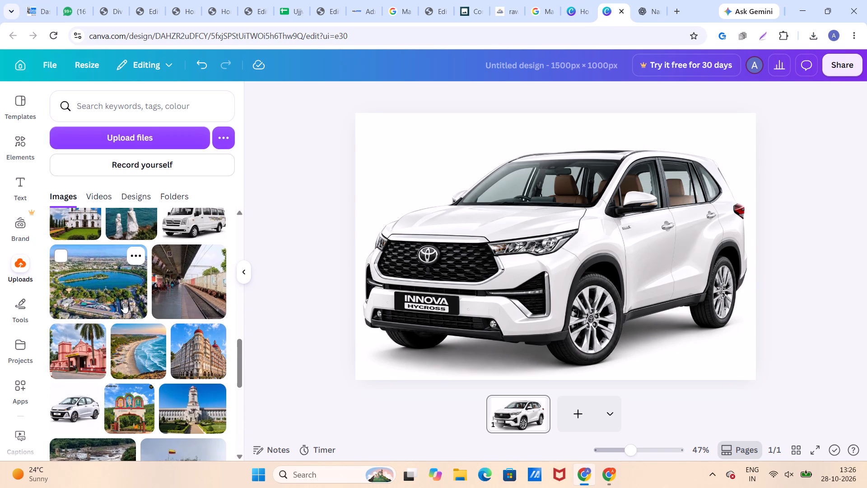
scroll(123, 305, down, 8)
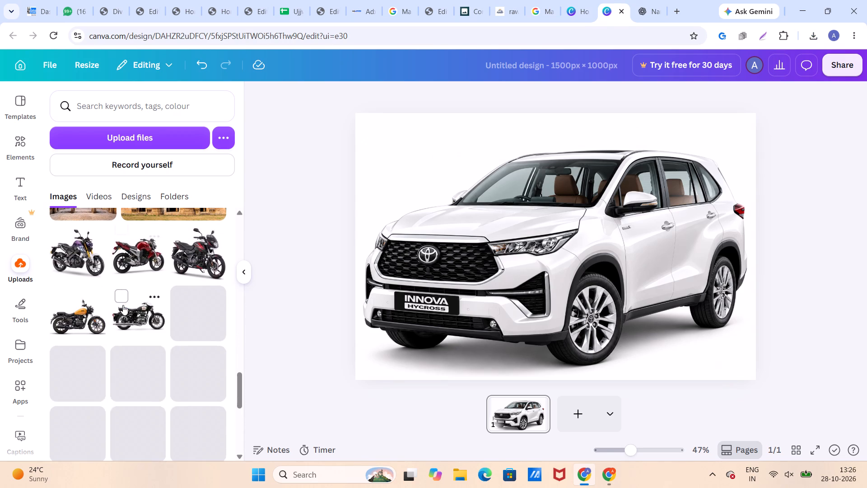
scroll(123, 305, down, 9)
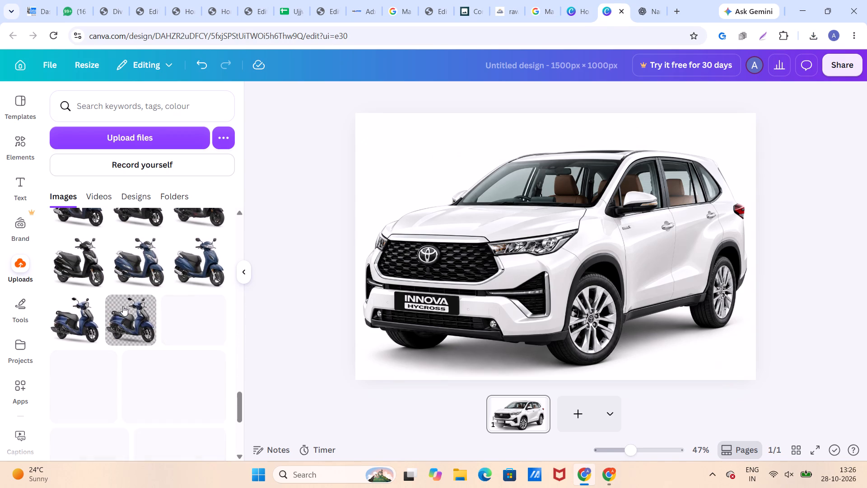
scroll(123, 306, down, 3)
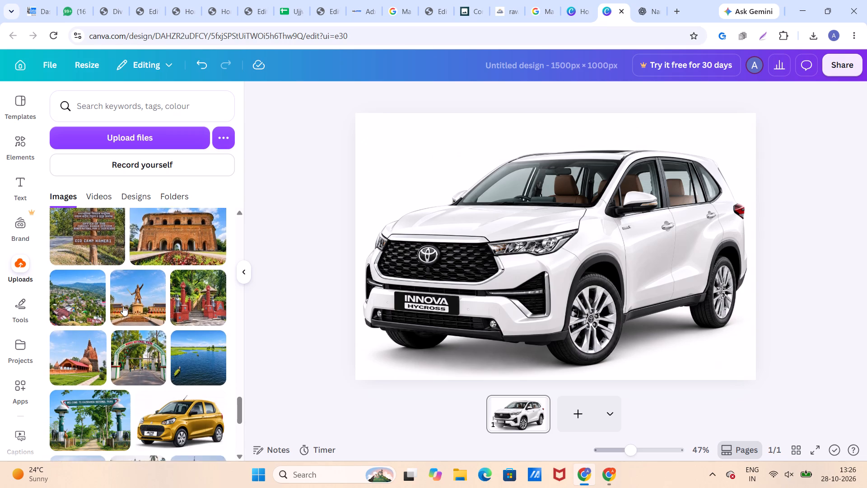
scroll(123, 306, down, 2)
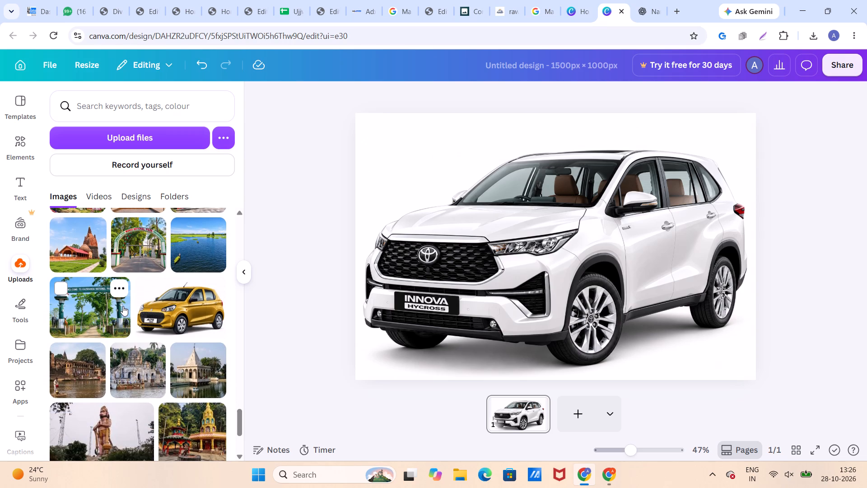
scroll(125, 310, down, 5)
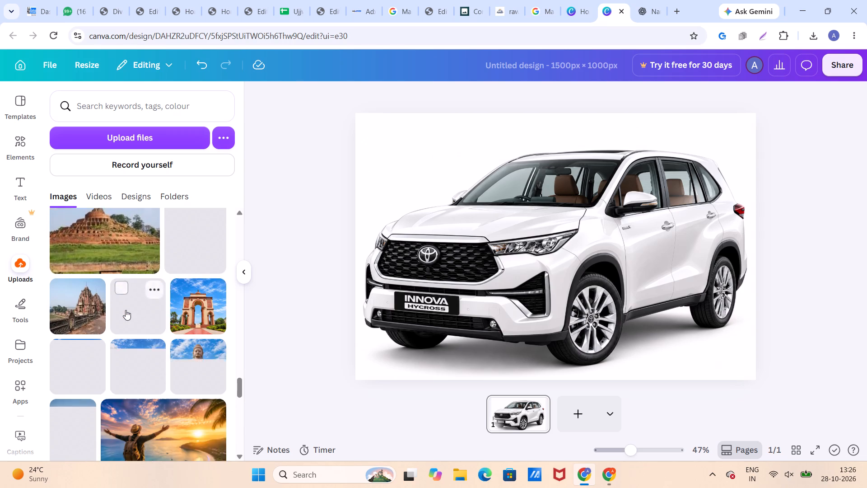
scroll(126, 310, down, 7)
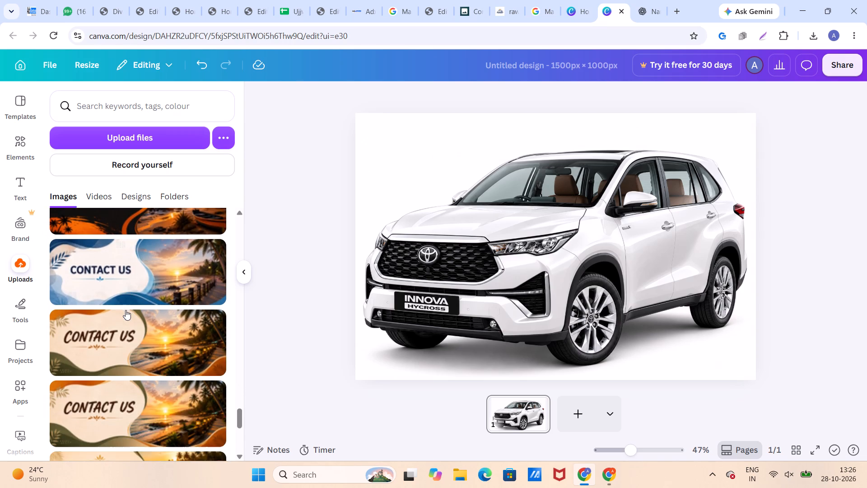
scroll(126, 310, down, 8)
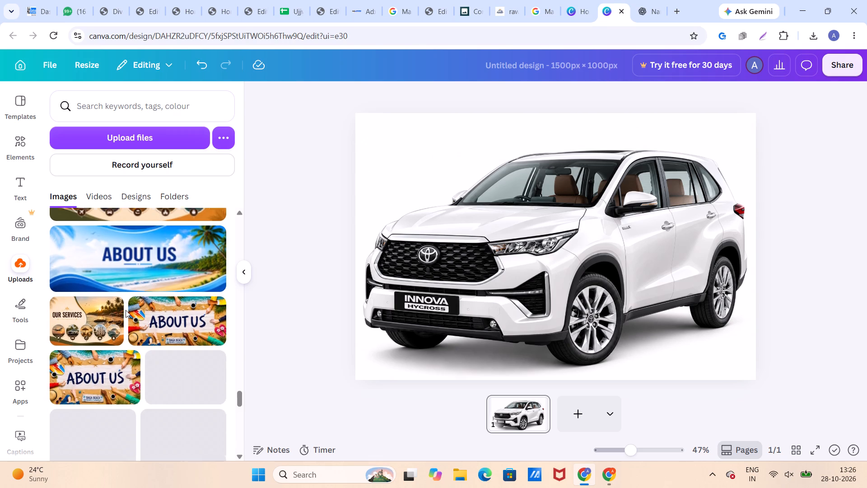
scroll(126, 310, down, 2)
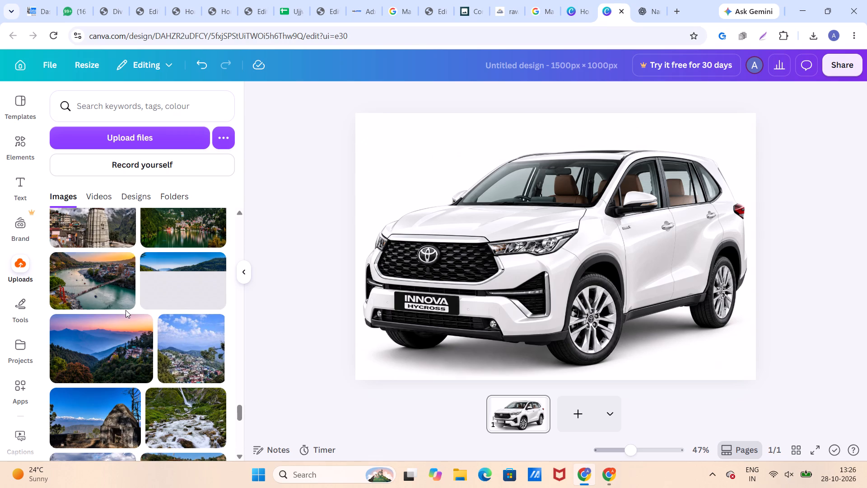
scroll(126, 313, down, 10)
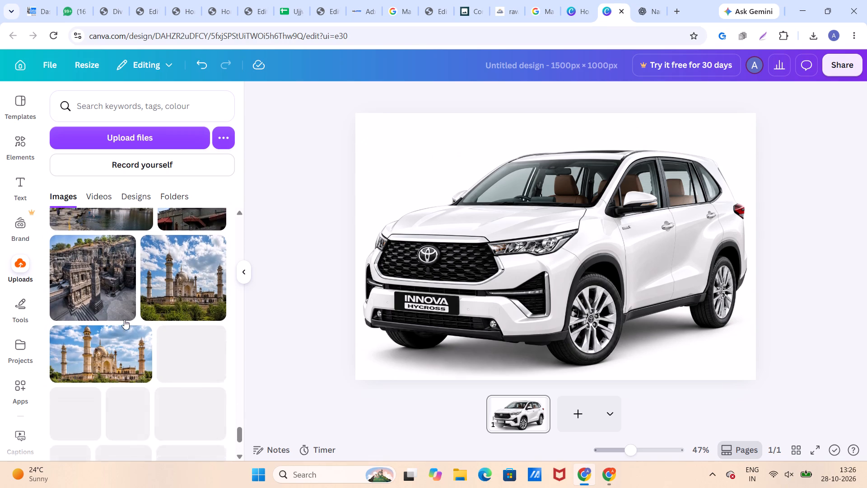
scroll(124, 319, down, 2)
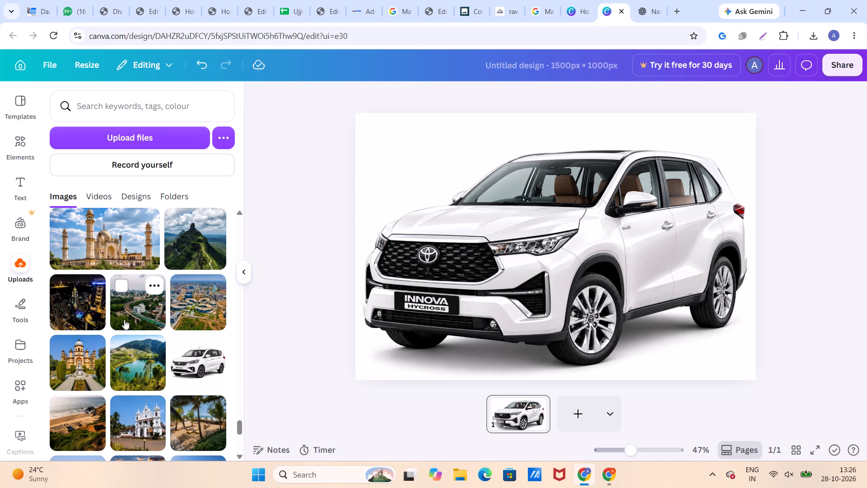
click(186, 364)
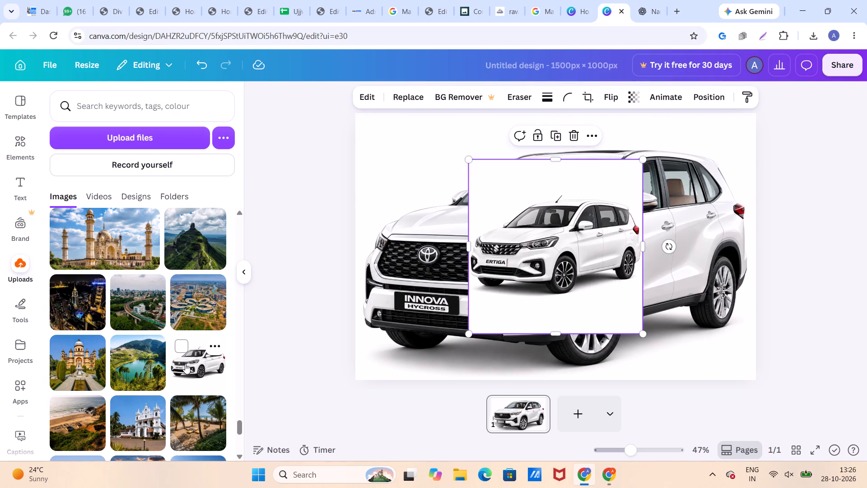
Delete the Innova Hycross image behind the Ertiga photo.
click(387, 255)
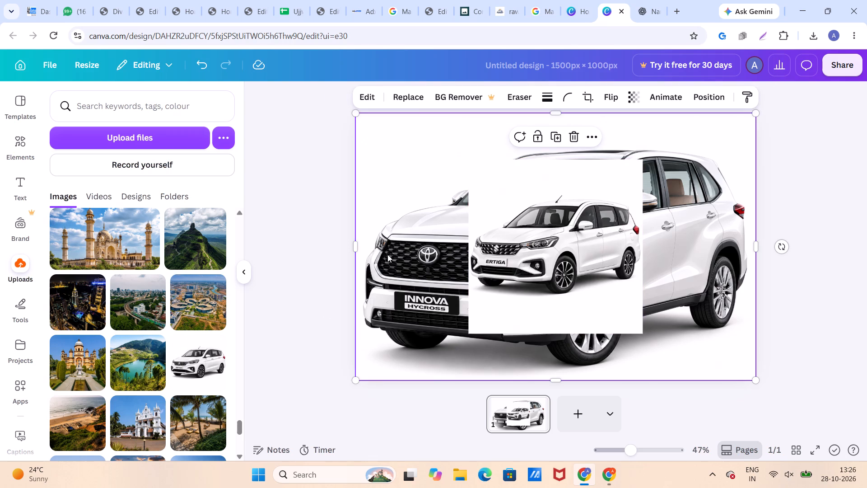
right_click(387, 254)
click(422, 176)
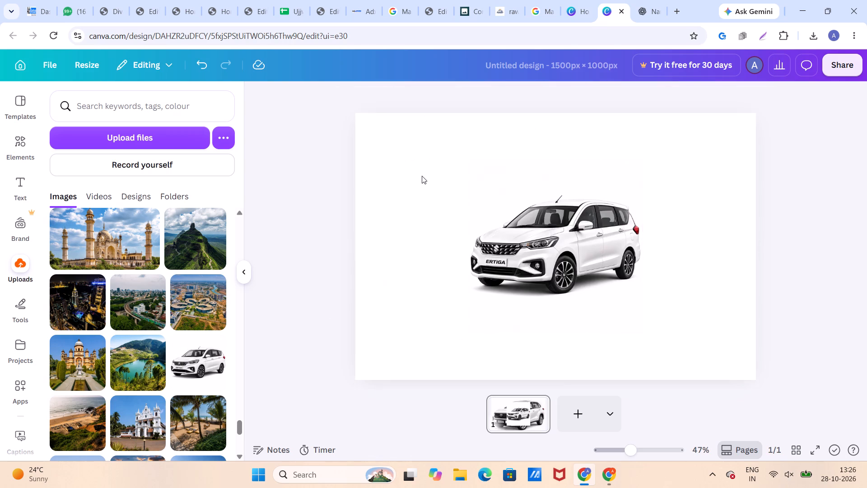
Stretch the Ertiga image's four edges to fill the whole 1500 × 1000 px canvas.
click(523, 254)
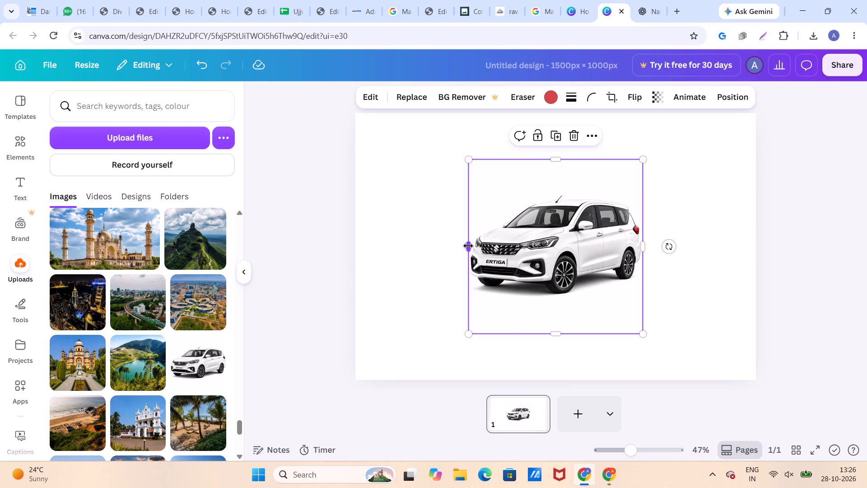
drag(468, 246, 357, 295)
drag(645, 246, 741, 254)
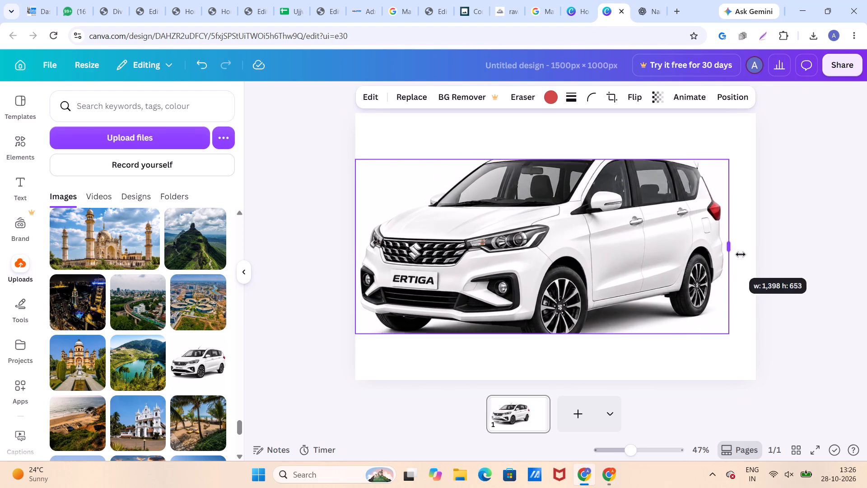
drag(741, 254, 758, 251)
drag(555, 158, 556, 115)
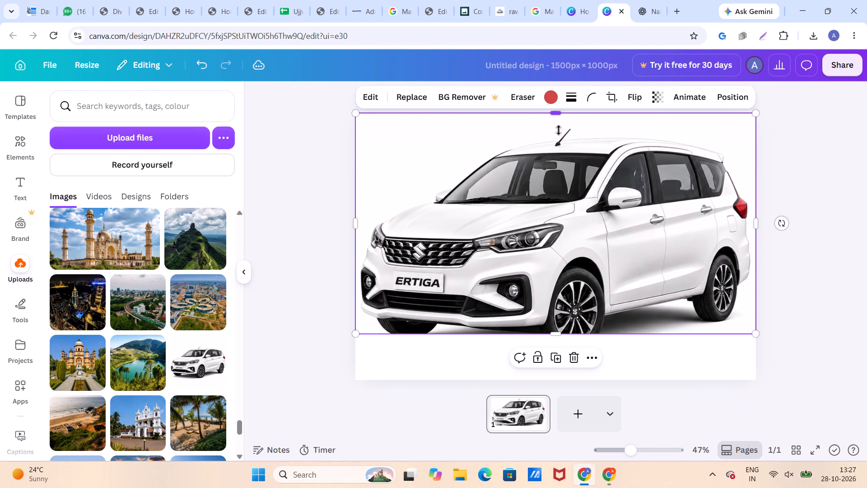
drag(555, 333, 572, 360)
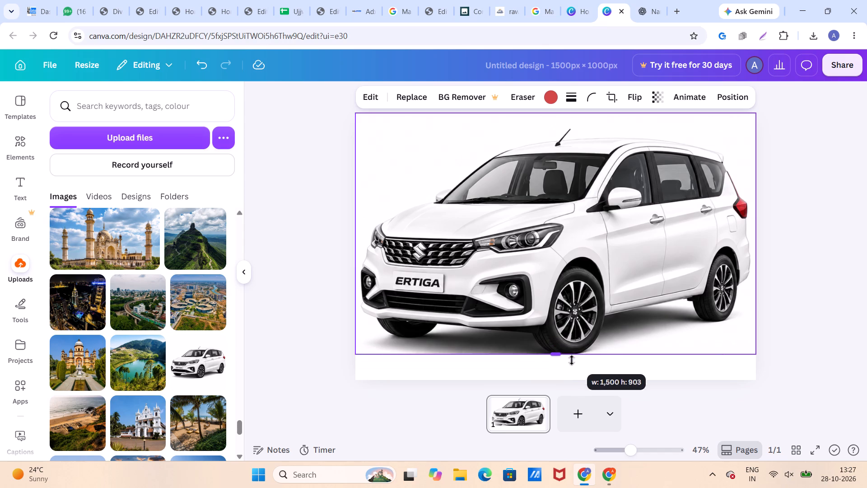
drag(572, 360, 578, 379)
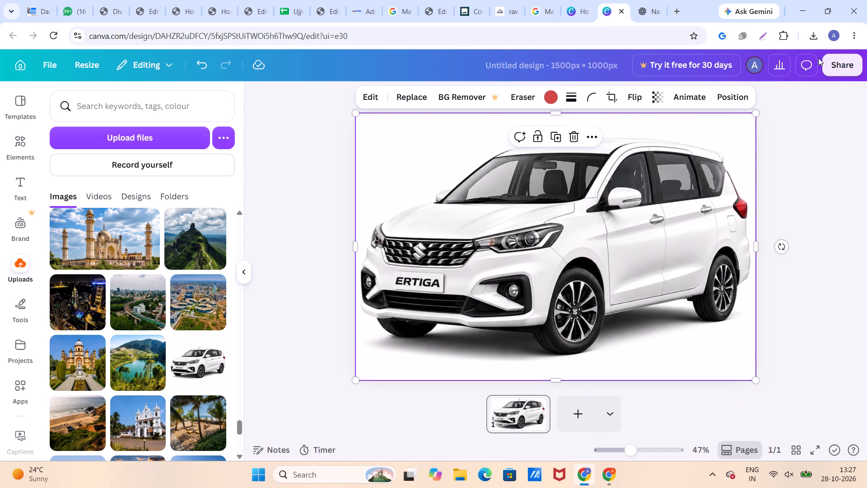
Download the finished Ertiga design as a PNG at 1,500 × 1,000 px.
click(831, 65)
click(663, 325)
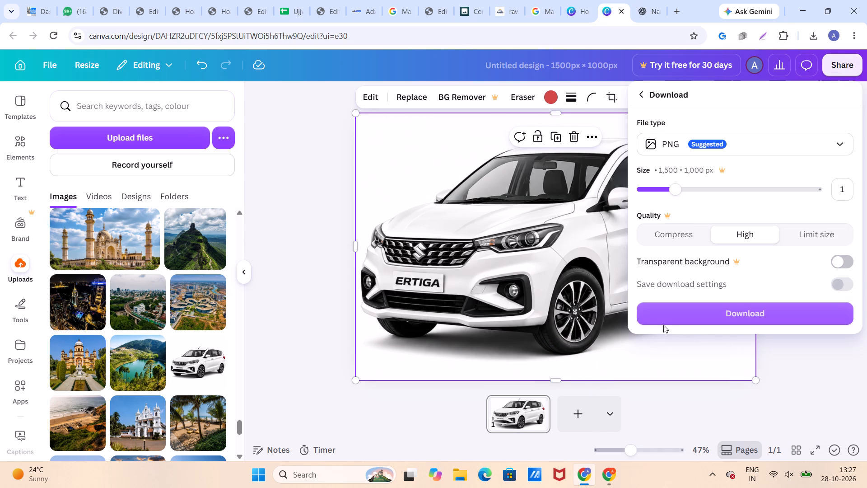
click(686, 318)
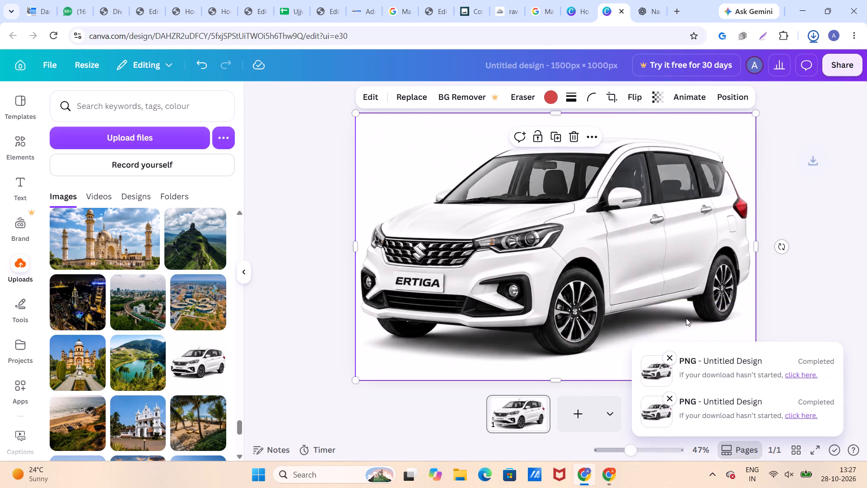
After checking the vehicle cards in Elementor, add the white Hyundai Aura photo from the Canva uploads to the design.
scroll(166, 311, down, 2)
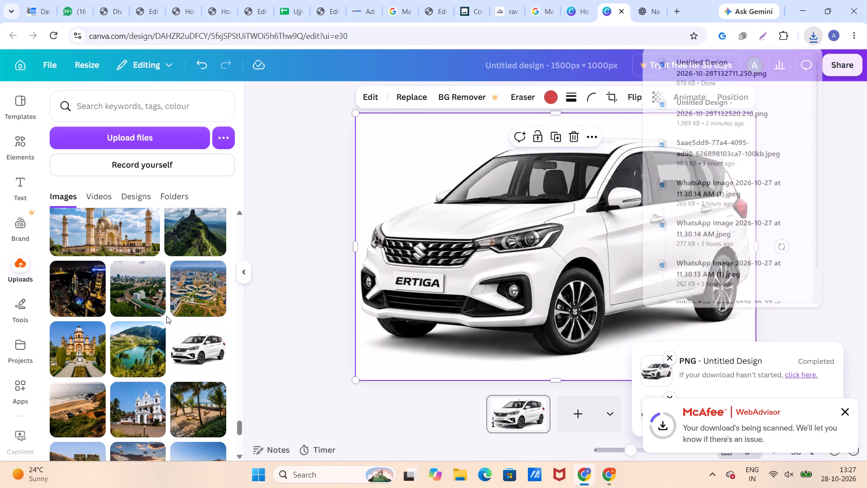
scroll(166, 316, down, 4)
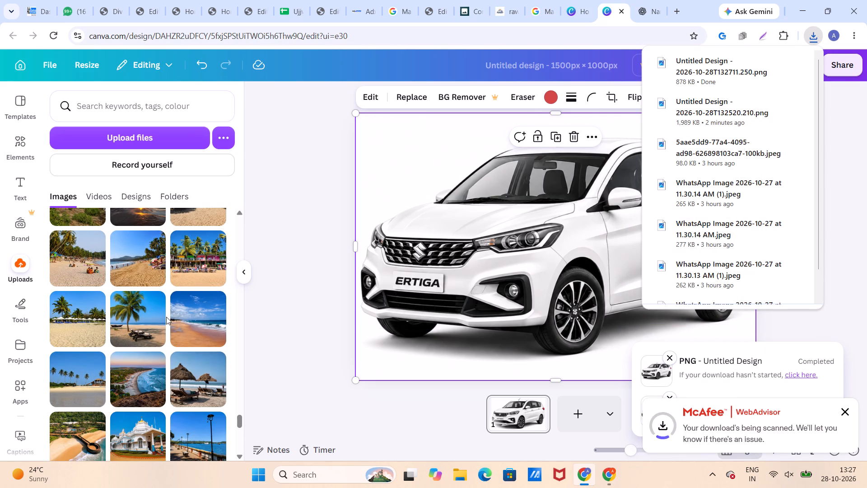
click(146, 8)
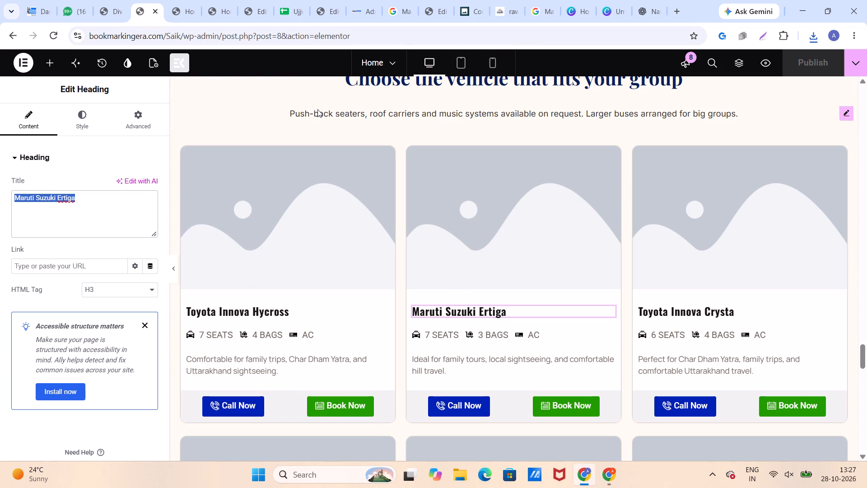
click(602, 8)
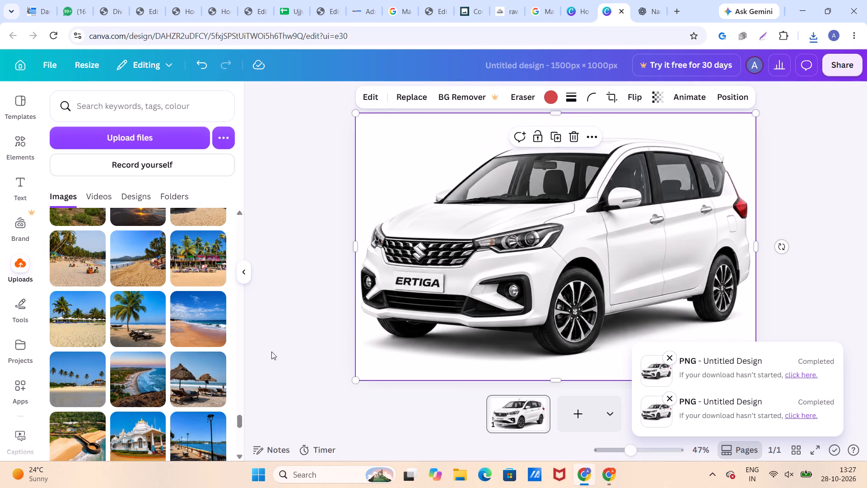
scroll(172, 377, down, 14)
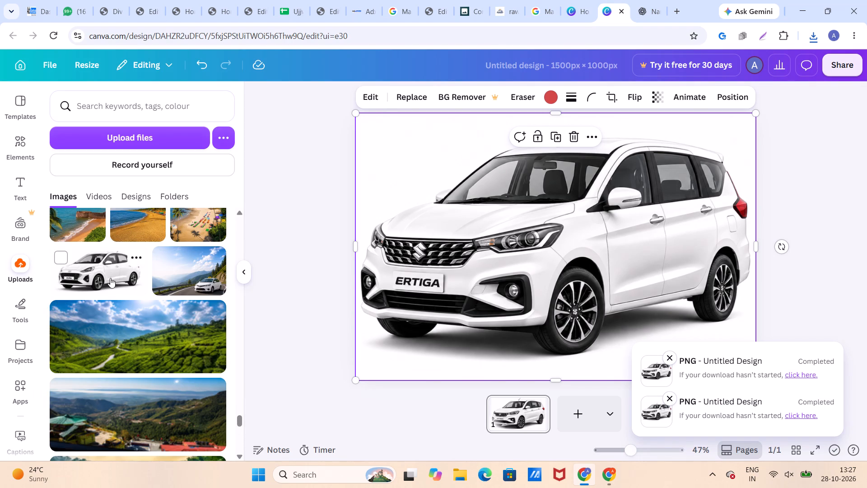
click(109, 275)
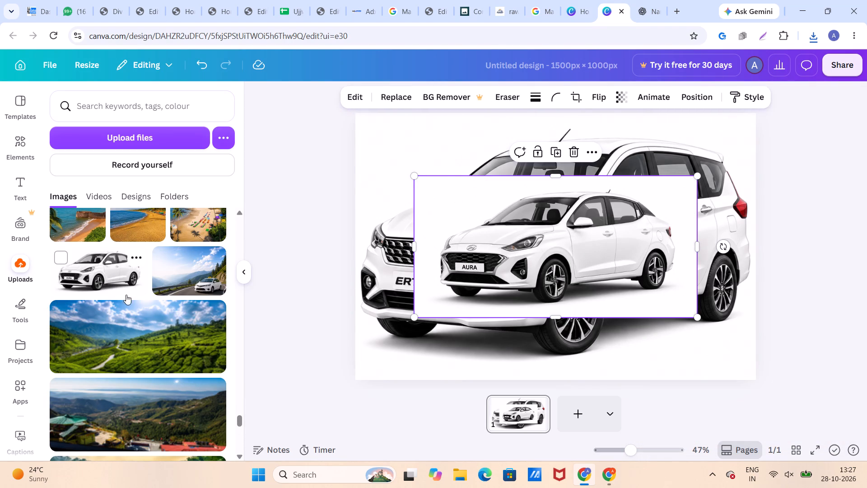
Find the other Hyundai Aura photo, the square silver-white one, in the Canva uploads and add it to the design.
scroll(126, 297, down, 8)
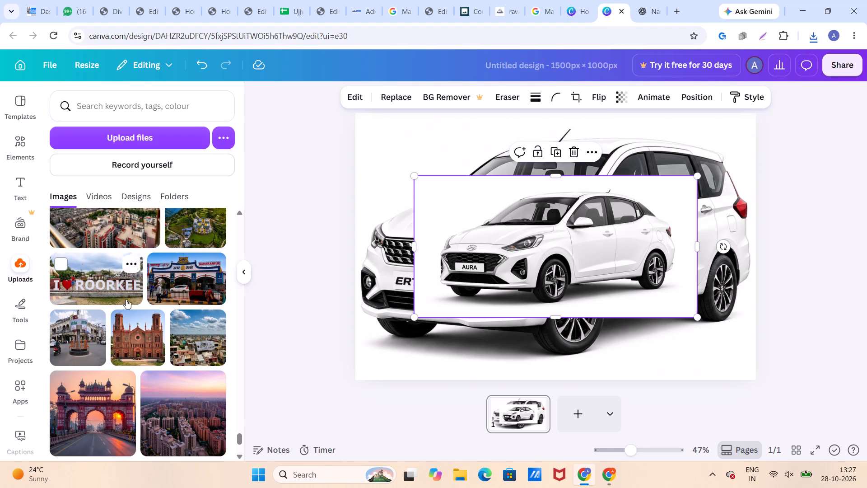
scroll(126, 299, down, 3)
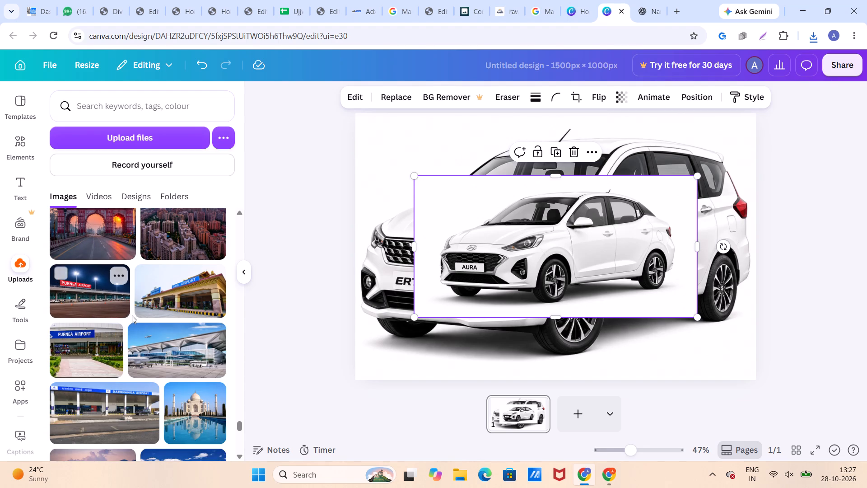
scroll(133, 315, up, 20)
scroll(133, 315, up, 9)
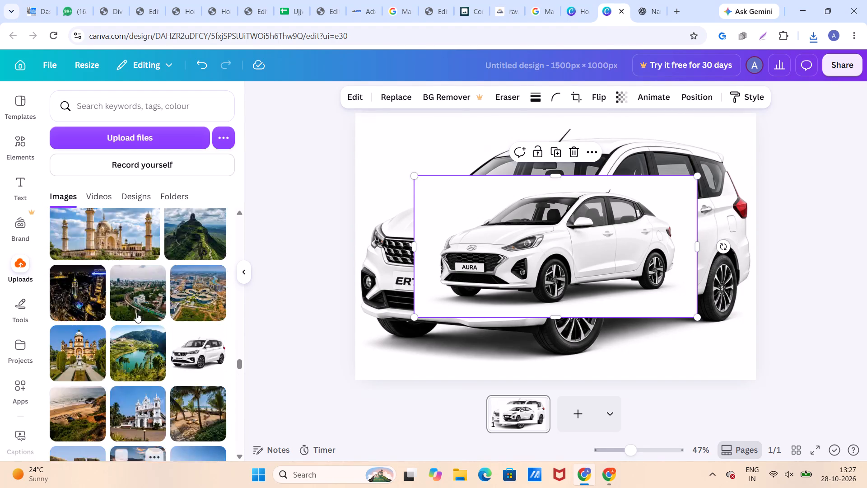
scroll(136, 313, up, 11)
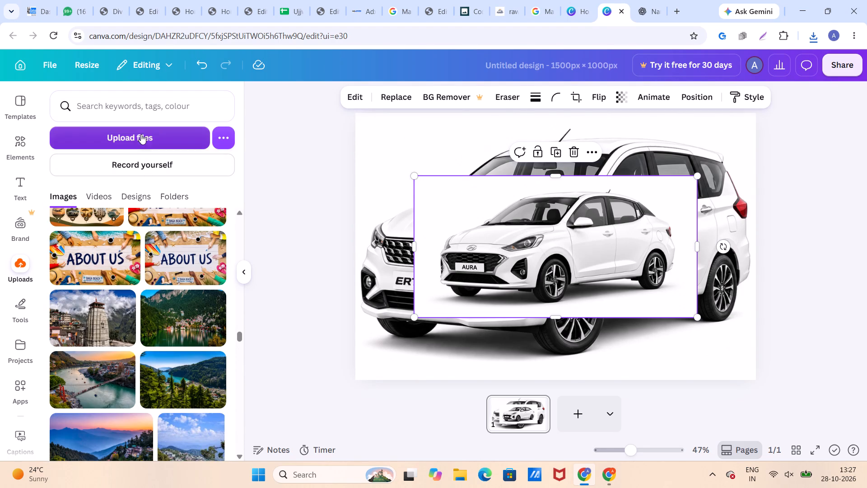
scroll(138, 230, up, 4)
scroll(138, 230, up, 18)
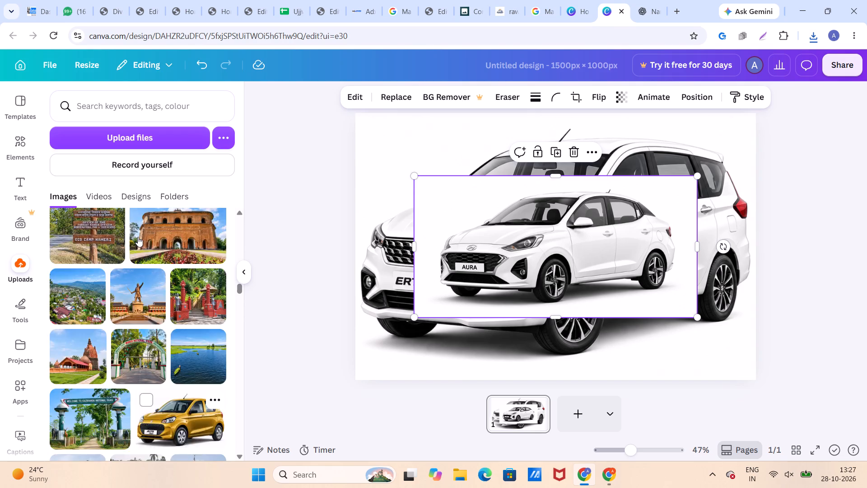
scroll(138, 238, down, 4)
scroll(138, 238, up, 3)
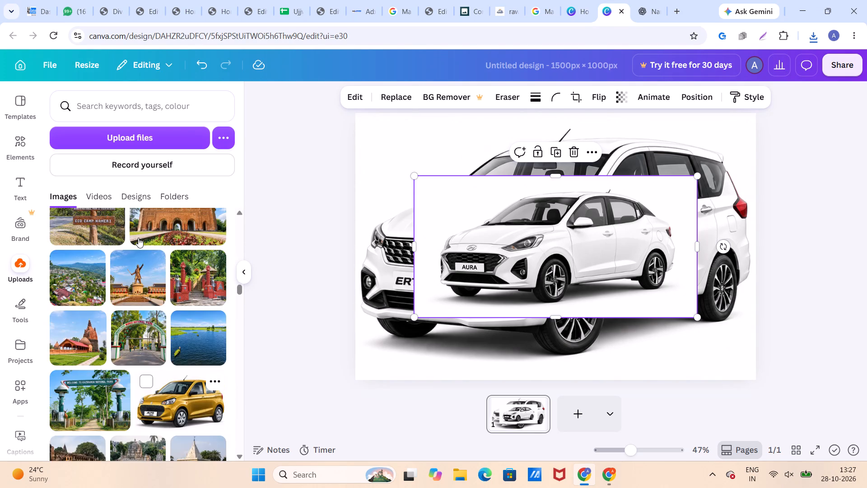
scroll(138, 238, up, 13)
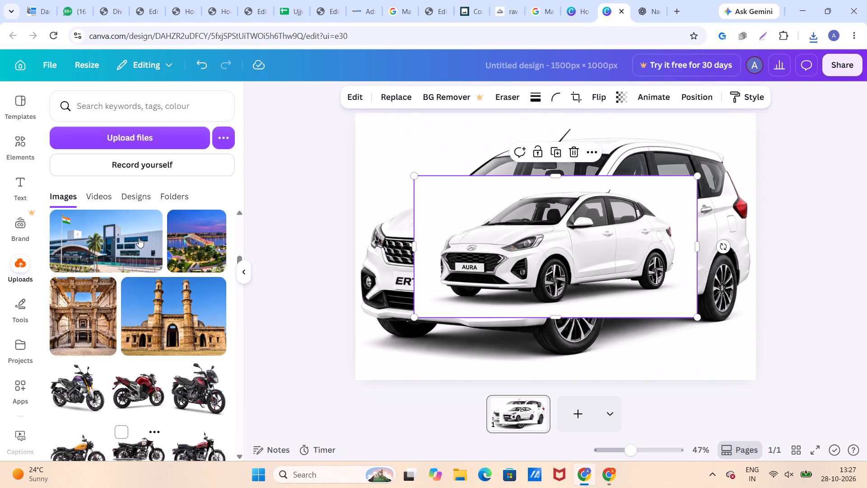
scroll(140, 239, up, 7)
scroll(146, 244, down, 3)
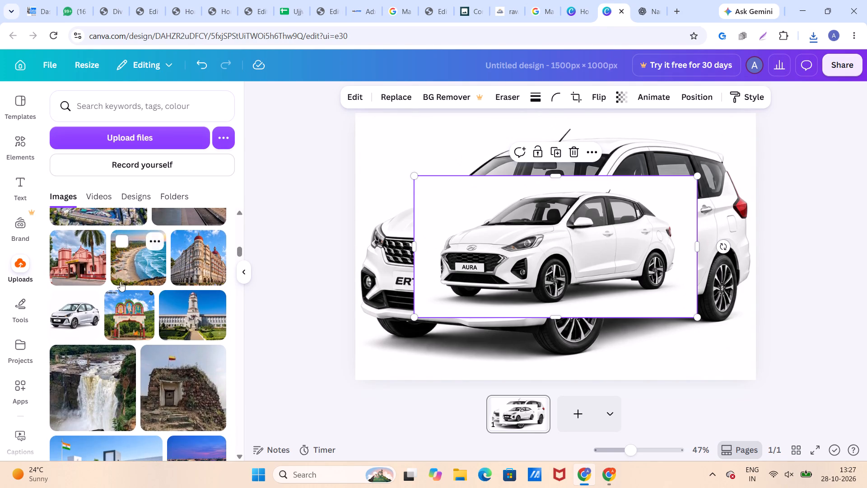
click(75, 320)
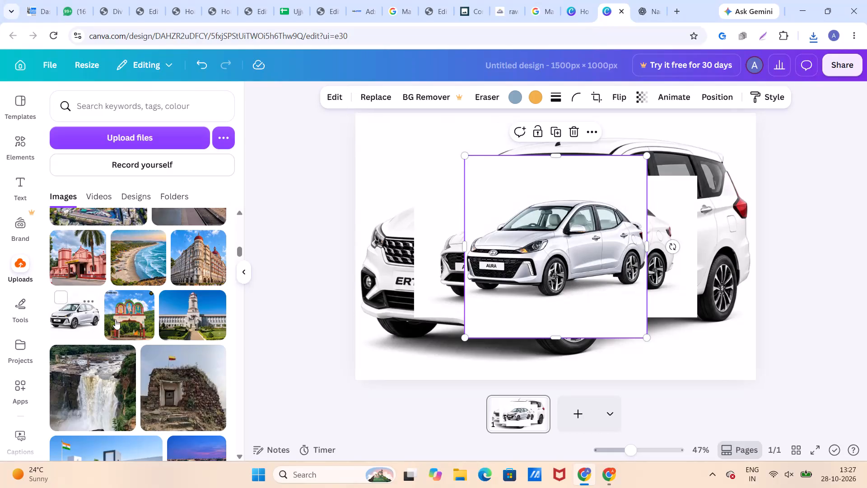
Look through the Canva uploads for further car photos.
scroll(115, 319, up, 8)
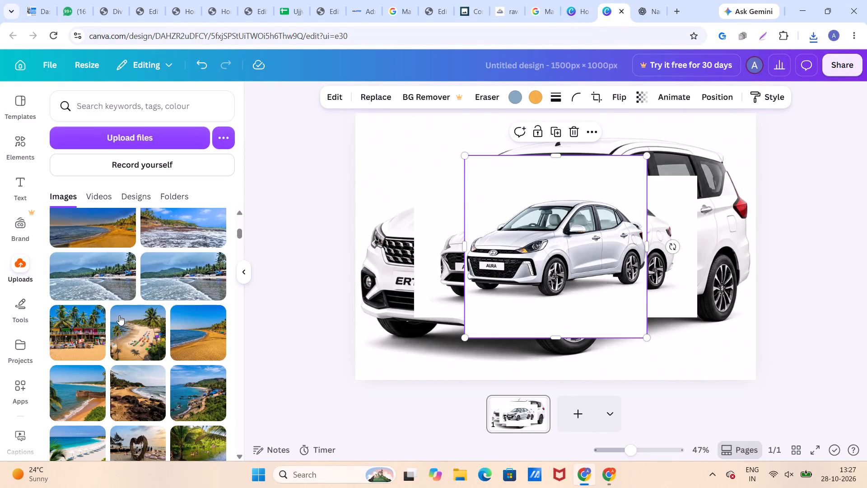
scroll(119, 315, down, 8)
scroll(119, 315, up, 1)
scroll(119, 315, down, 5)
scroll(120, 315, up, 1)
scroll(120, 315, down, 16)
scroll(120, 309, up, 1)
scroll(120, 309, down, 4)
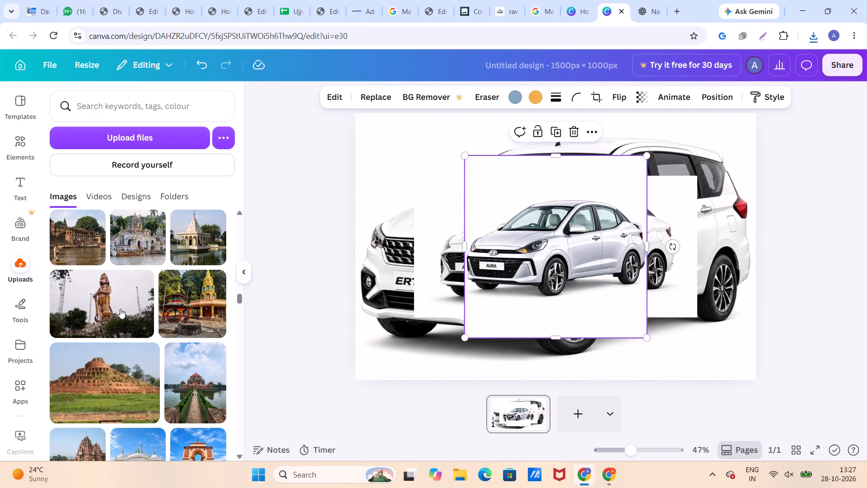
scroll(120, 309, down, 1)
scroll(120, 309, up, 1)
scroll(120, 309, down, 1)
scroll(120, 309, up, 1)
scroll(120, 309, down, 4)
Delete both Hyundai Aura photos and the Ertiga image to clear the canvas.
right_click(584, 231)
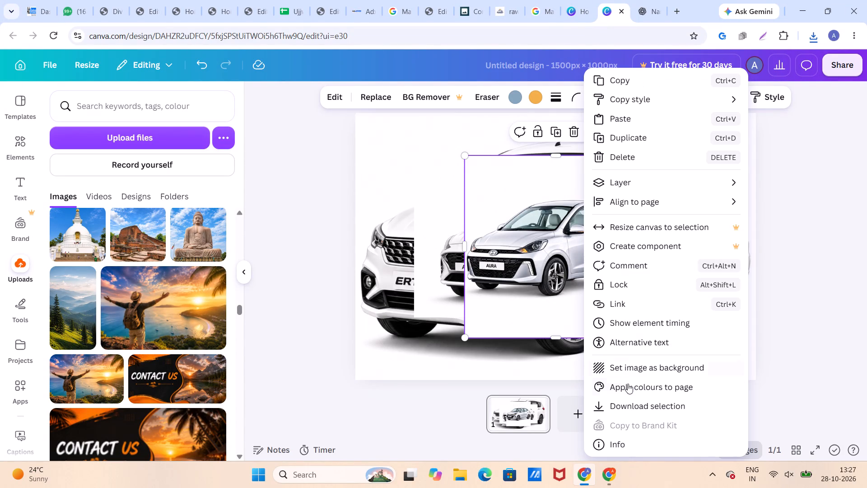
click(616, 156)
right_click(585, 233)
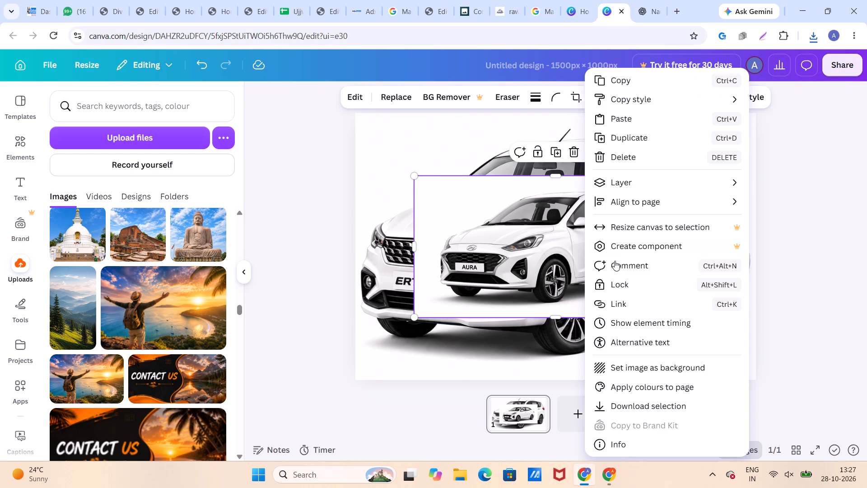
click(614, 159)
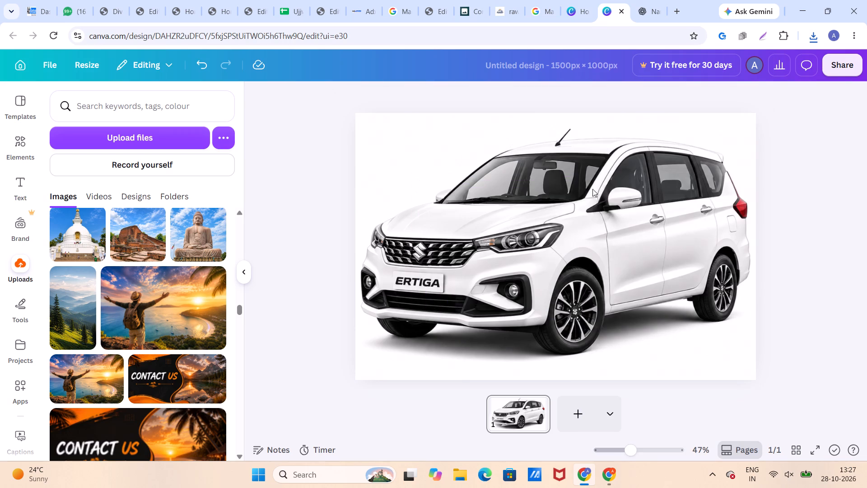
right_click(505, 278)
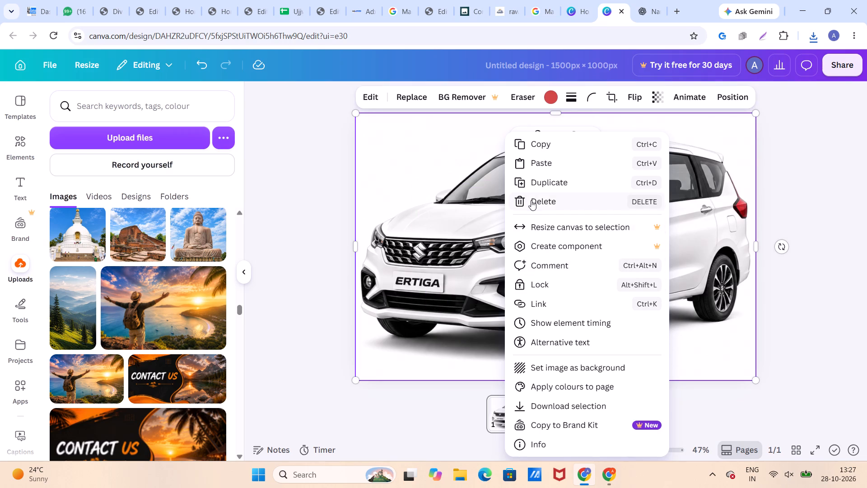
click(531, 200)
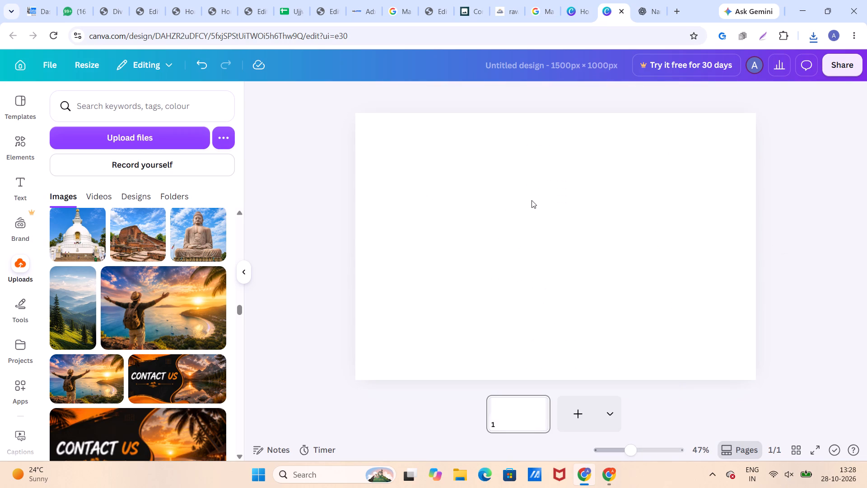
Look through the Downloads folder for a car photo to upload, and close the file picker without choosing one.
click(149, 137)
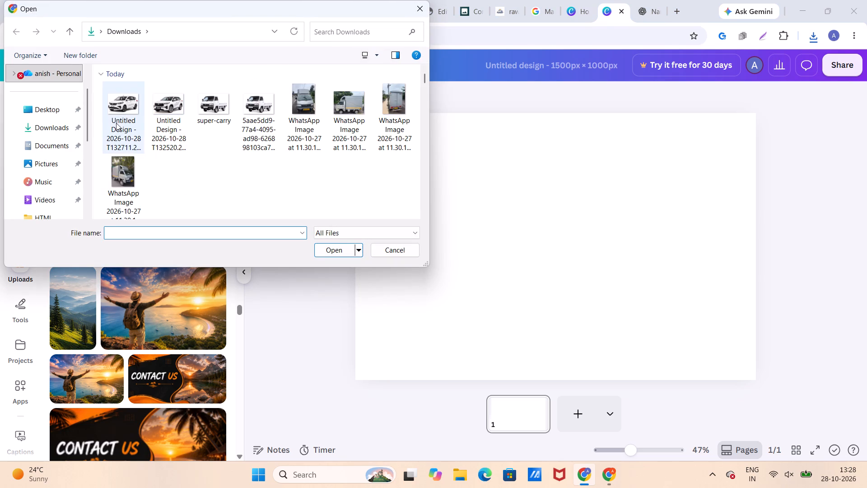
click(47, 128)
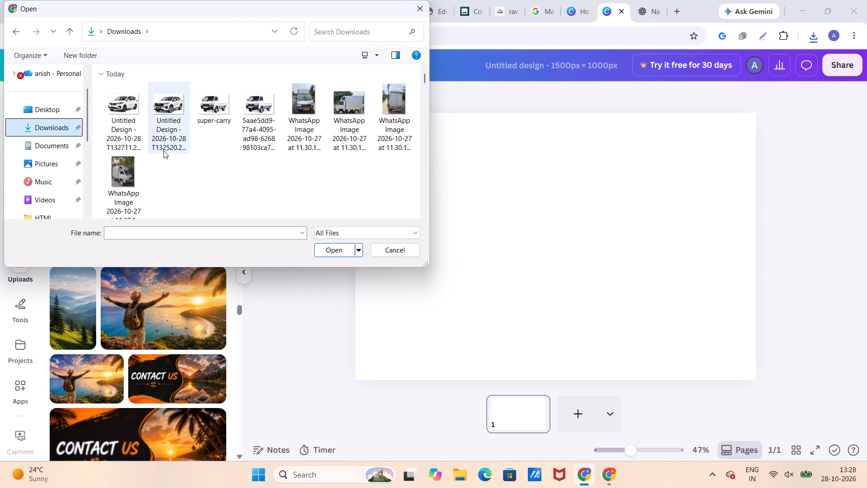
scroll(154, 134, down, 2)
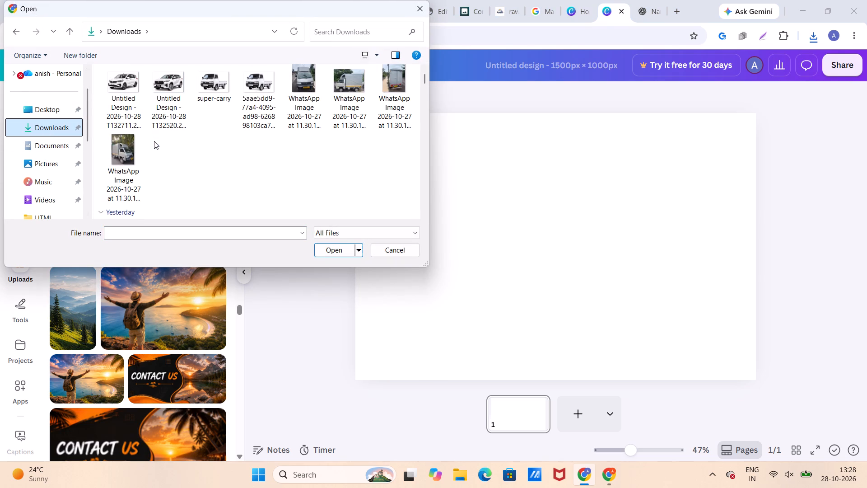
scroll(166, 150, down, 4)
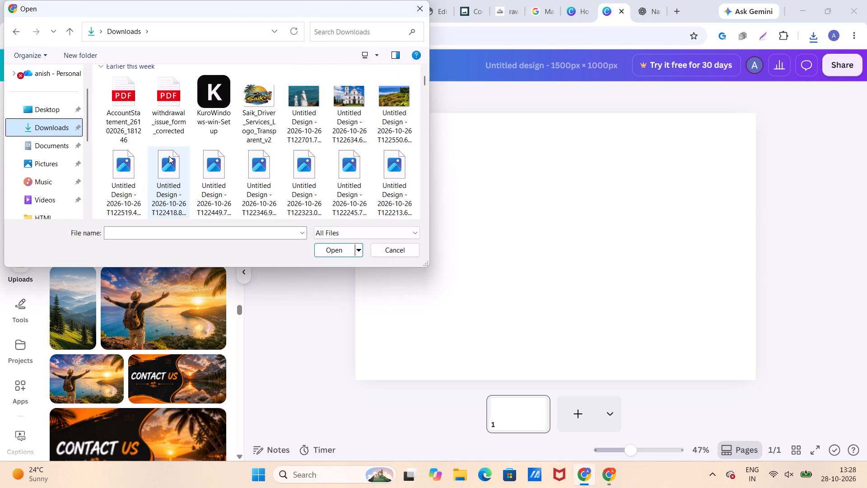
scroll(169, 157, down, 1)
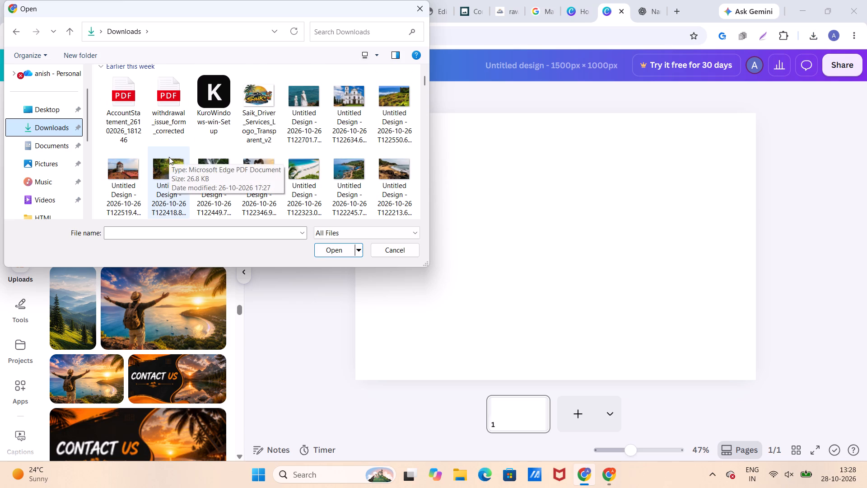
scroll(169, 157, down, 5)
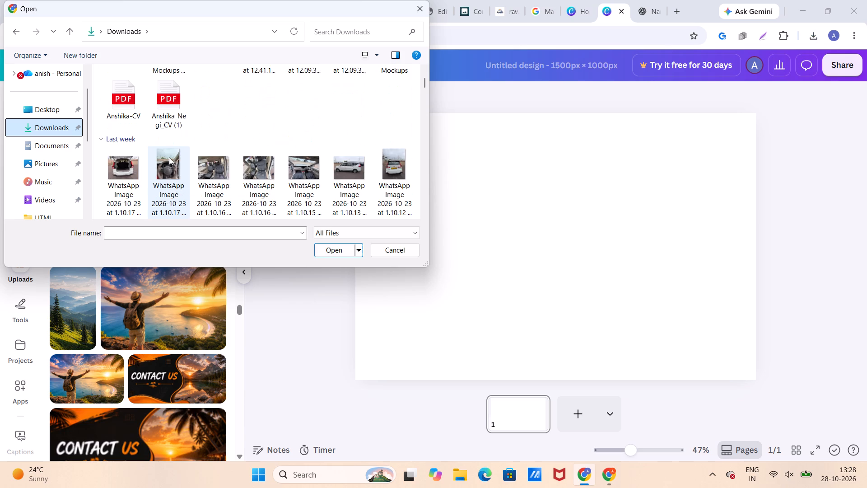
scroll(169, 157, down, 4)
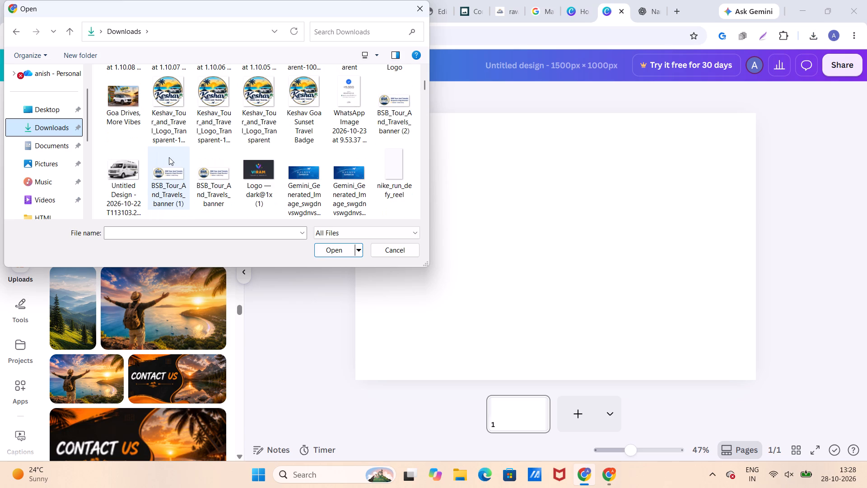
scroll(177, 164, down, 7)
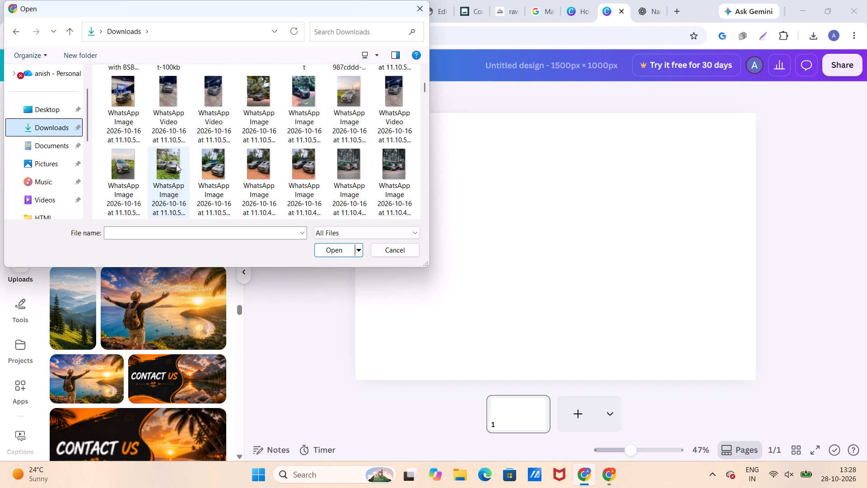
scroll(176, 164, down, 6)
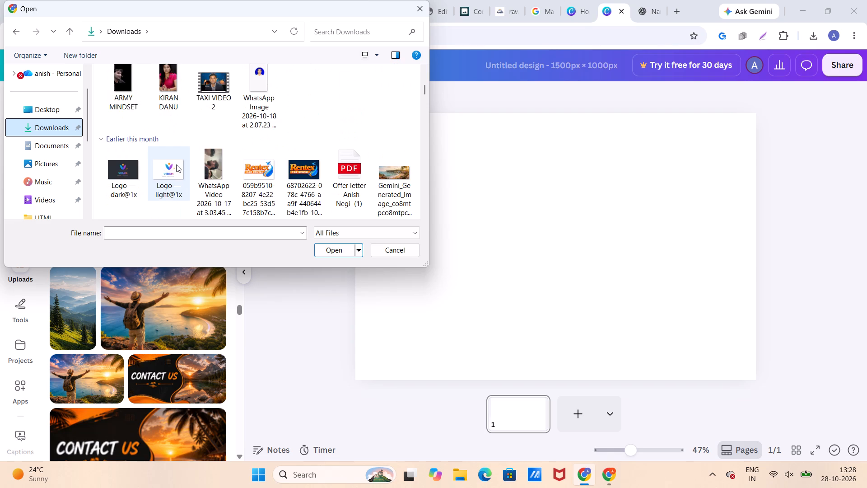
scroll(176, 164, down, 3)
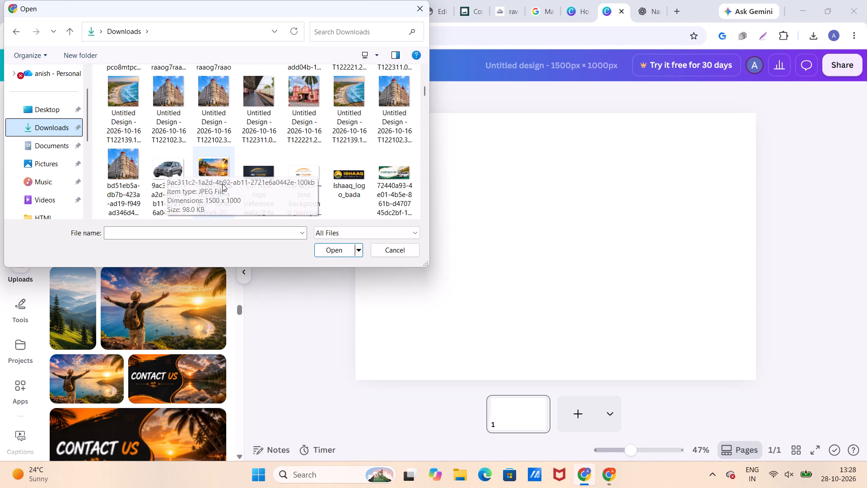
scroll(211, 180, down, 1)
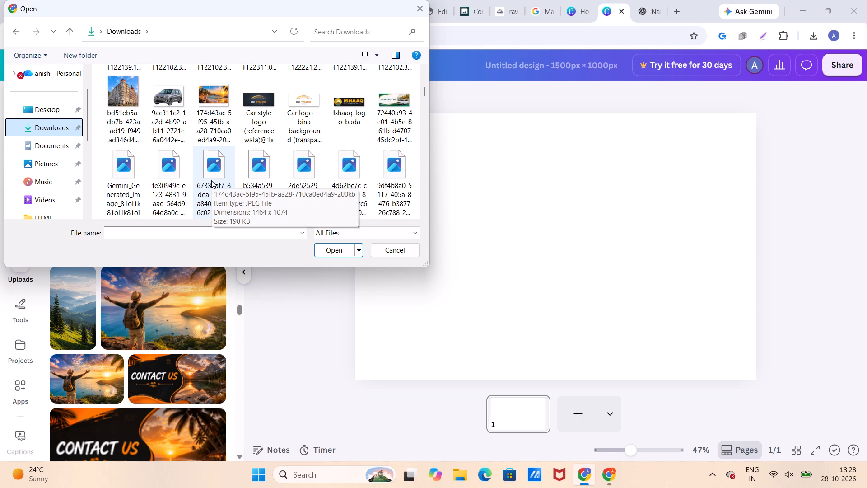
scroll(211, 180, down, 2)
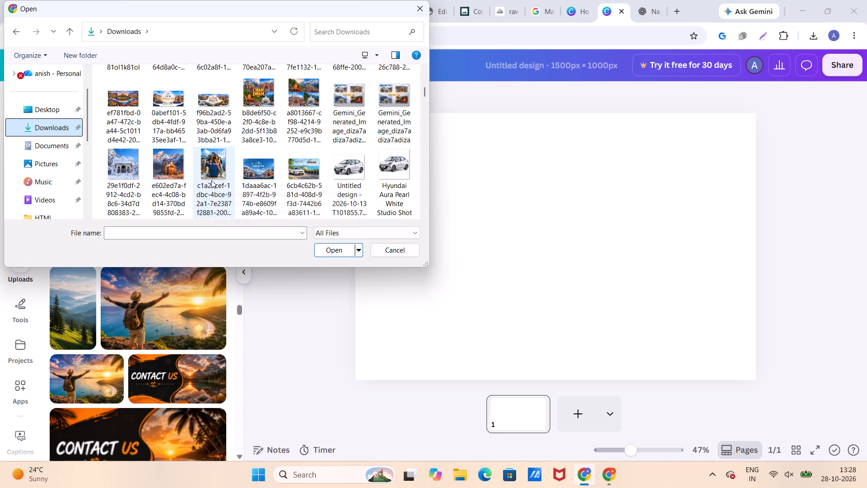
scroll(211, 180, down, 3)
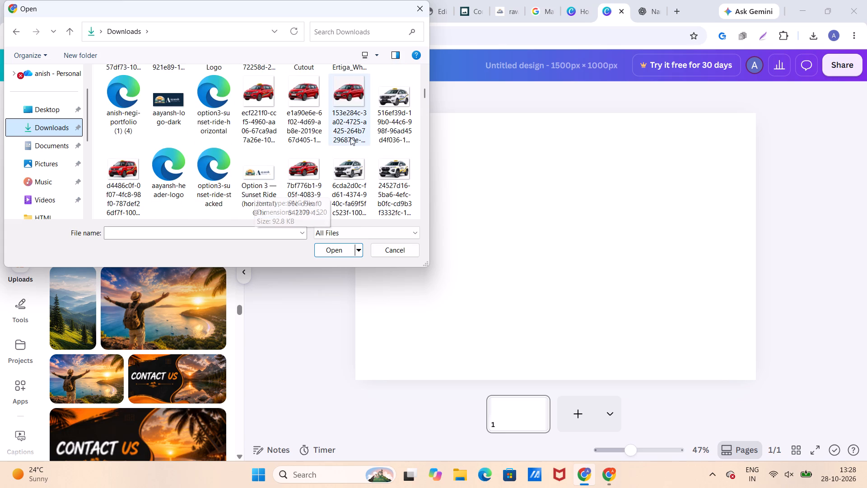
click(430, 9)
click(424, 9)
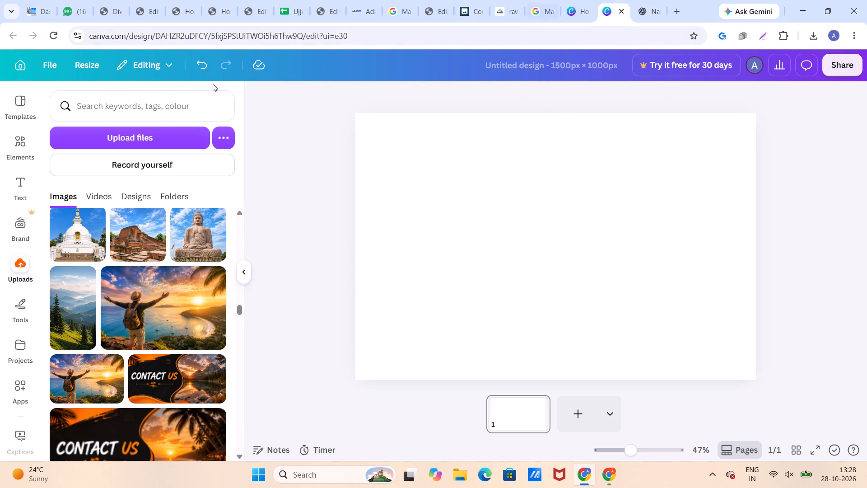
click(140, 13)
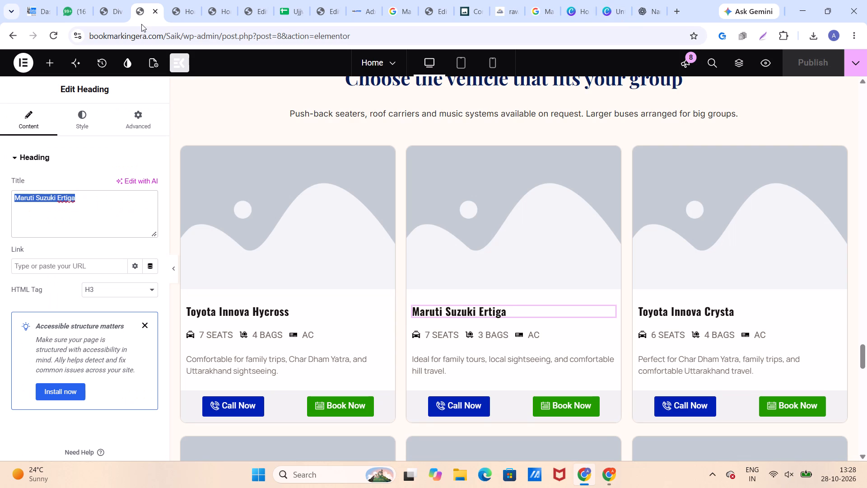
click(687, 312)
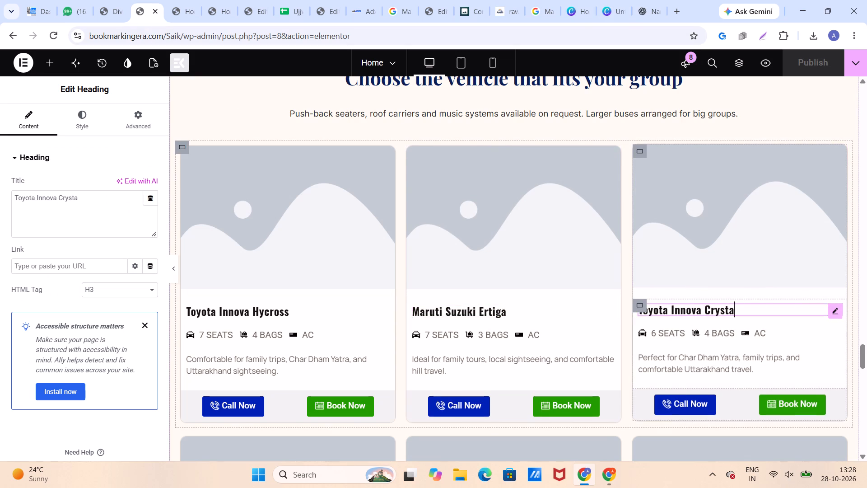
drag(95, 196, 0, 225)
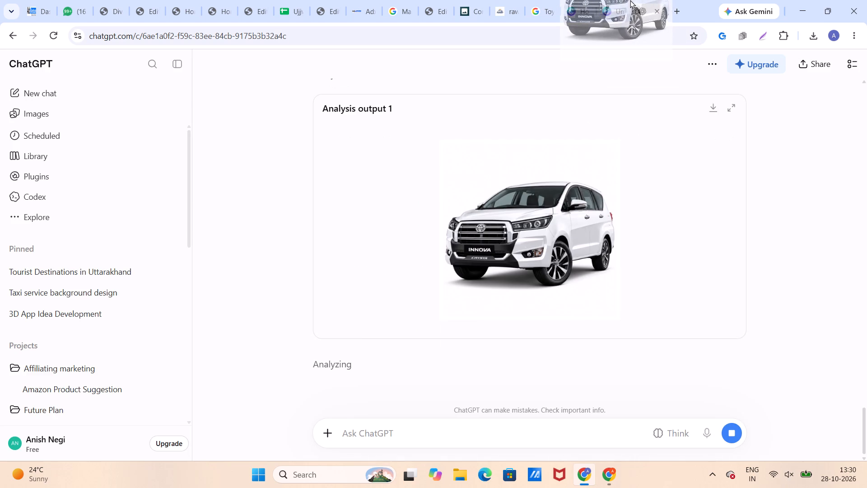
drag(630, 0, 574, 271)
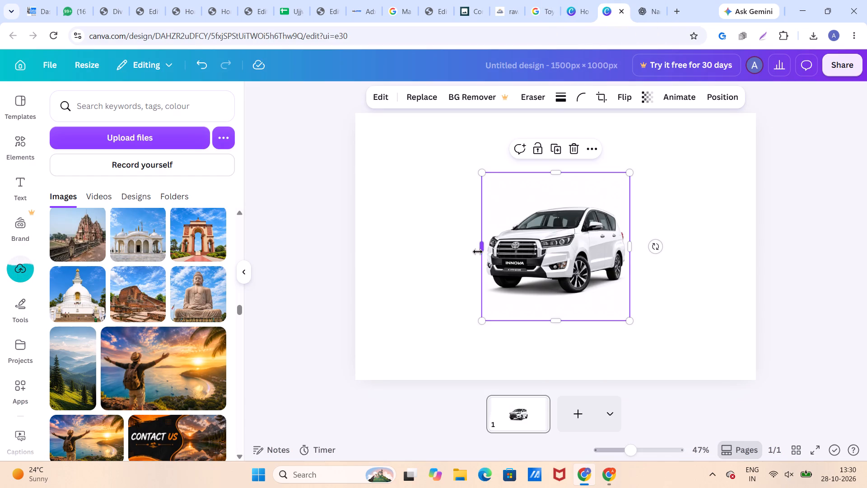
Stretch the Innova Crysta photo's frame to all four page edges so it fills the 1500 × 1000 px canvas.
drag(479, 250, 363, 291)
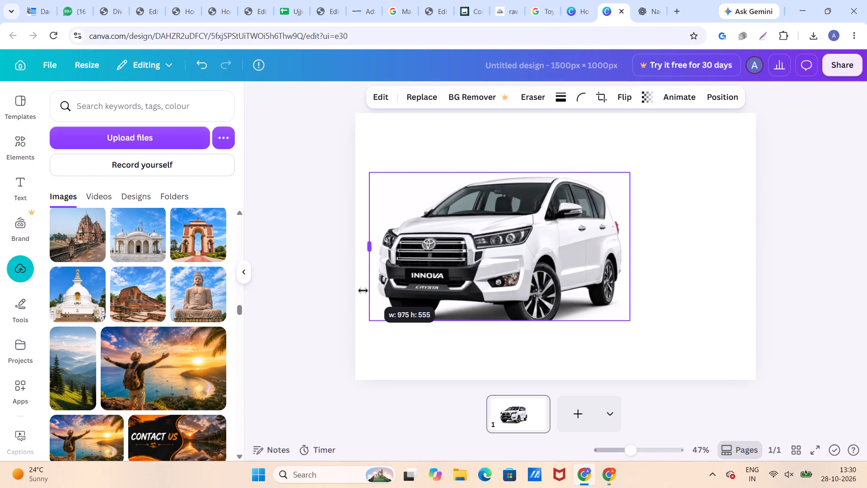
drag(363, 291, 353, 305)
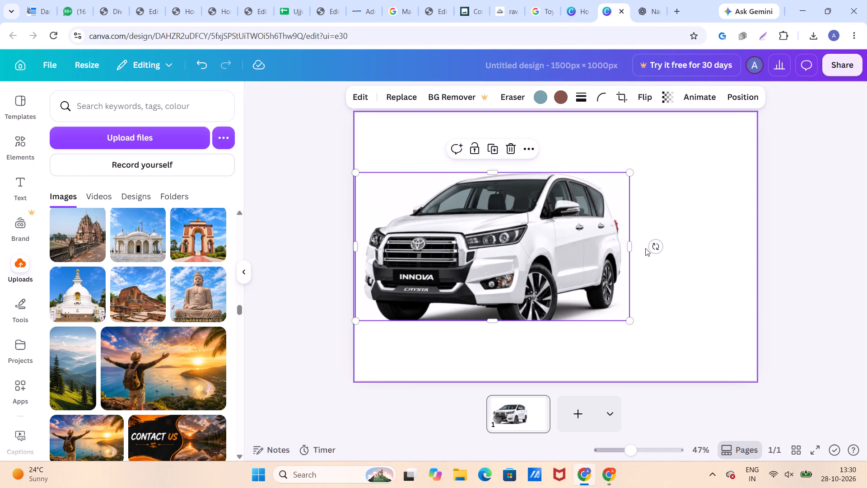
drag(629, 246, 745, 261)
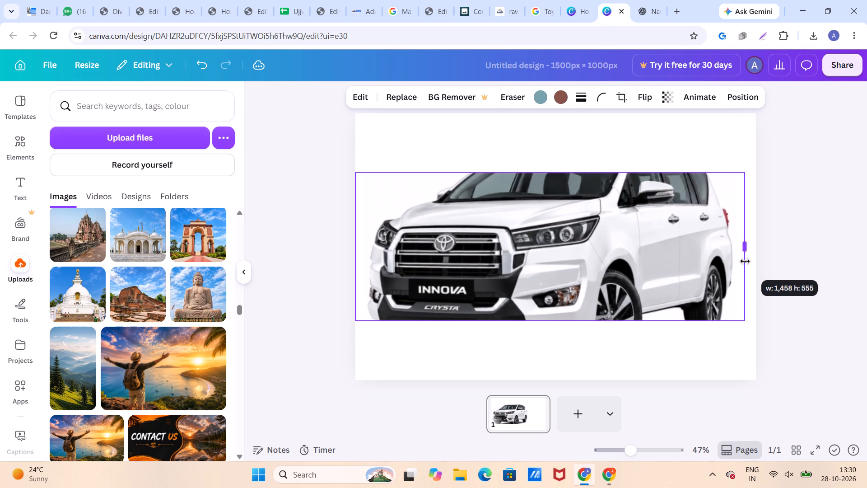
drag(745, 261, 751, 267)
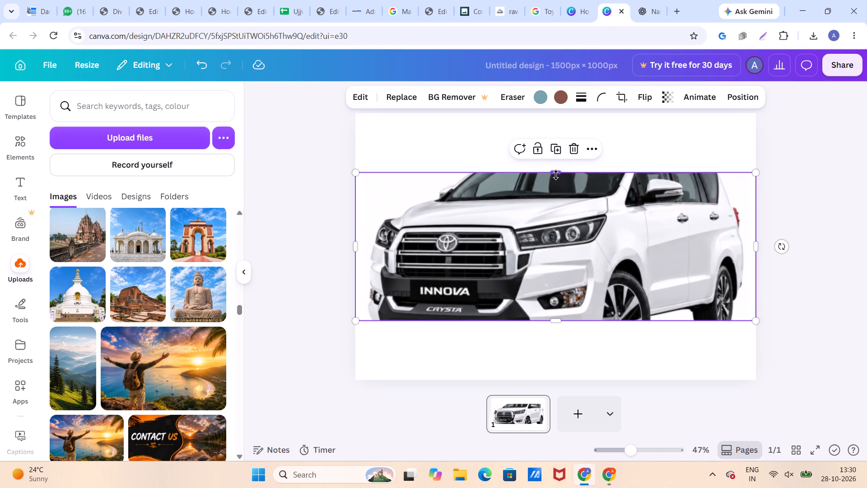
drag(556, 175, 551, 115)
drag(557, 320, 561, 323)
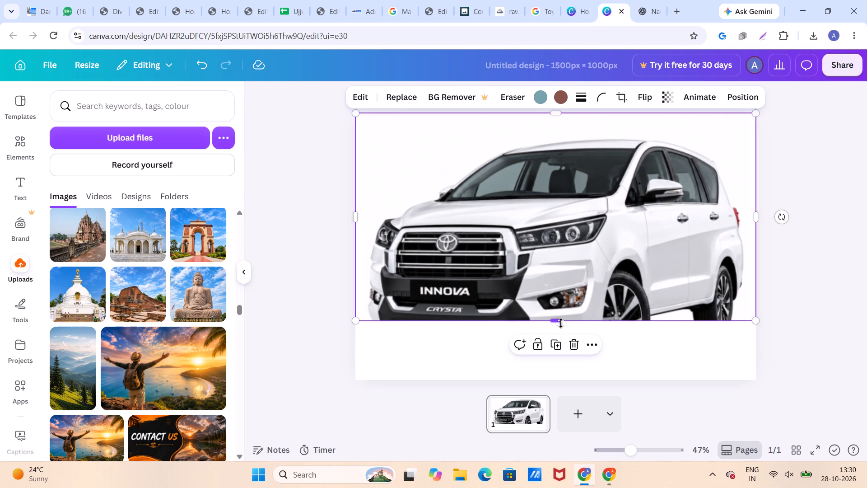
drag(561, 323, 583, 381)
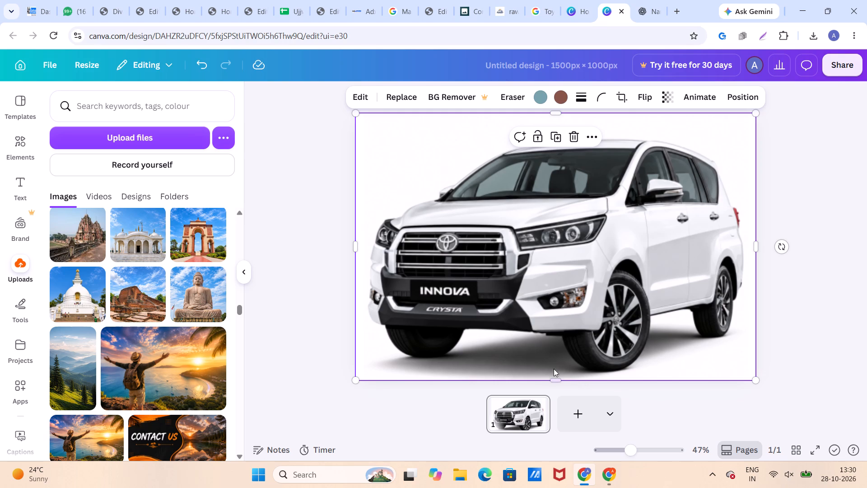
Download the Innova Crysta design as a PNG at 1,500 × 1,000 px.
click(832, 69)
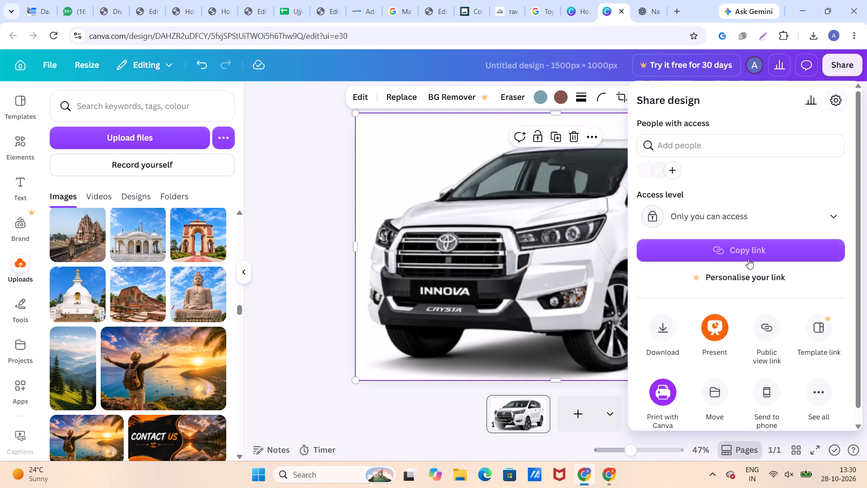
click(667, 339)
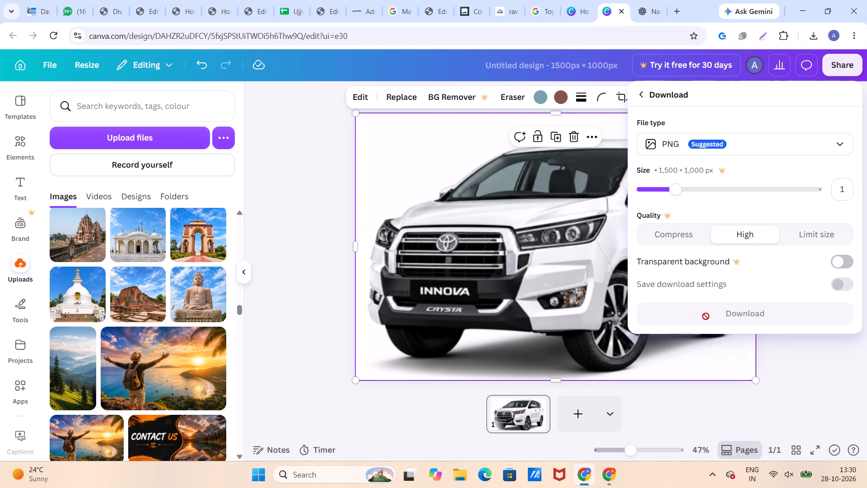
click(716, 316)
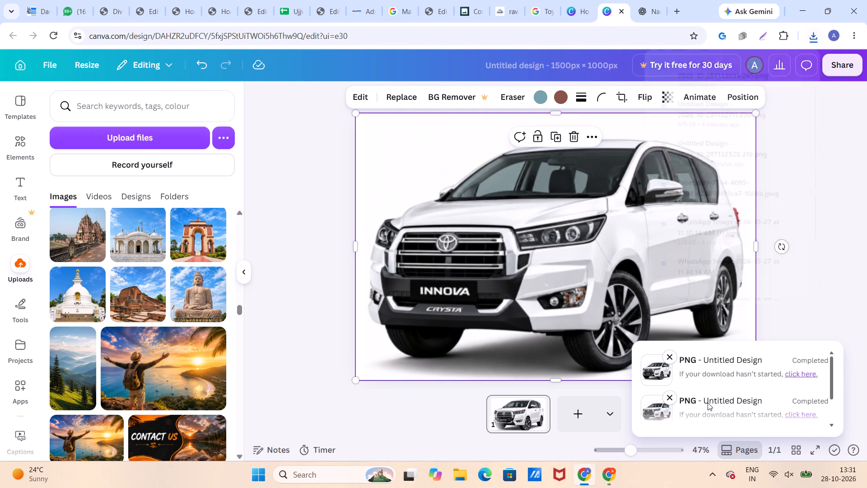
Load the three Untitled Design PNGs from Downloads into the Pi7 image compressor in a new browser tab and compress them to 100 KB.
click(677, 13)
click(419, 39)
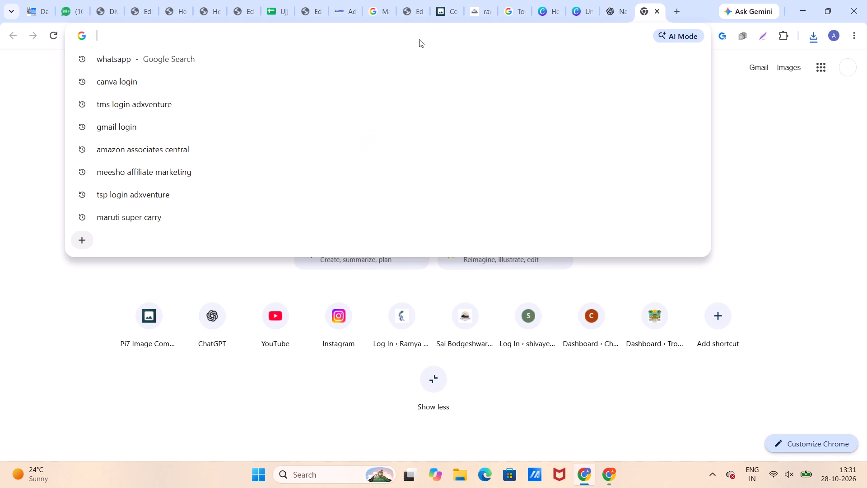
text(image)
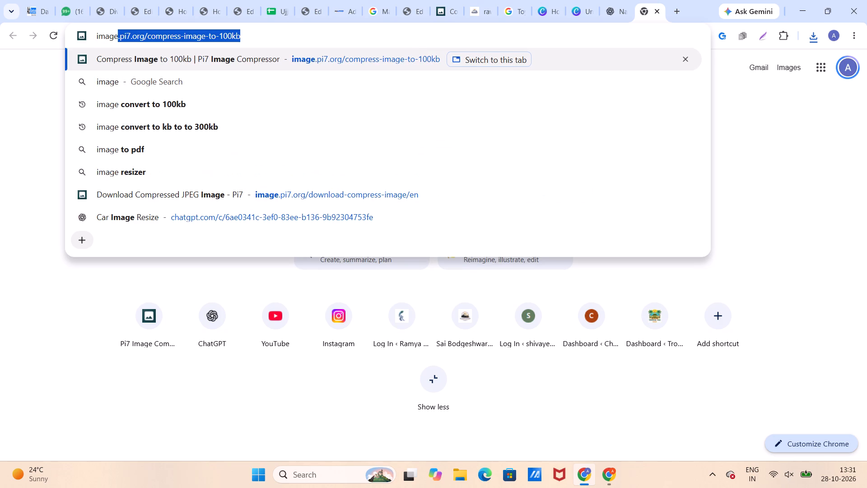
click(207, 59)
click(313, 197)
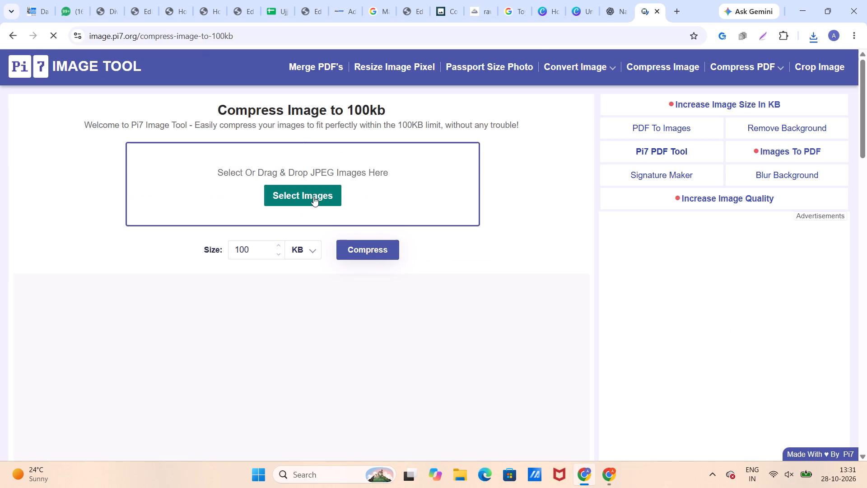
click(55, 131)
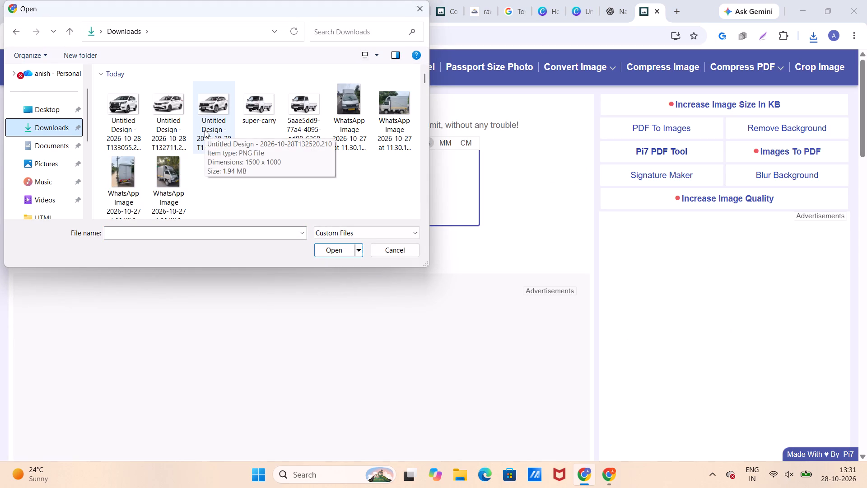
ctrl+click(175, 131)
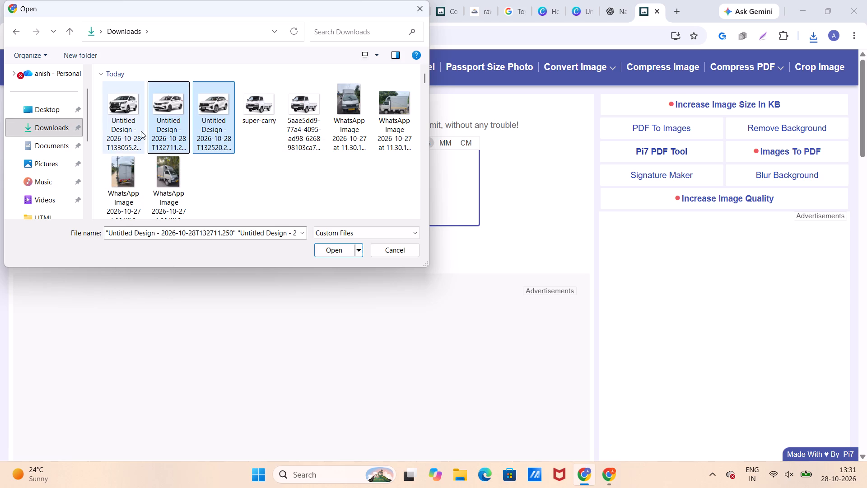
ctrl+click(127, 132)
click(328, 246)
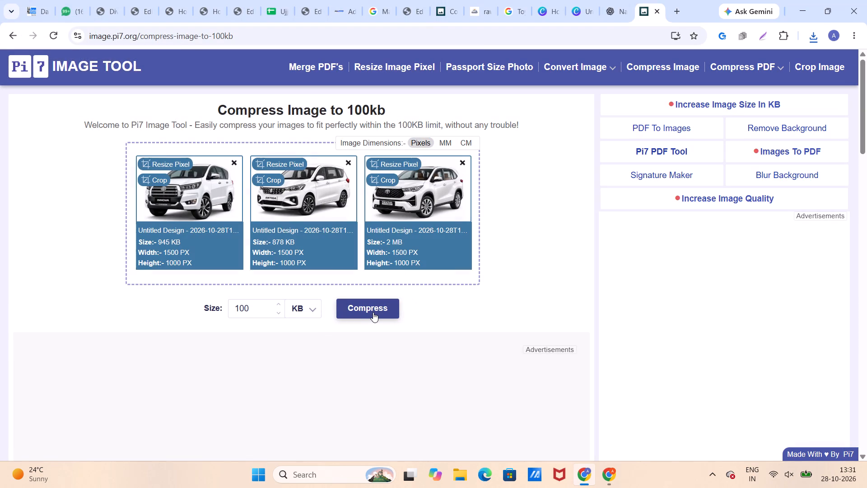
click(373, 312)
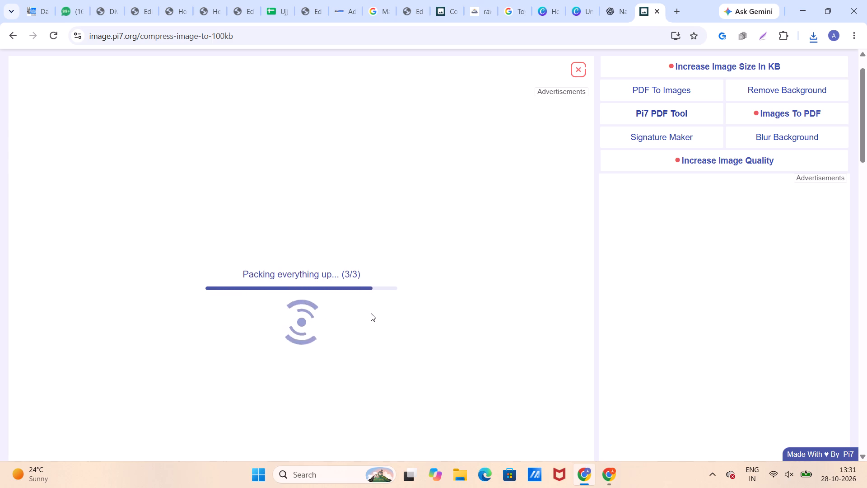
Clear the file names of all three compressed images and rename the Ertiga image as "ertiza".
scroll(349, 293, down, 3)
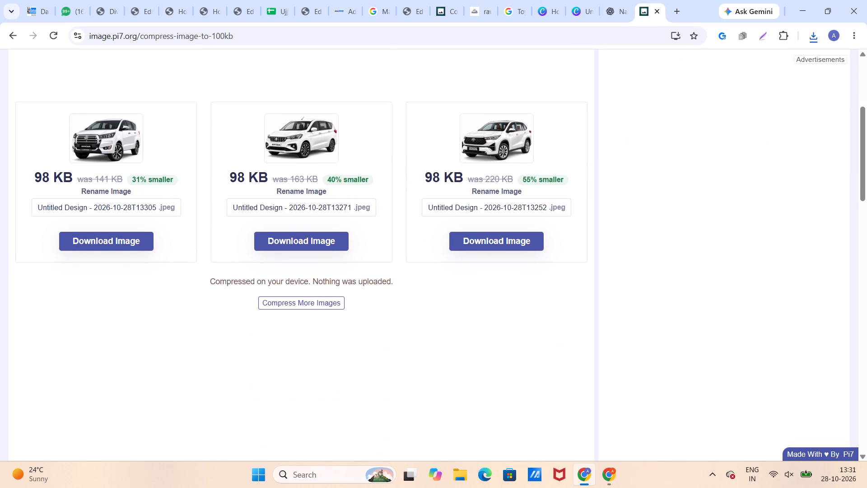
click(149, 202)
key(ctrl+a)
key(BackSpace)
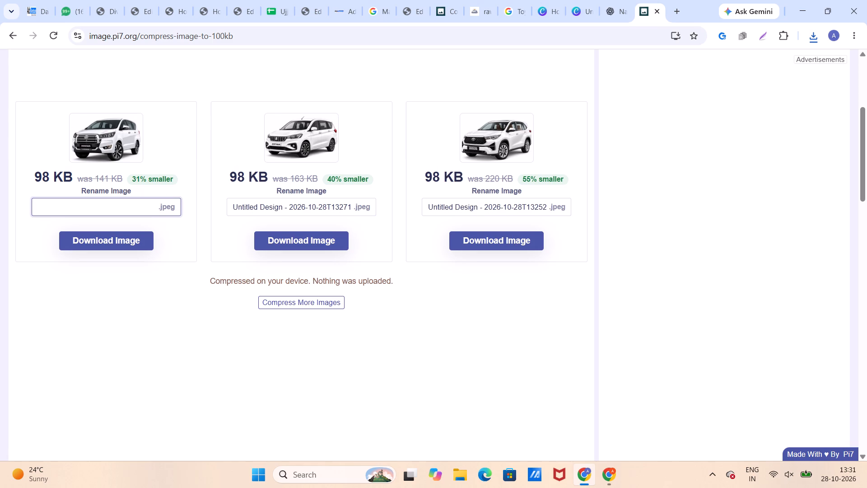
click(255, 203)
key(ctrl+a)
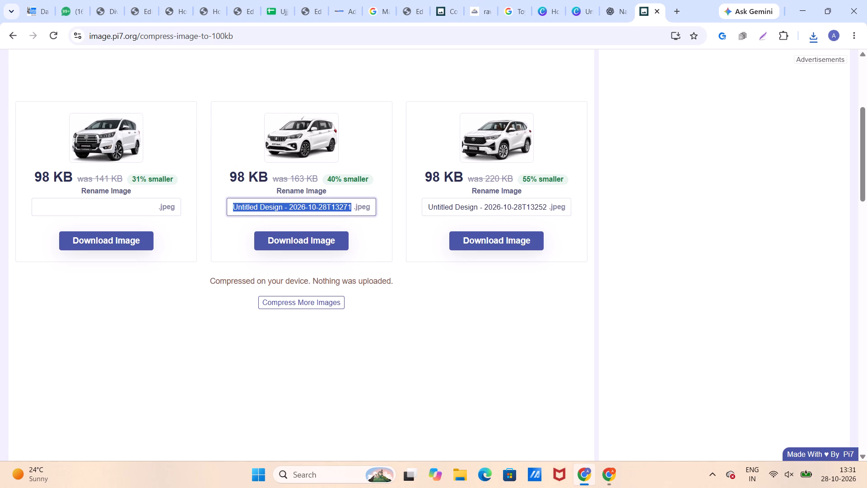
key(BackSpace)
click(442, 206)
key(ctrl+a)
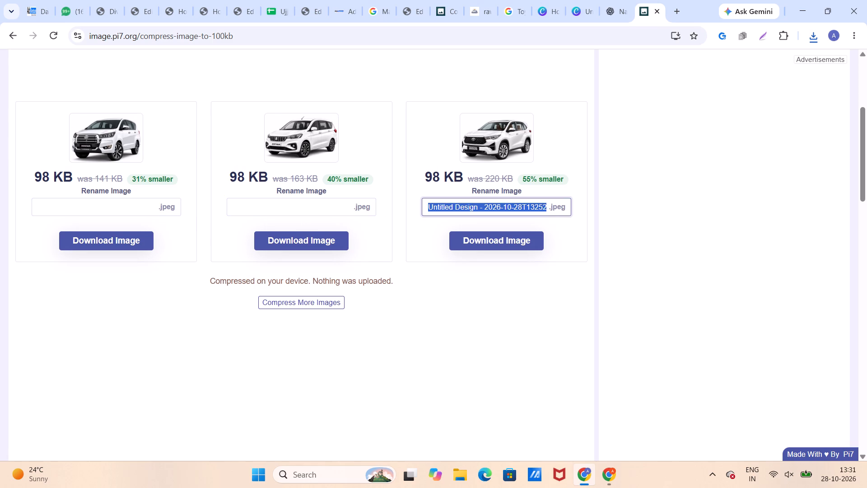
key(BackSpace)
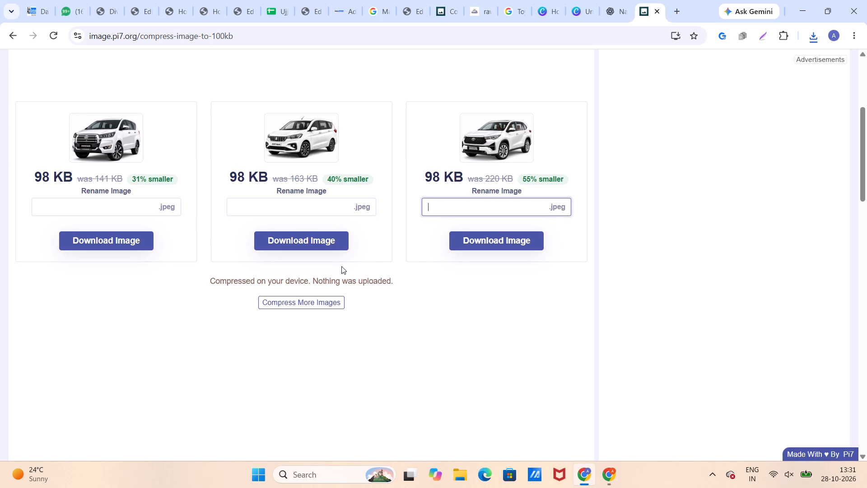
click(279, 211)
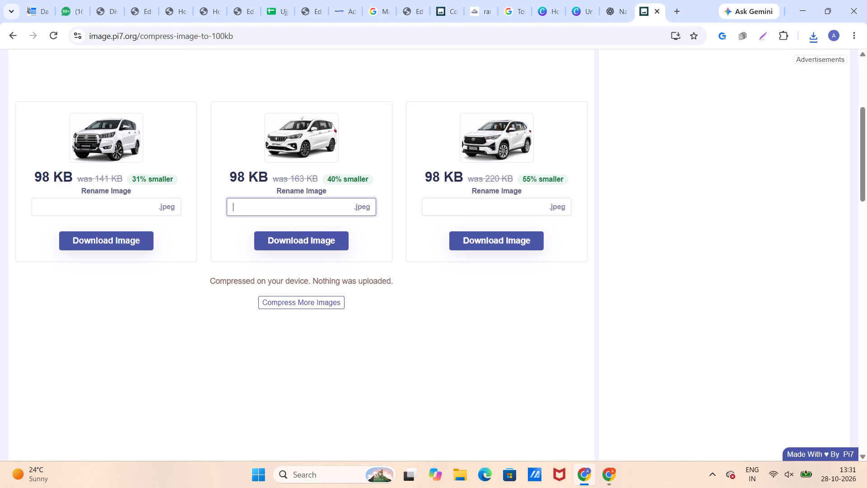
text(ert)
key(i)
text(za)
click(446, 209)
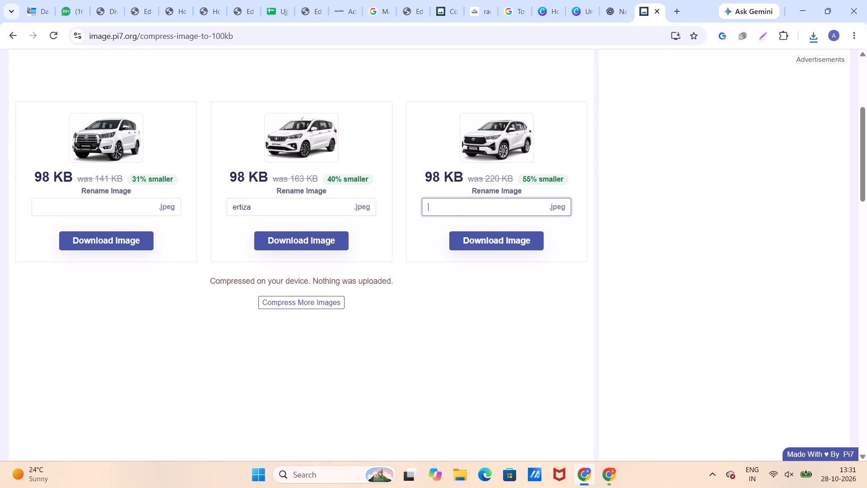
Download the compressed Ertiga, Innova Hycross and Innova Crysta images.
click(303, 246)
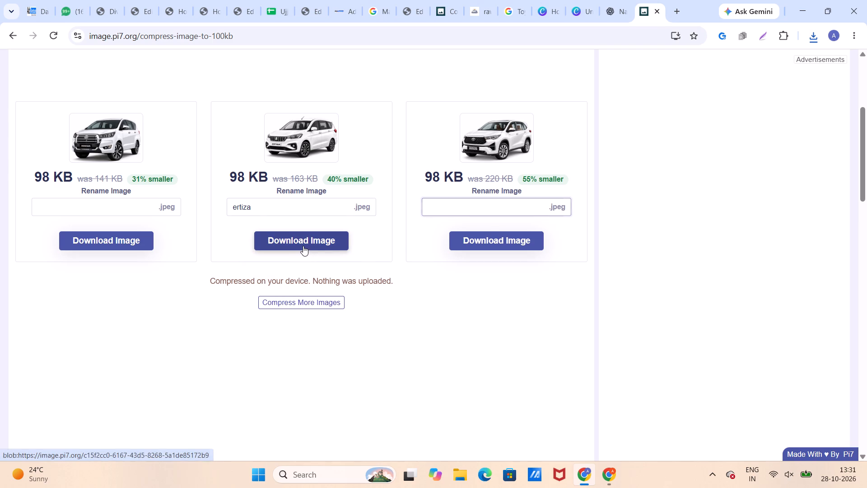
click(479, 247)
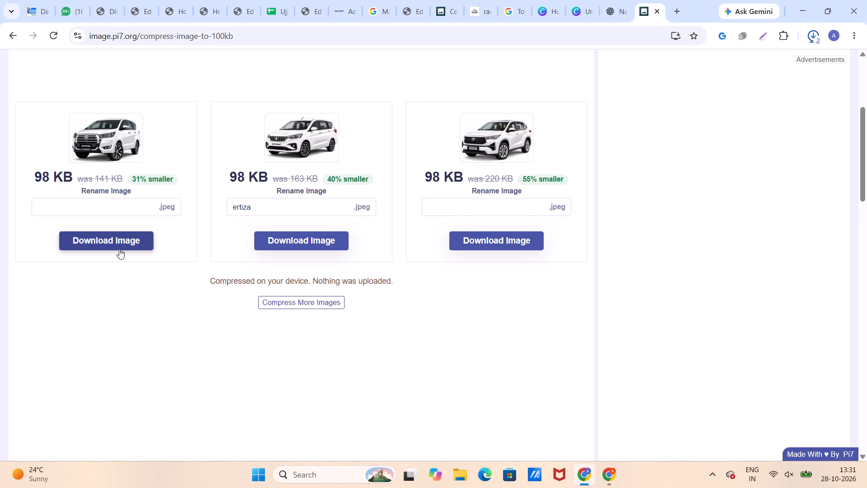
click(117, 244)
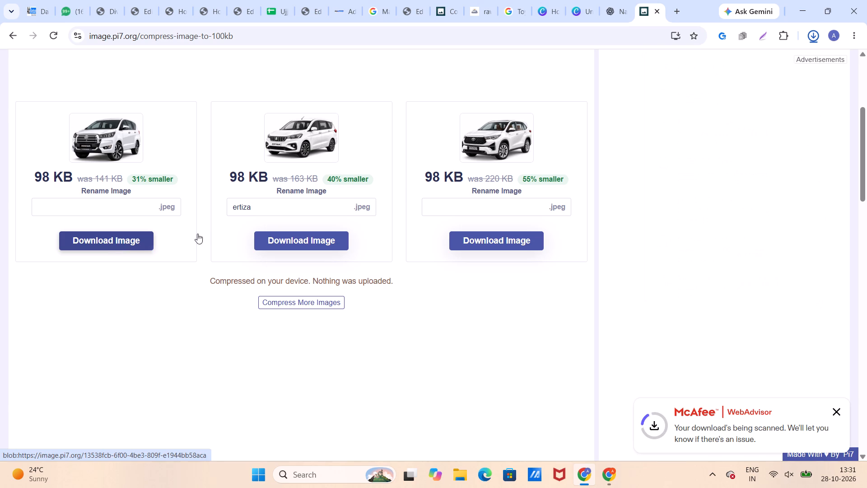
In the Elementor page, upload ertiza, pi7-image (4) and pi7-image (5), and set ertiza as the Maruti Suzuki Ertiga card's image.
click(128, 14)
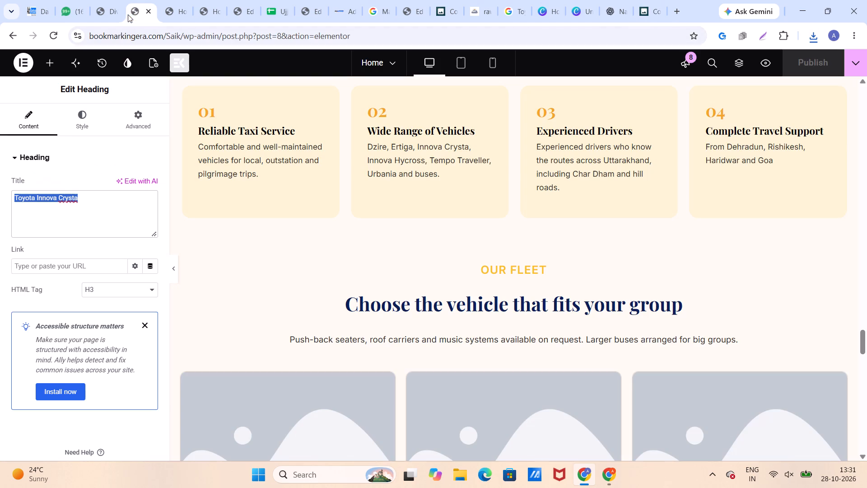
scroll(312, 244, down, 5)
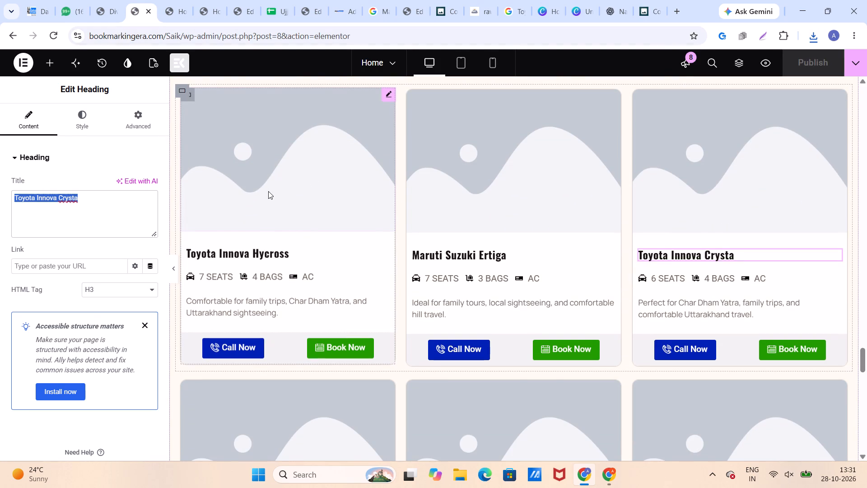
click(268, 191)
click(516, 190)
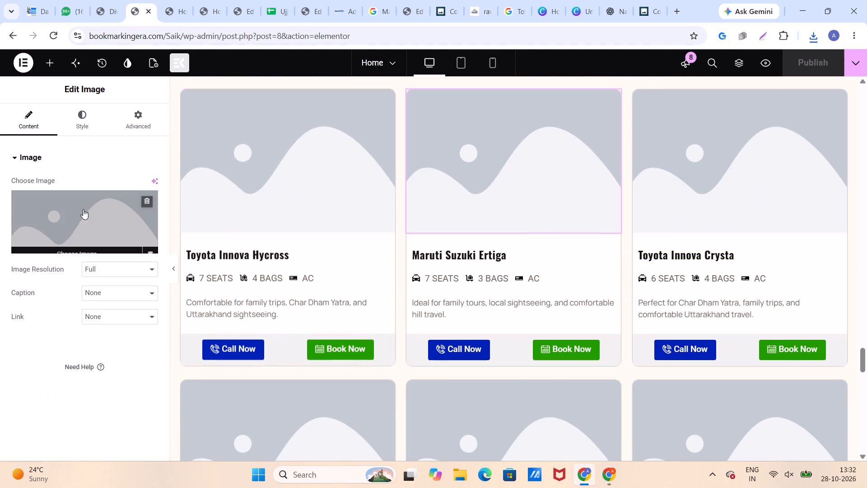
click(80, 216)
click(161, 107)
click(516, 262)
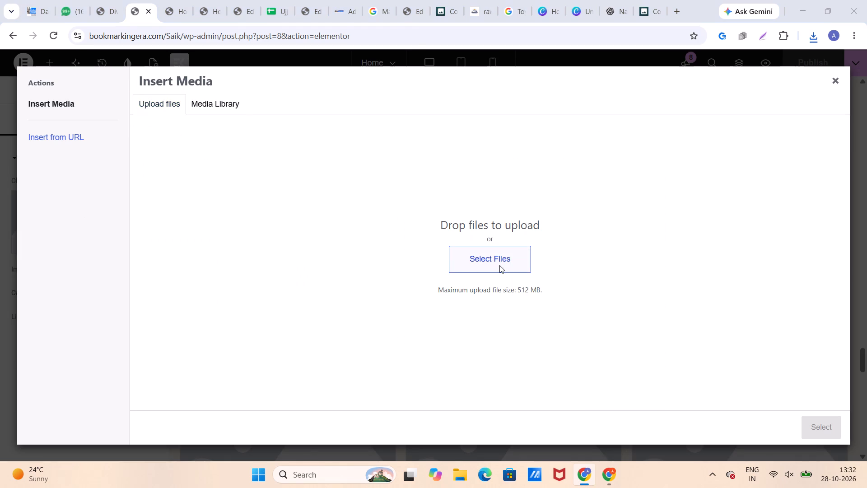
click(47, 129)
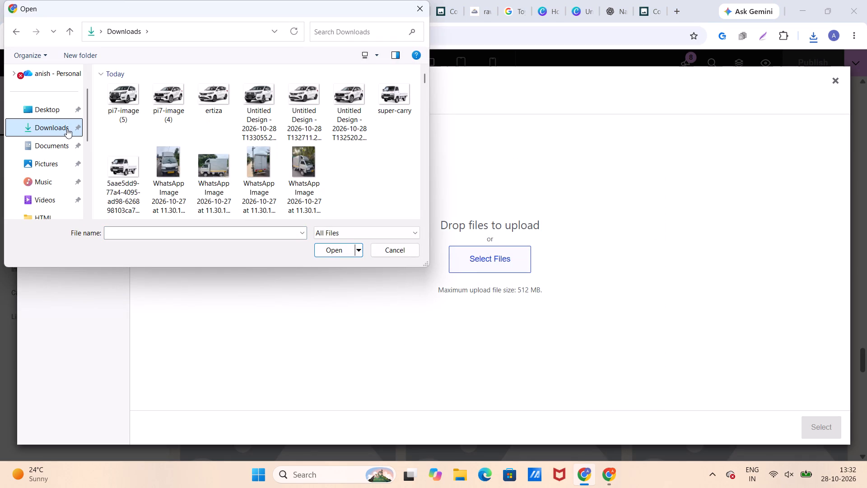
ctrl+click(215, 108)
ctrl+click(169, 111)
ctrl+click(129, 117)
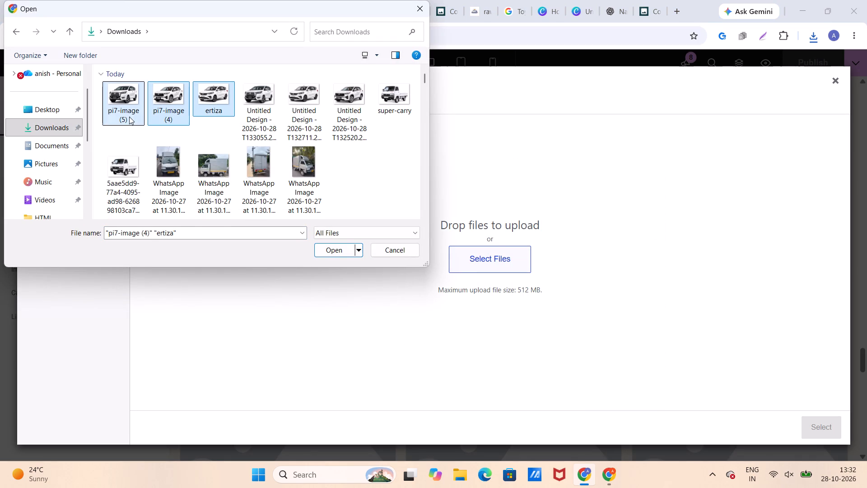
click(342, 252)
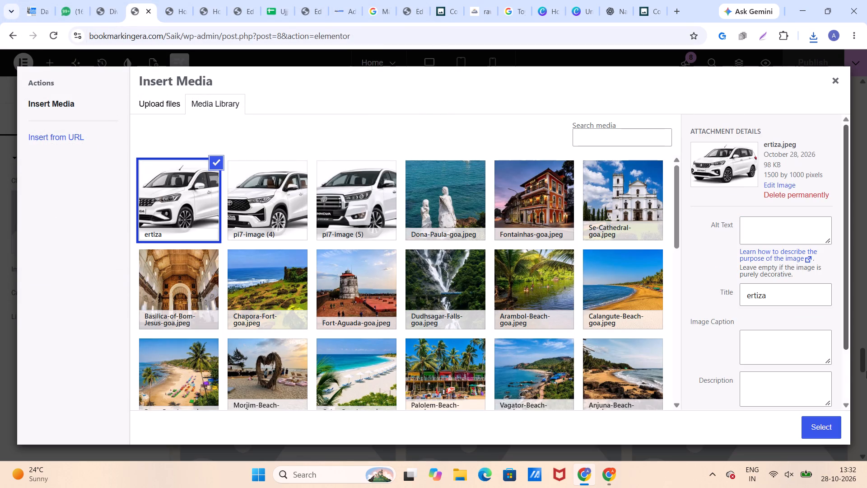
click(828, 427)
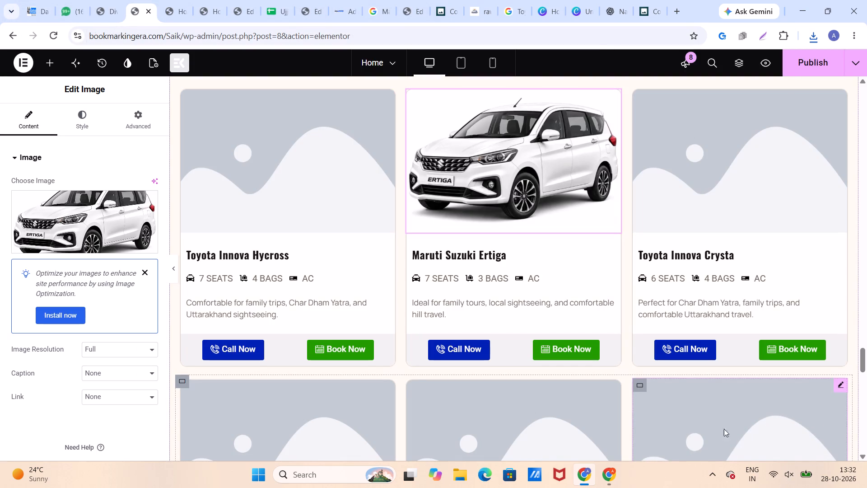
Set pi7-image (4) from the media library as the Toyota Innova Hycross card's image.
click(275, 175)
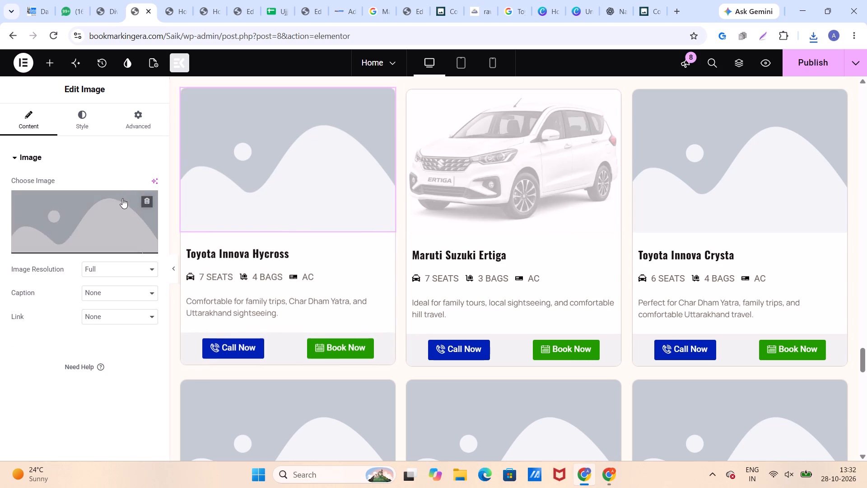
click(118, 202)
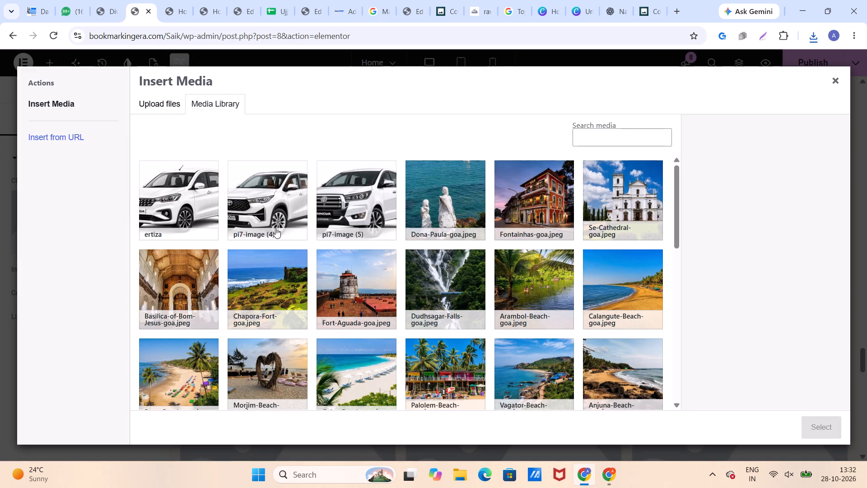
click(267, 217)
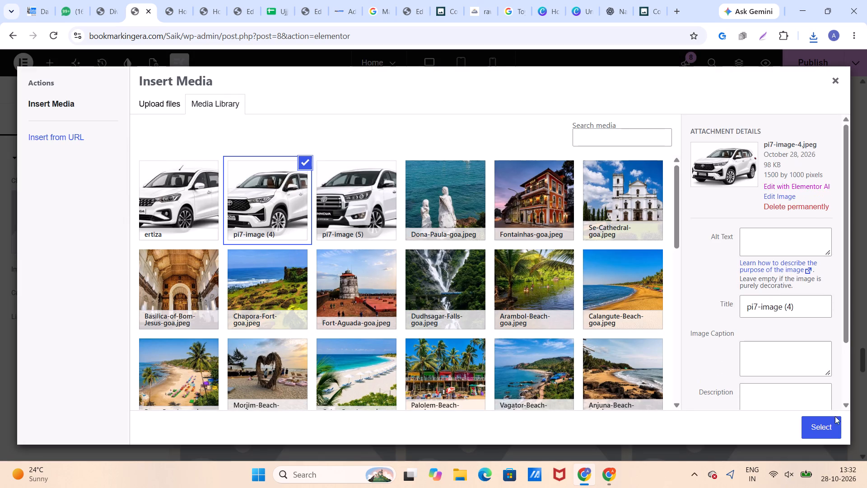
click(826, 427)
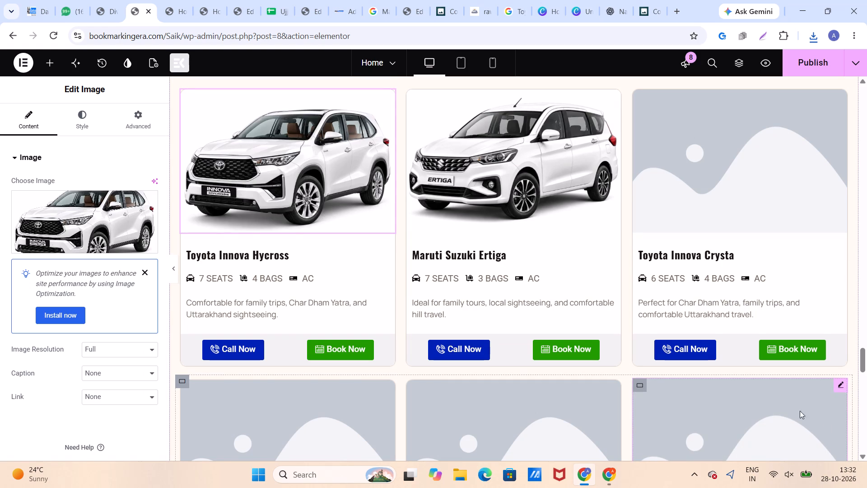
Set pi7-image (4) from the media library as the Toyota Innova Crysta card's image.
click(760, 172)
click(75, 223)
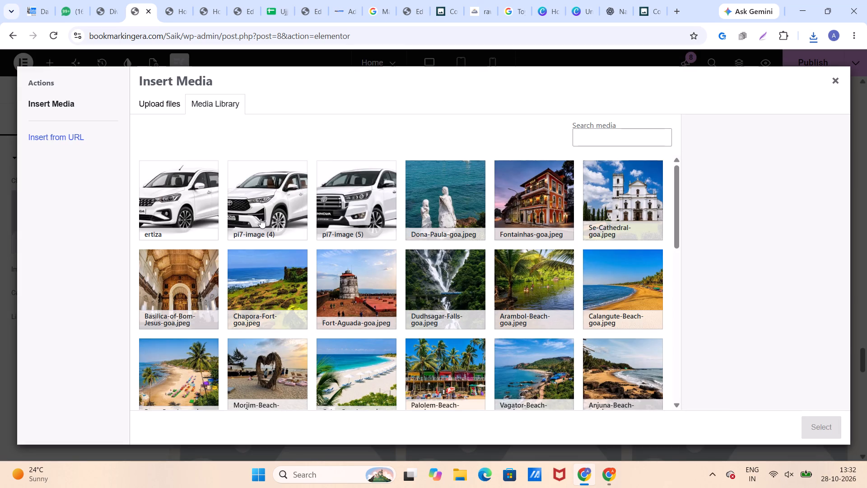
click(261, 218)
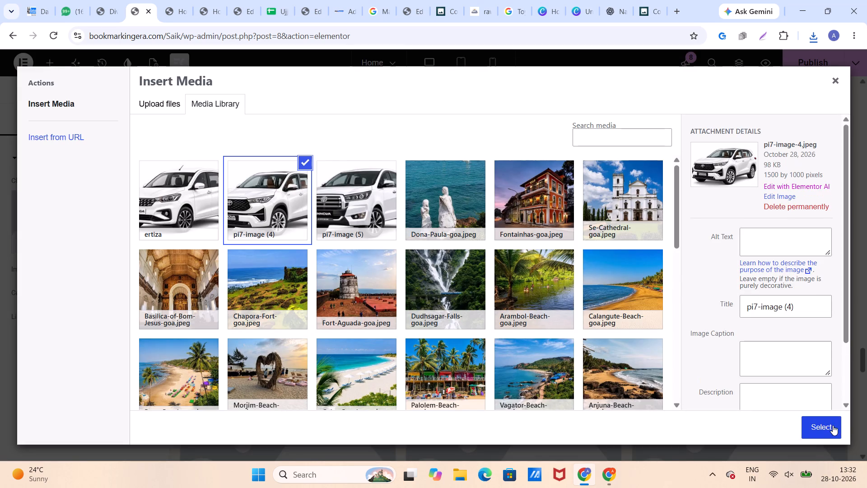
click(832, 425)
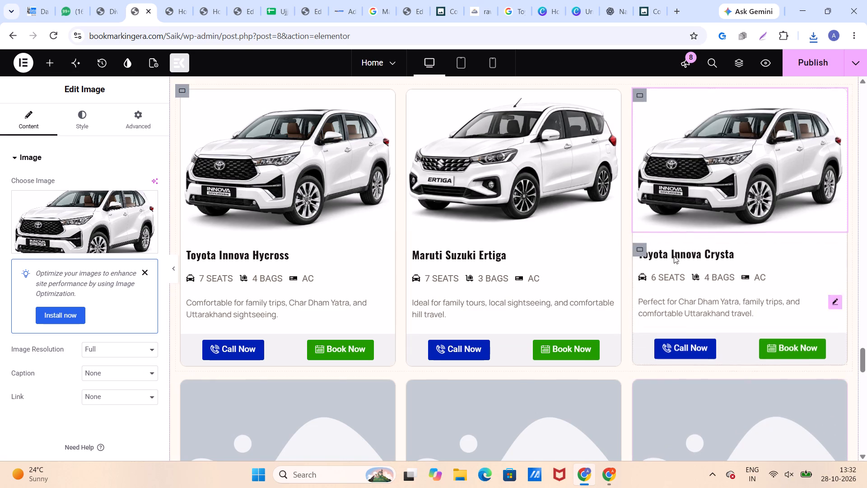
Set pi7-image (5) from the media library as the Toyota Innova Crysta card's image.
click(701, 178)
click(109, 218)
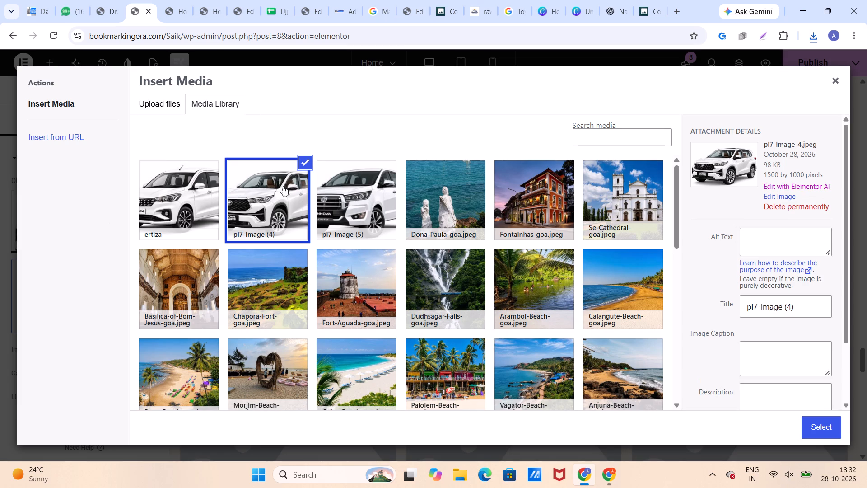
click(347, 205)
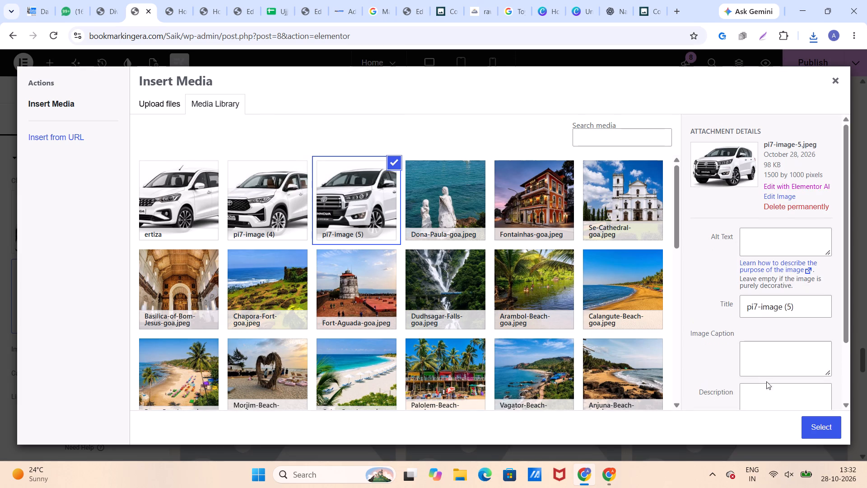
click(823, 427)
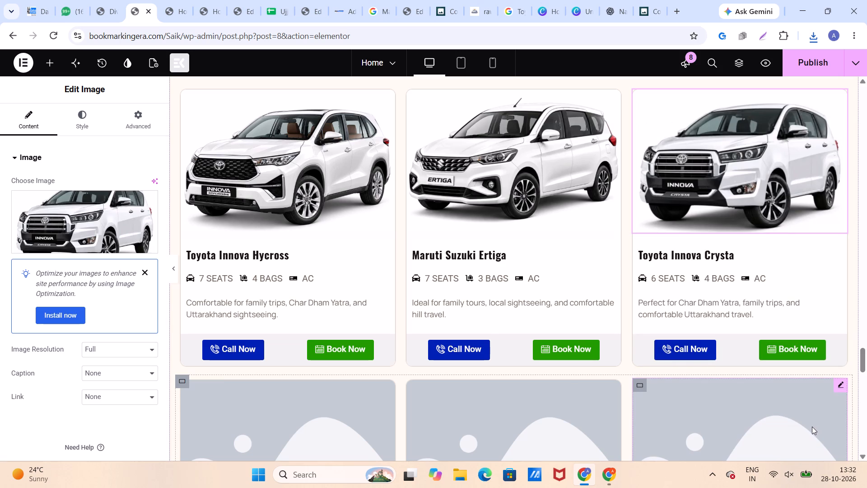
Delete the second fleet row containing the Maruti Suzuki Dzire, Tempo Traveller and Force Urbania cards.
scroll(505, 369, up, 1)
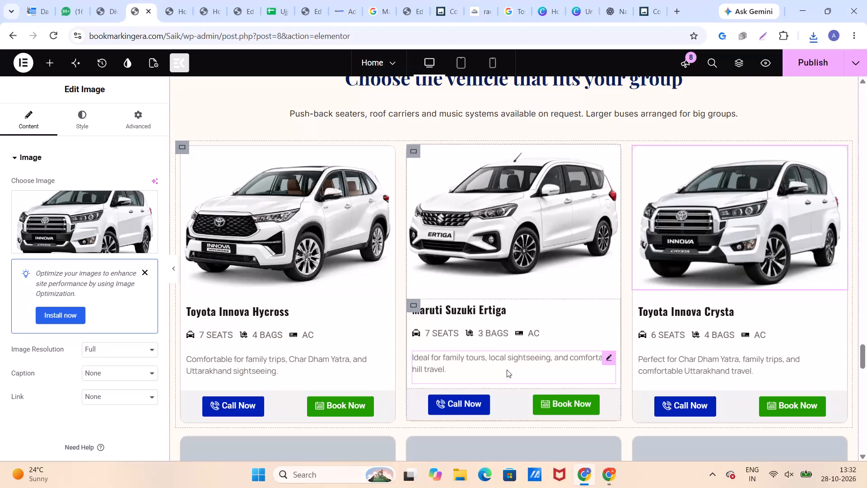
scroll(507, 370, down, 2)
scroll(256, 385, down, 2)
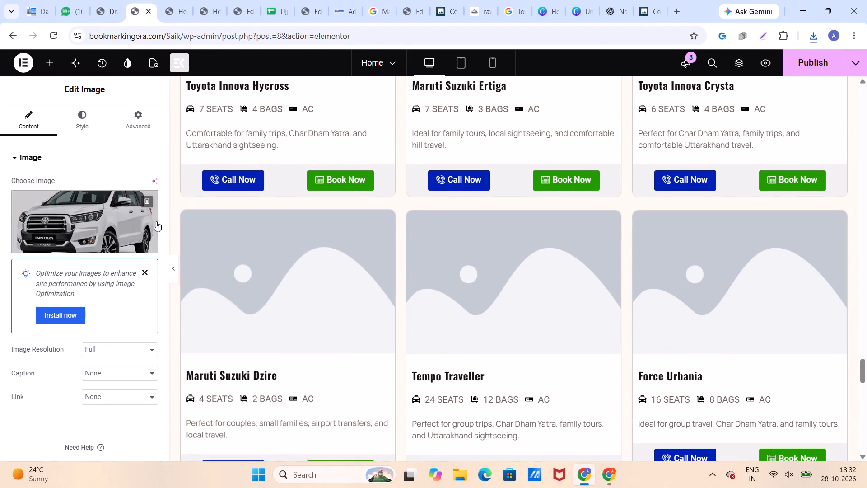
click(181, 211)
right_click(181, 211)
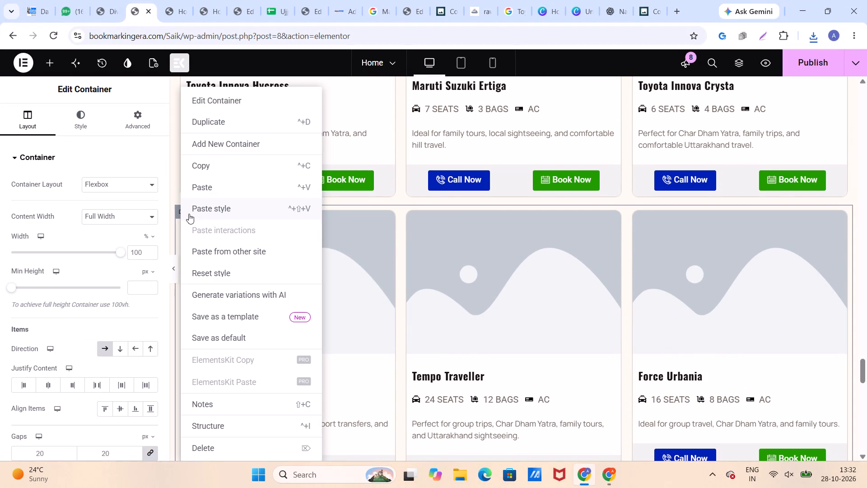
click(224, 443)
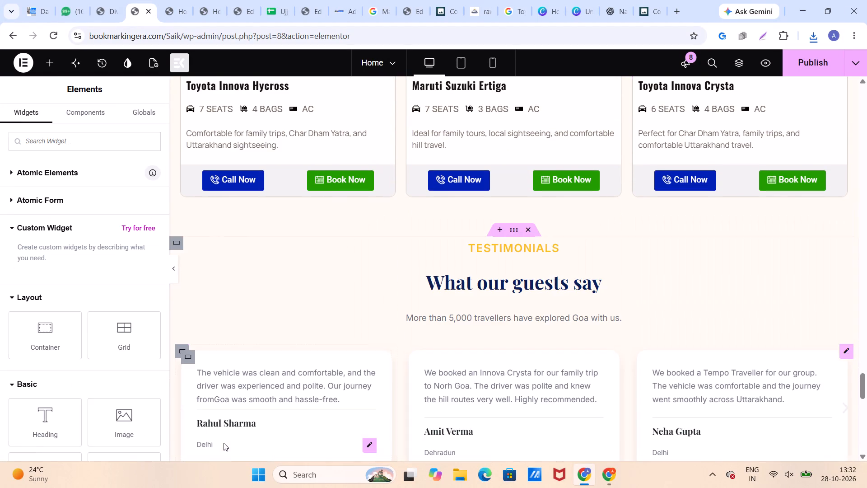
Publish the updated Home page.
scroll(418, 362, up, 3)
scroll(583, 299, up, 2)
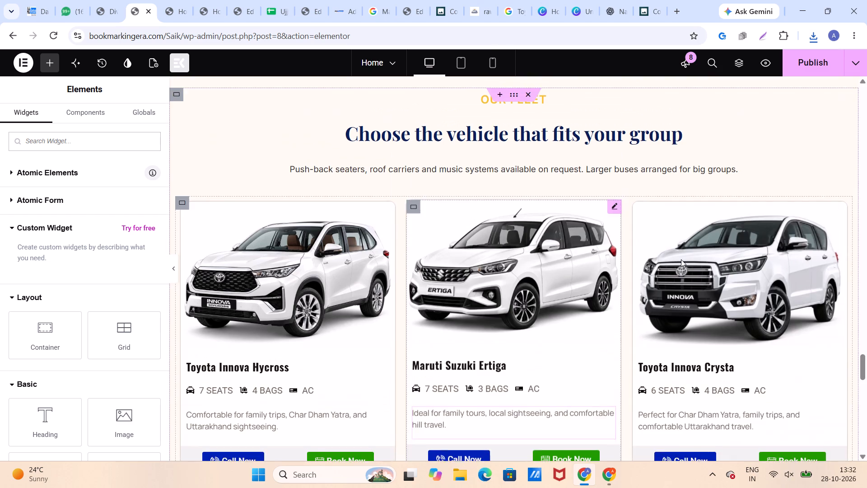
click(815, 66)
Delete the North Goa card row with Calangute, Baga, Candolim and Anjuna above the Destinations & Gallery section.
scroll(571, 286, up, 2)
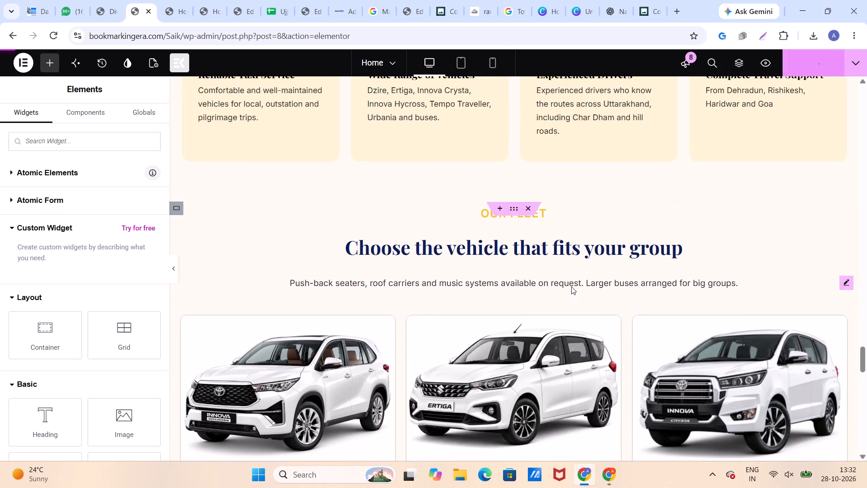
scroll(571, 286, up, 7)
scroll(571, 286, down, 5)
scroll(571, 286, up, 8)
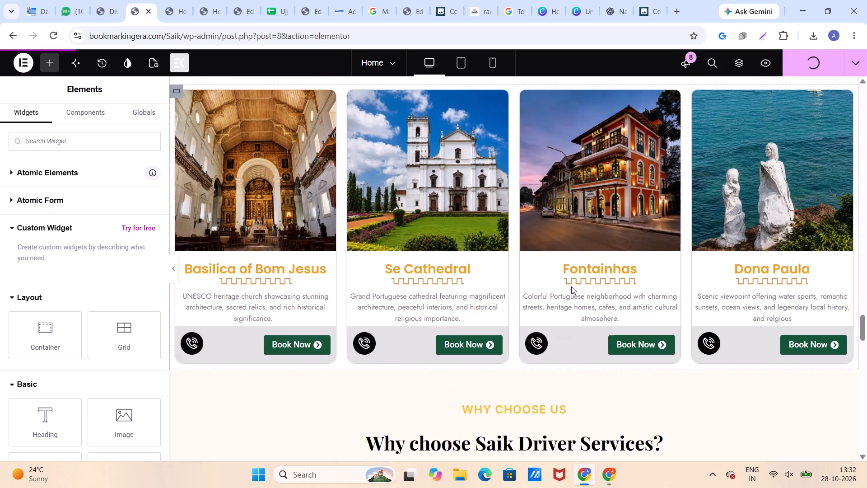
scroll(571, 286, up, 4)
scroll(571, 286, down, 5)
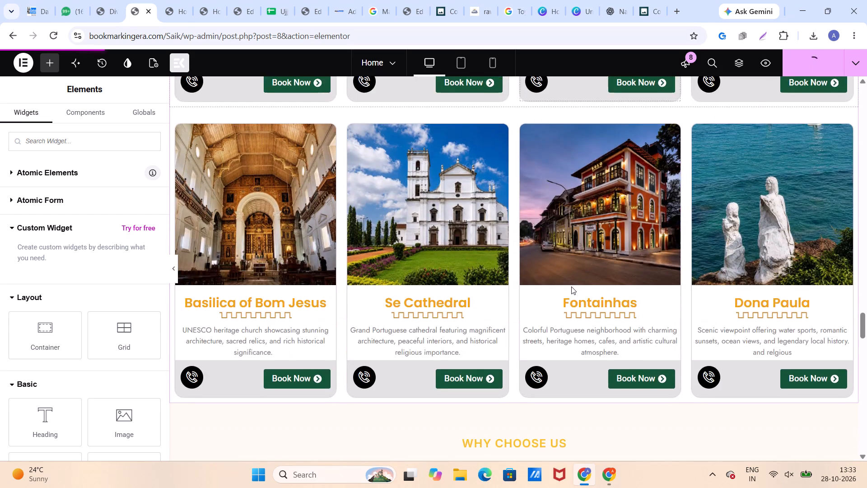
scroll(571, 286, down, 5)
scroll(571, 286, up, 20)
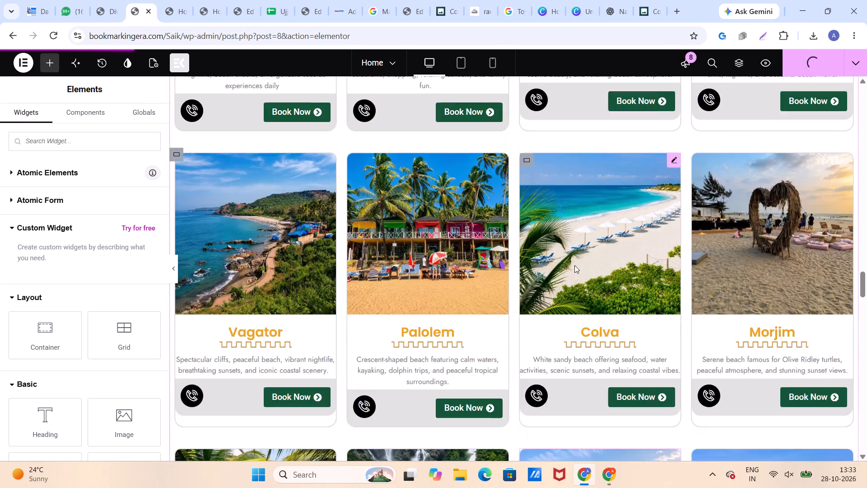
scroll(574, 265, up, 12)
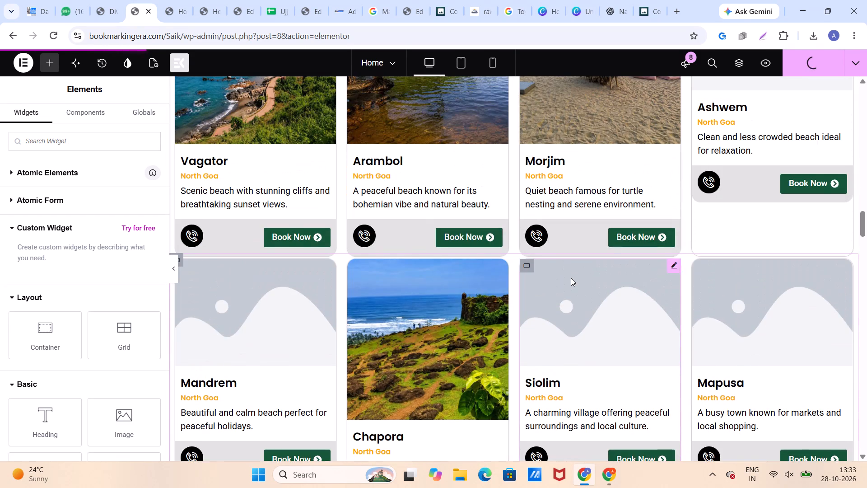
scroll(571, 278, up, 10)
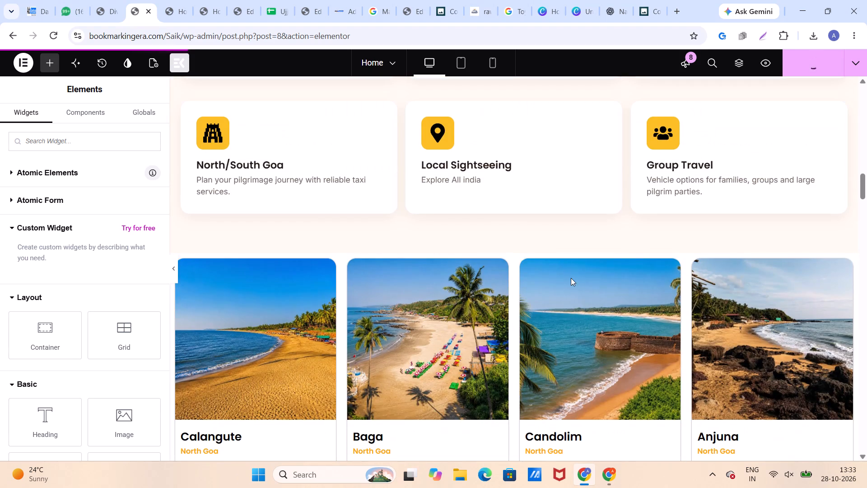
scroll(323, 262, down, 1)
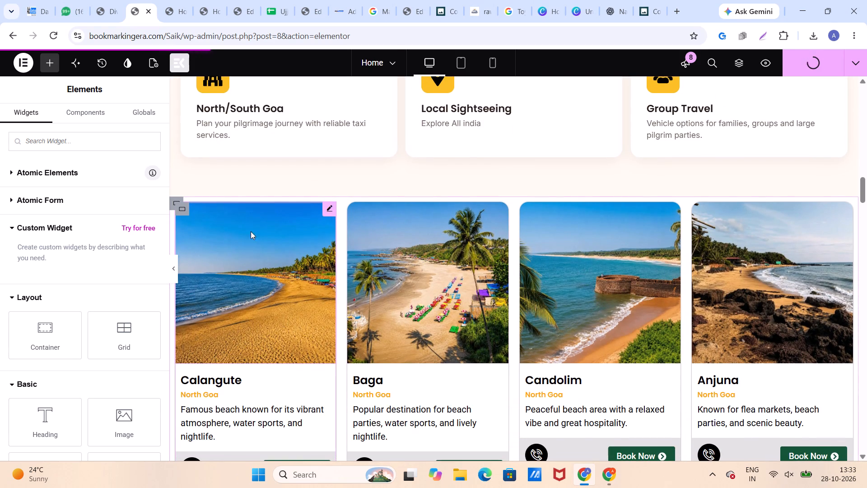
click(177, 198)
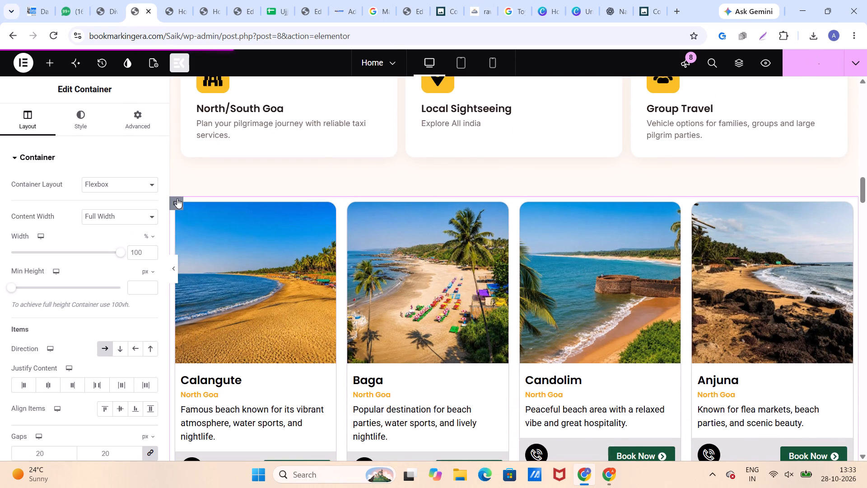
right_click(177, 198)
click(211, 445)
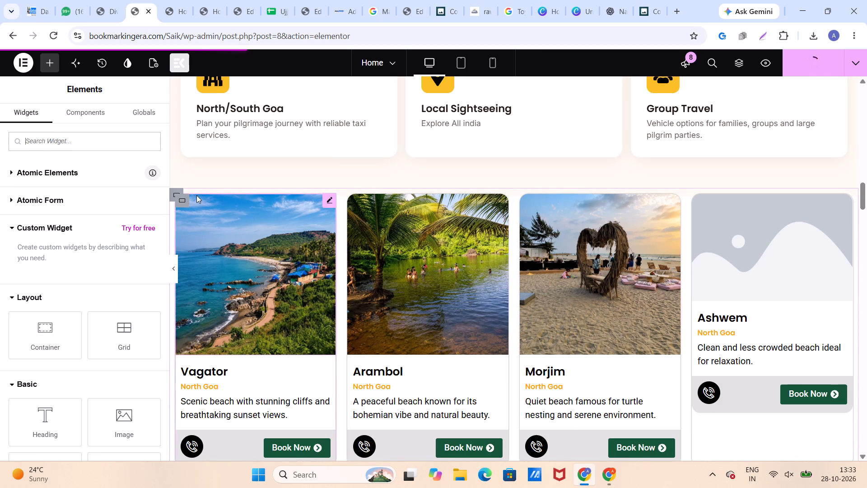
Delete the remaining two North Goa card rows, Vagator to Ashwem and Mandrem to Mapusa.
click(175, 190)
right_click(175, 190)
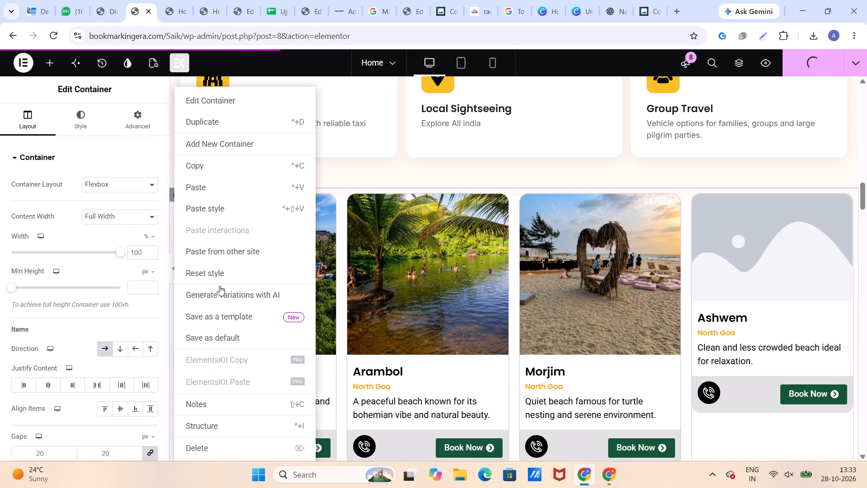
click(214, 443)
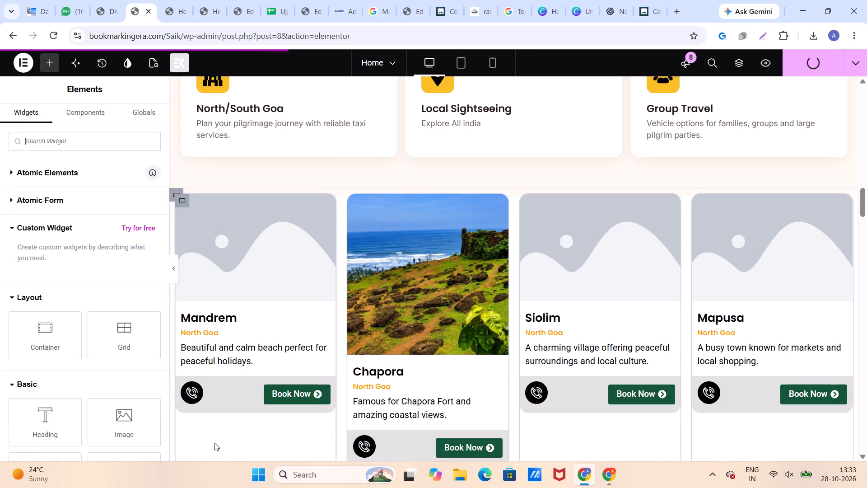
click(180, 193)
right_click(180, 193)
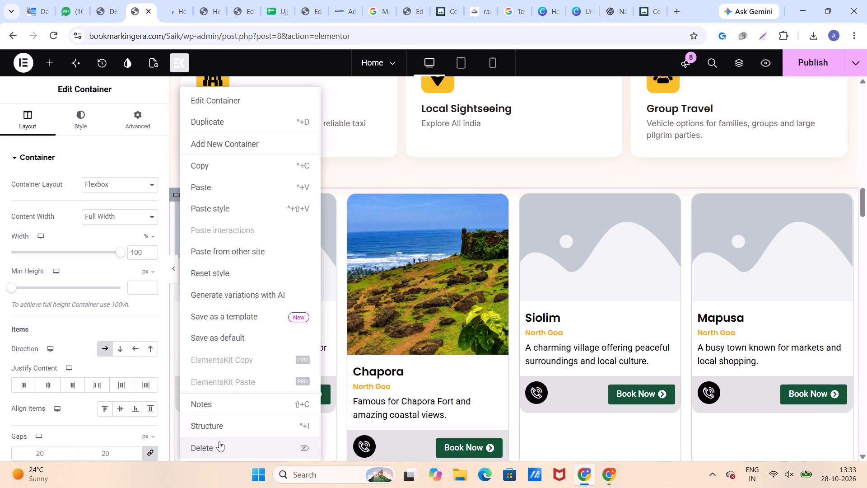
click(219, 441)
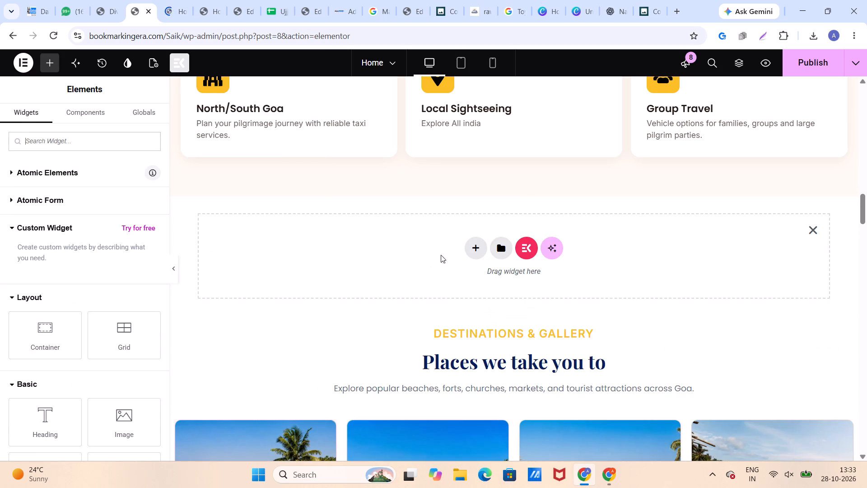
Remove the empty widget drop area above the Destinations & Gallery heading.
click(813, 224)
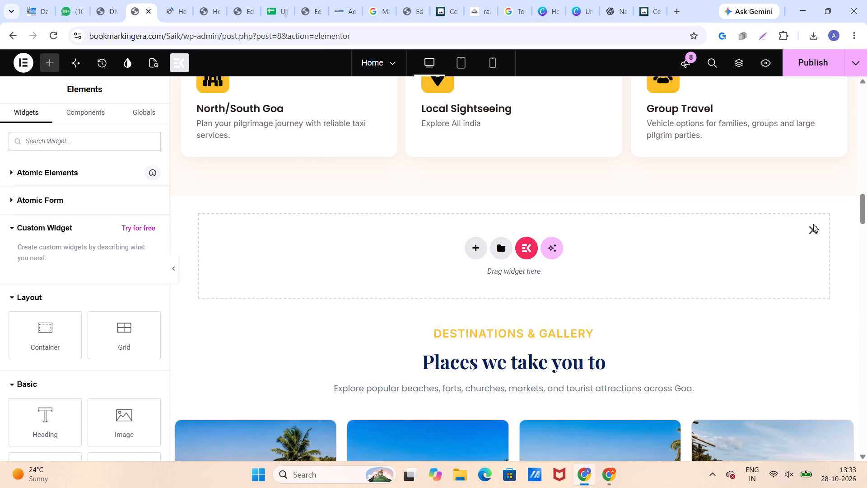
click(813, 230)
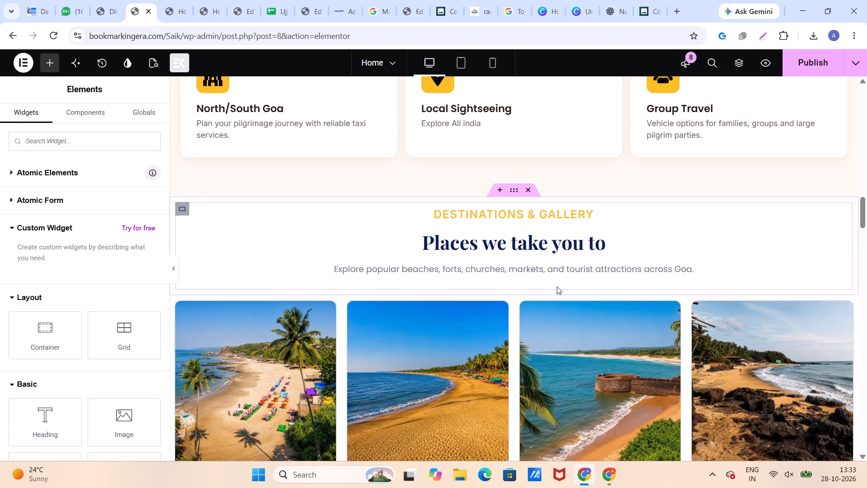
Review the destination gallery cards and the What We Offer and About Us sections above them.
scroll(557, 286, up, 10)
scroll(557, 286, down, 18)
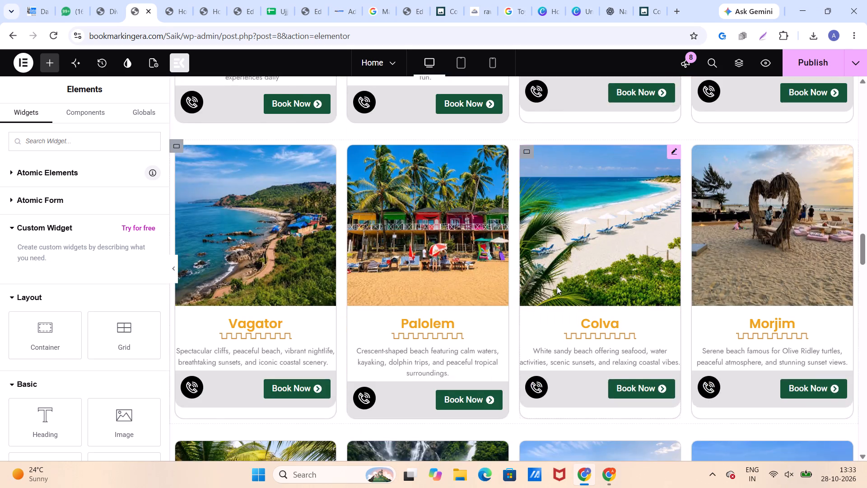
scroll(557, 286, down, 12)
scroll(557, 286, up, 11)
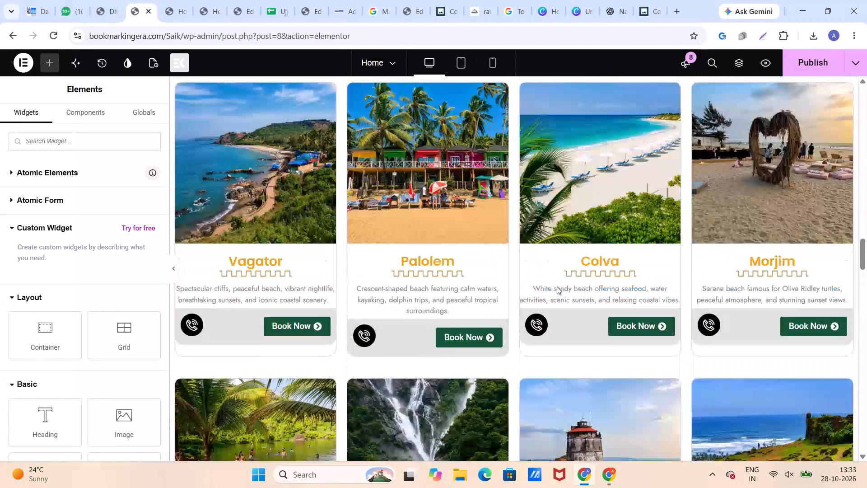
scroll(557, 286, up, 10)
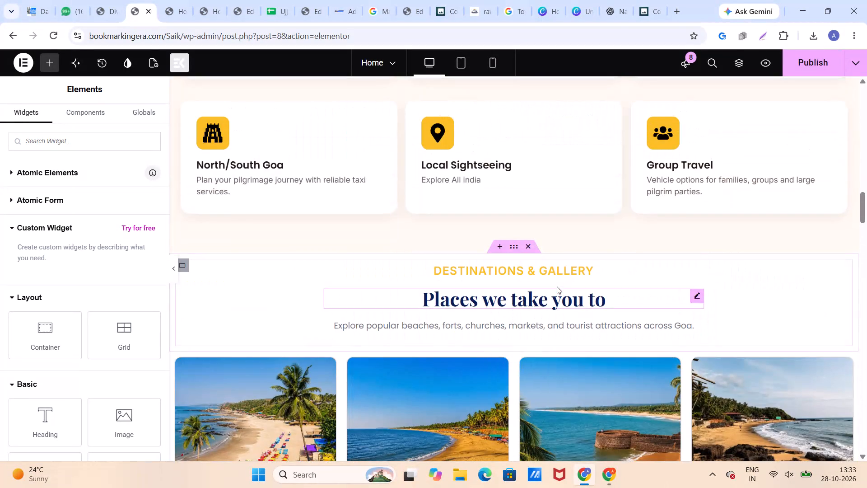
scroll(557, 291, down, 3)
scroll(557, 291, up, 2)
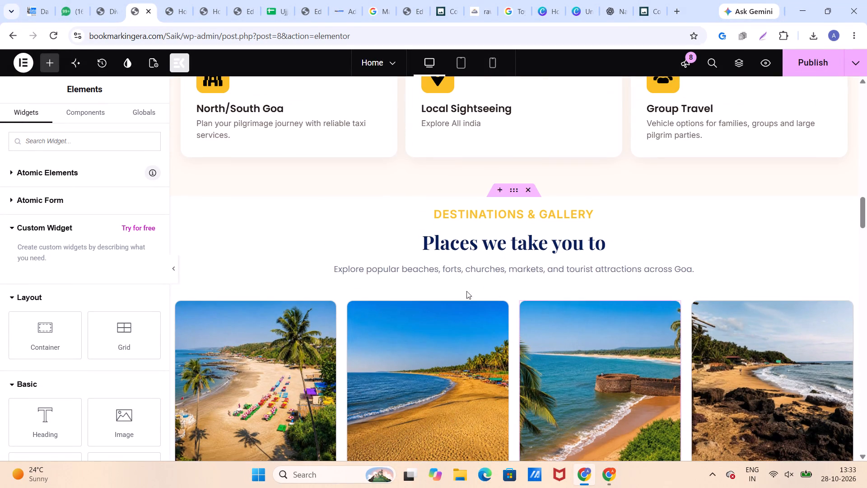
scroll(412, 244, up, 11)
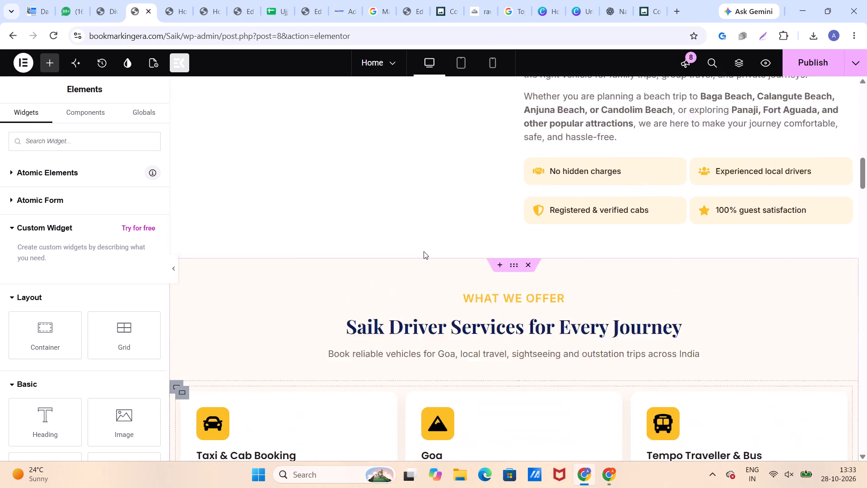
scroll(424, 251, up, 10)
scroll(424, 251, down, 5)
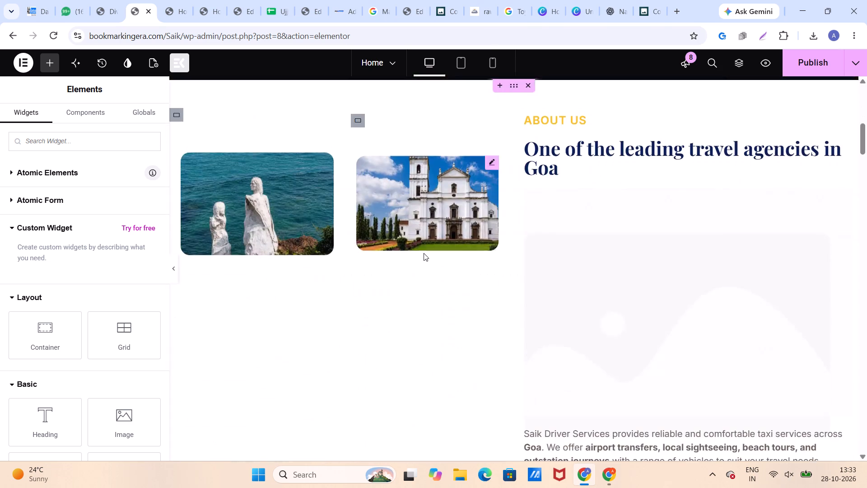
Publish the updated Home page with the North Goa card rows removed.
scroll(424, 253, down, 20)
scroll(424, 253, down, 19)
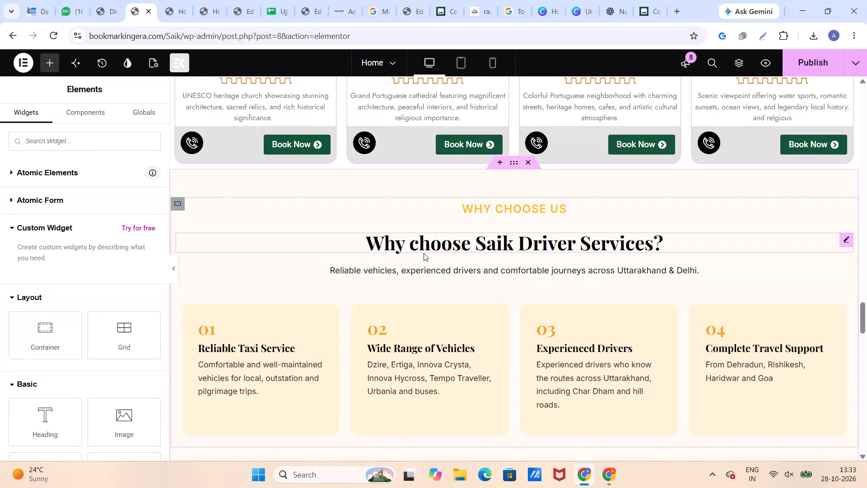
click(805, 58)
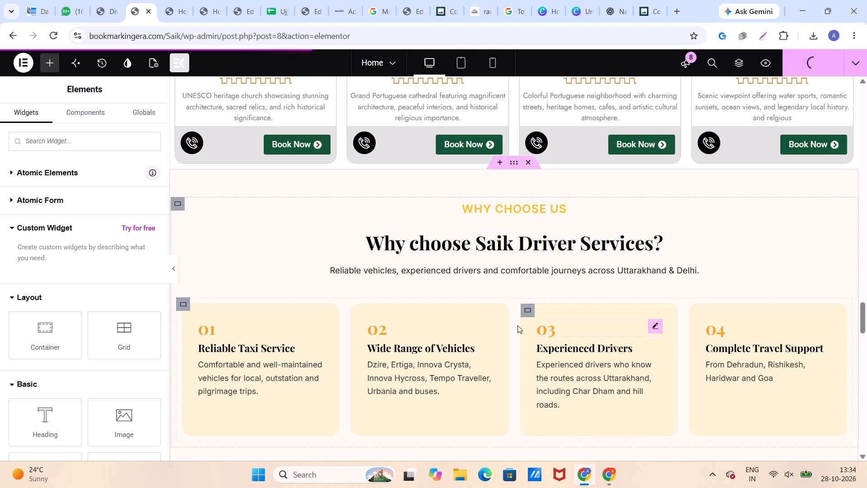
Review the bottom of the published Home page, from the Why Choose Us section to the footer.
scroll(504, 325, down, 9)
scroll(510, 326, up, 1)
scroll(510, 326, down, 19)
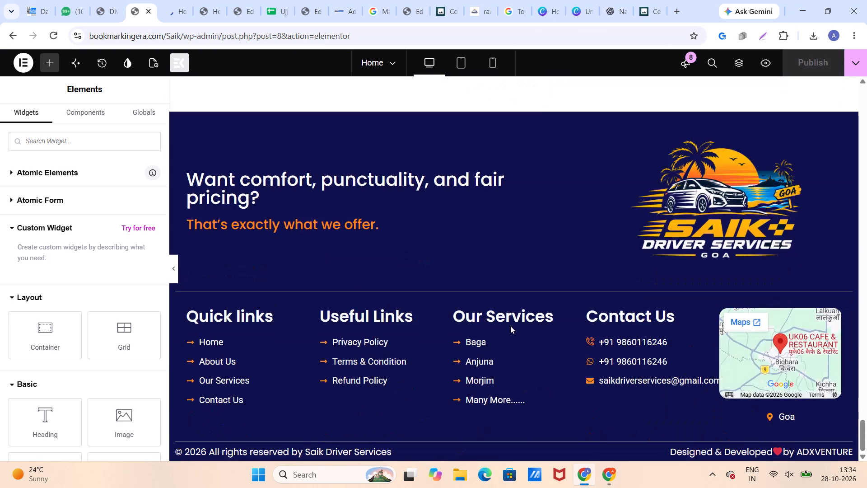
scroll(510, 326, down, 8)
scroll(510, 326, up, 6)
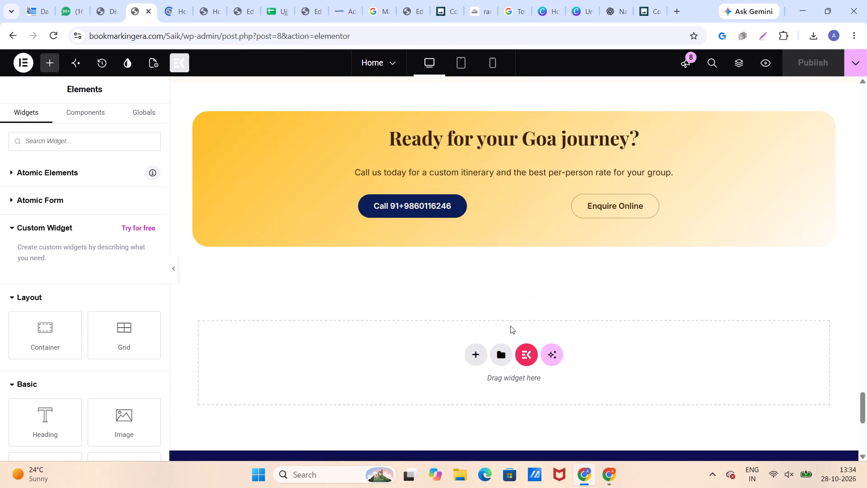
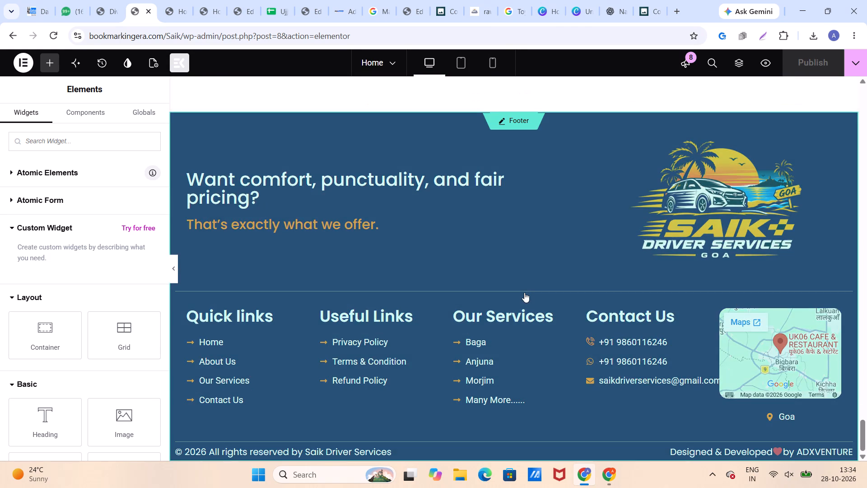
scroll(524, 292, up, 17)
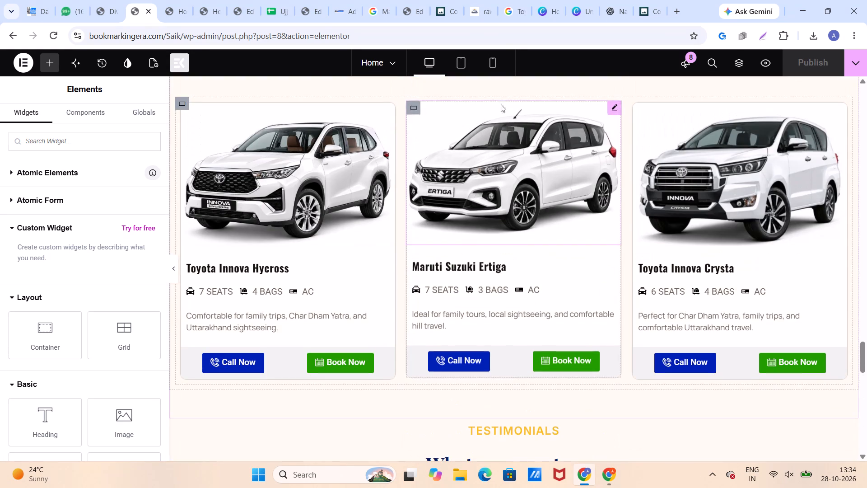
Switch the page preview to mobile layout and review the sections from the fleet back to About Us.
click(495, 64)
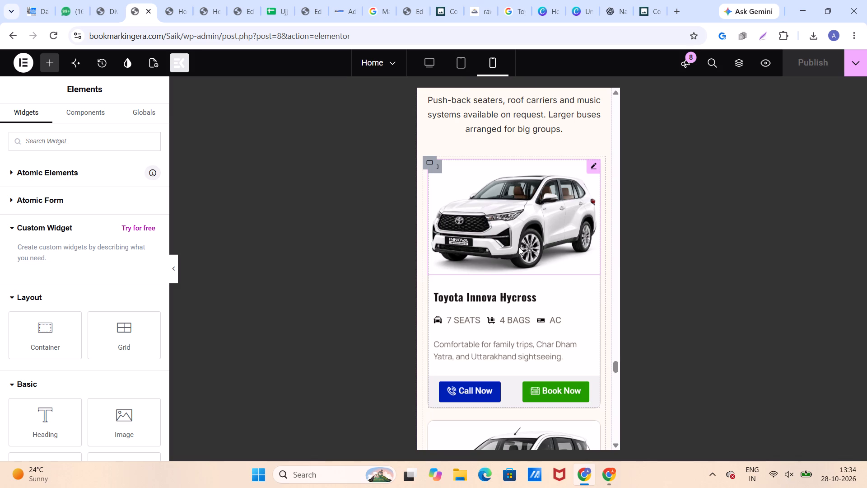
scroll(519, 247, up, 2)
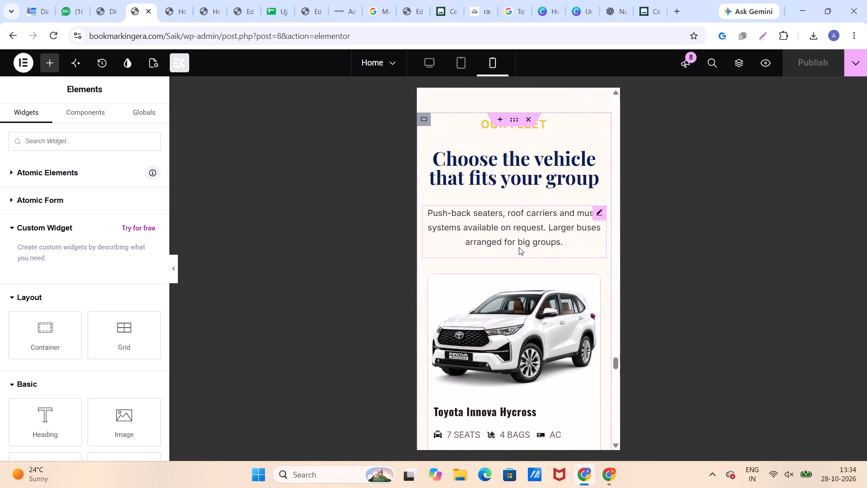
scroll(519, 247, up, 5)
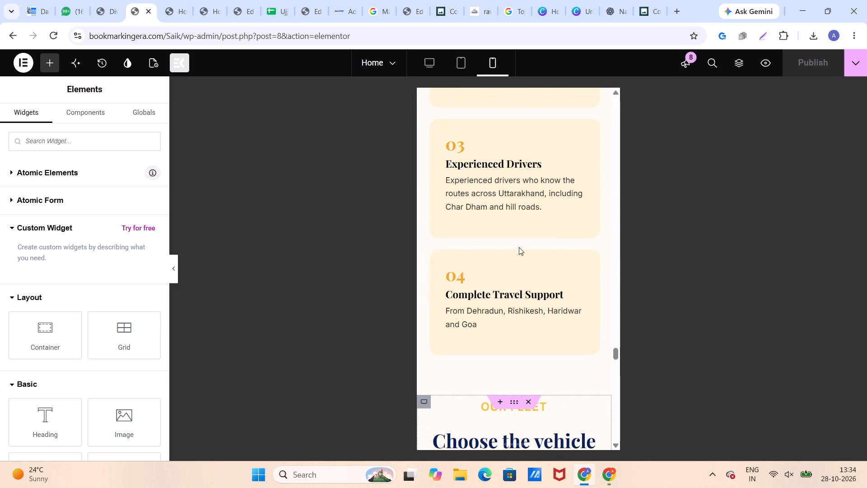
scroll(519, 247, up, 20)
scroll(519, 247, up, 18)
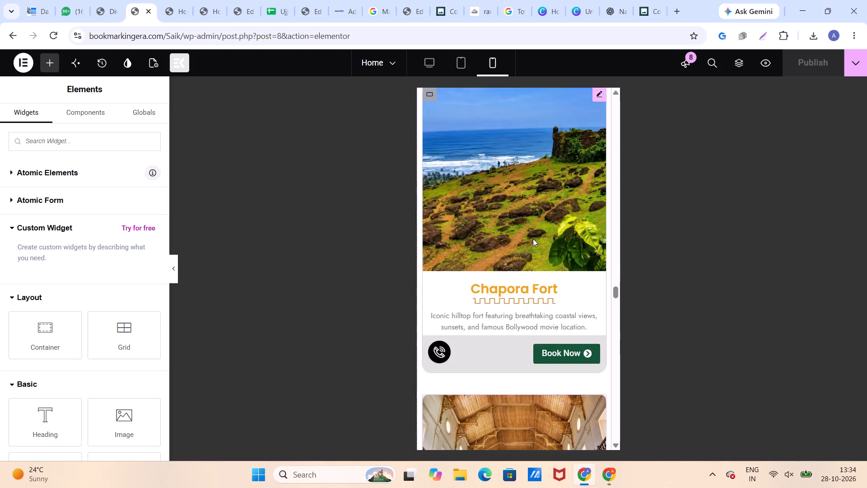
scroll(533, 239, up, 20)
scroll(533, 239, up, 20)
scroll(533, 239, up, 3)
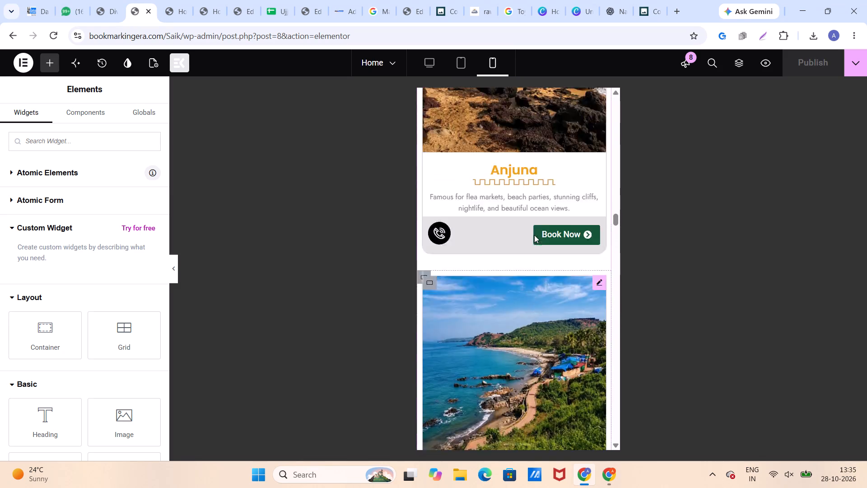
scroll(534, 235, up, 20)
scroll(534, 235, up, 6)
scroll(550, 235, down, 1)
scroll(551, 235, up, 16)
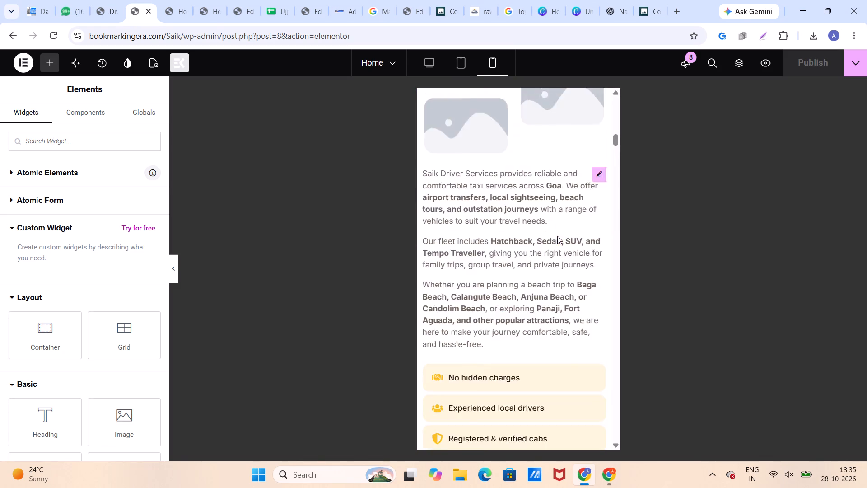
scroll(557, 236, up, 7)
scroll(560, 236, down, 11)
scroll(560, 238, up, 3)
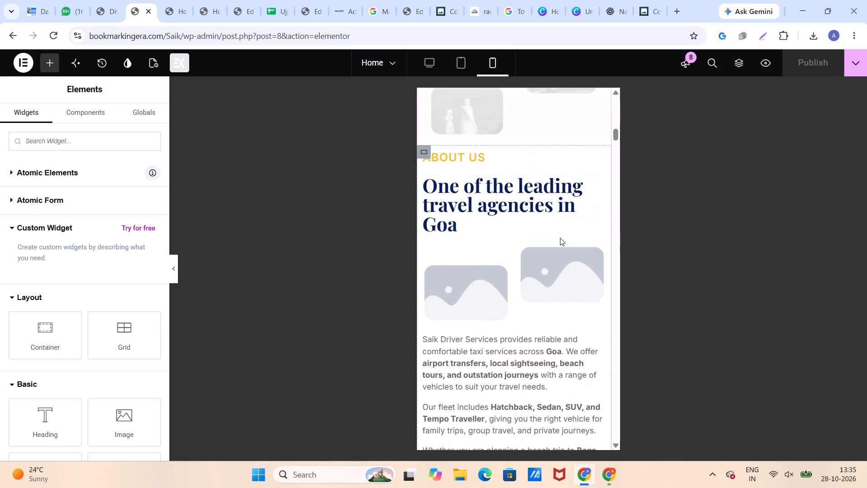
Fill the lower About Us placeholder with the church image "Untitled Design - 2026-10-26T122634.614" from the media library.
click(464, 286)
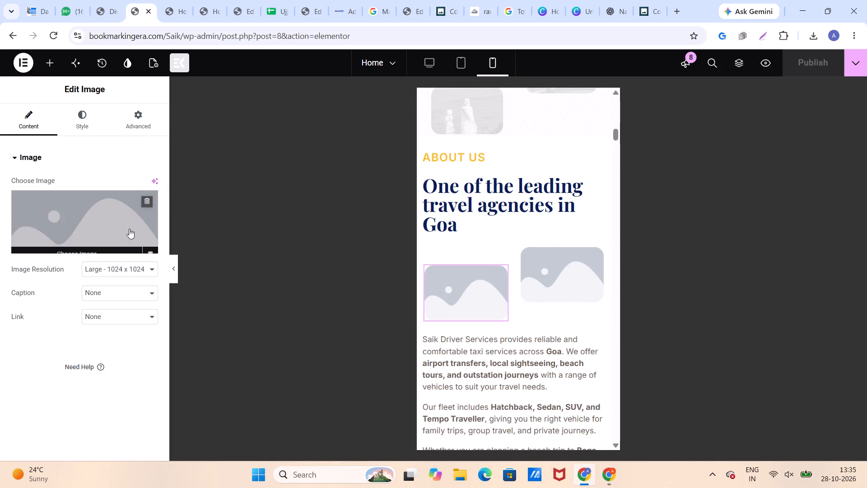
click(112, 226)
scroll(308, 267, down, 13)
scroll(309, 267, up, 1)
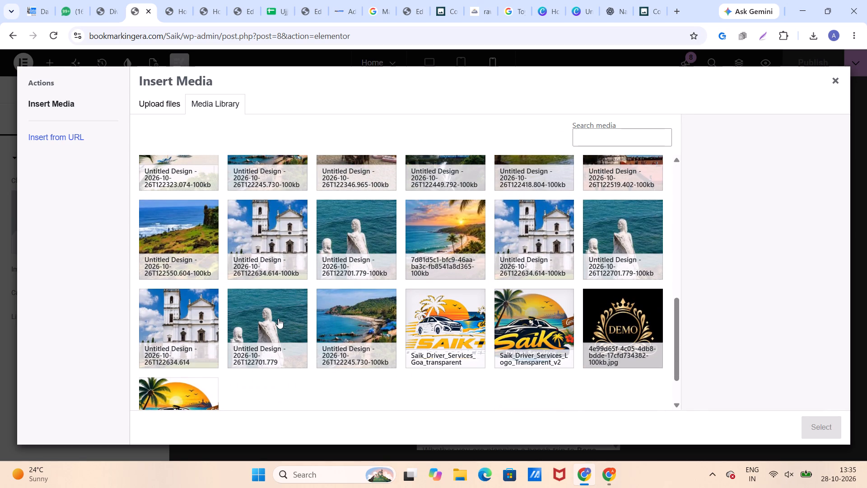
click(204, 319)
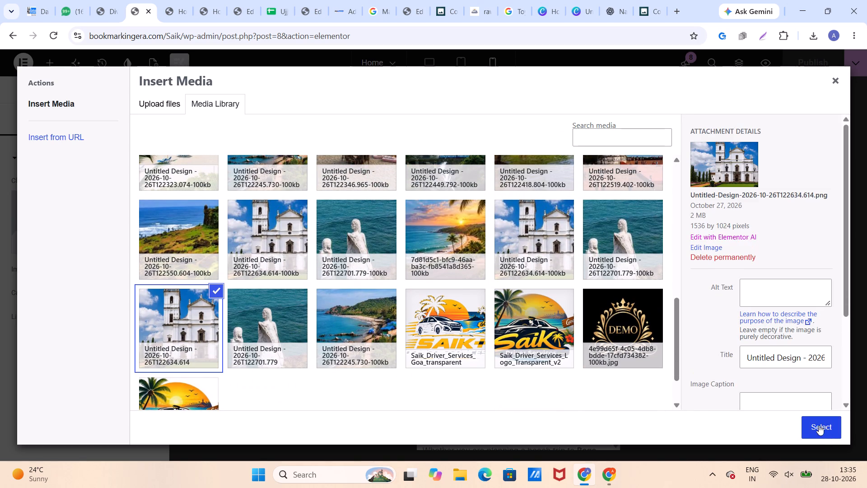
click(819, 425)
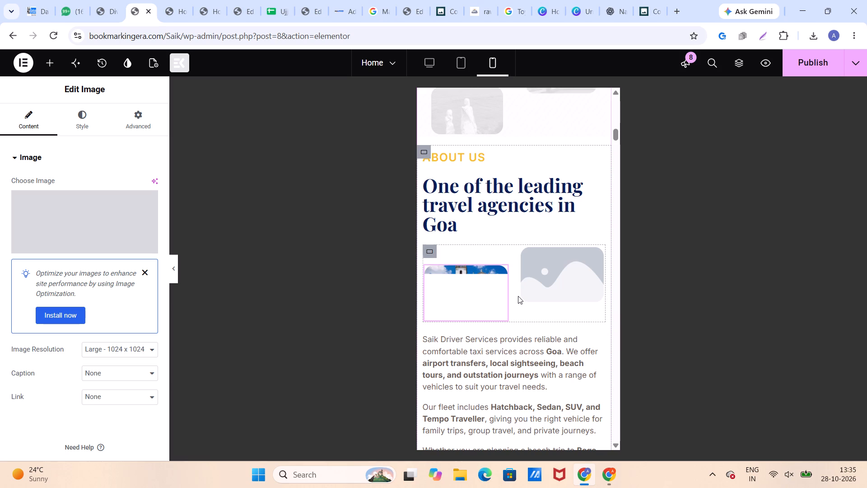
Fill the upper About Us placeholder with the statue image "Untitled Design - 2026-10-26T122701.779-100kb" from the media library.
click(549, 281)
click(112, 210)
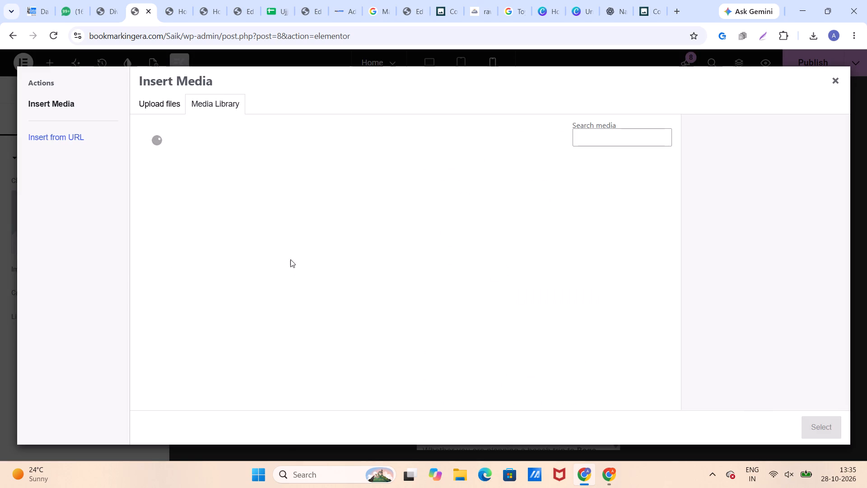
scroll(289, 253, down, 9)
scroll(289, 253, up, 1)
scroll(289, 253, down, 3)
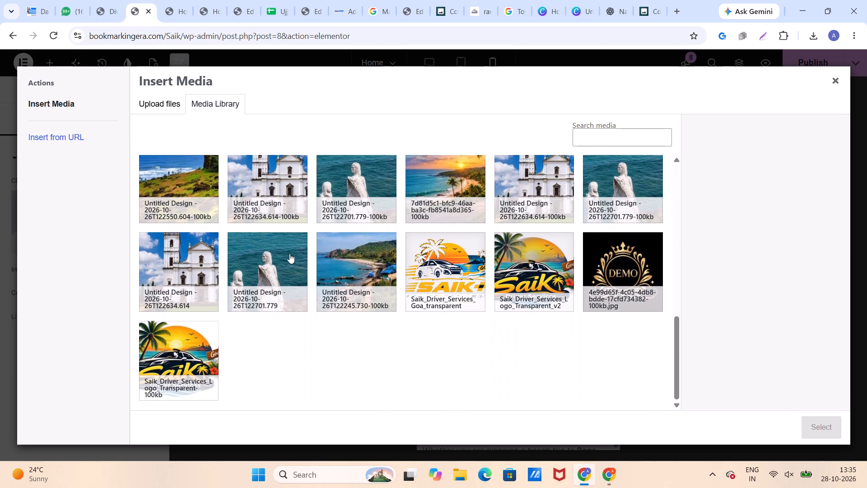
scroll(289, 253, up, 1)
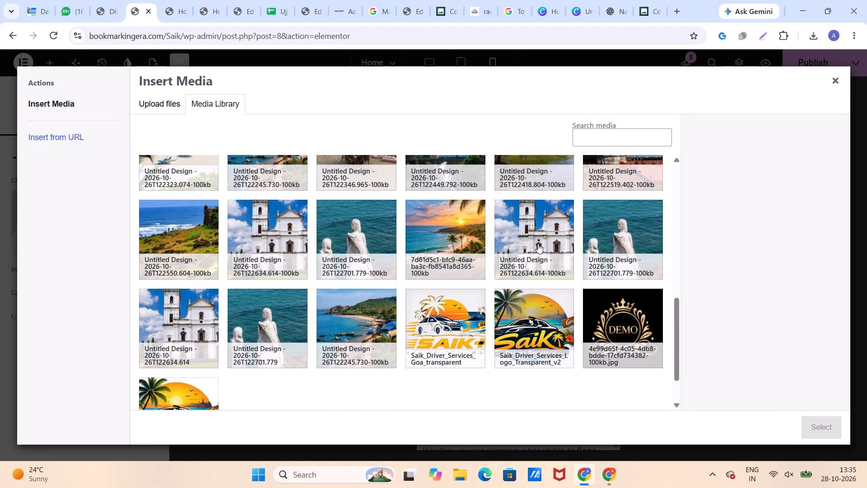
click(606, 239)
click(811, 427)
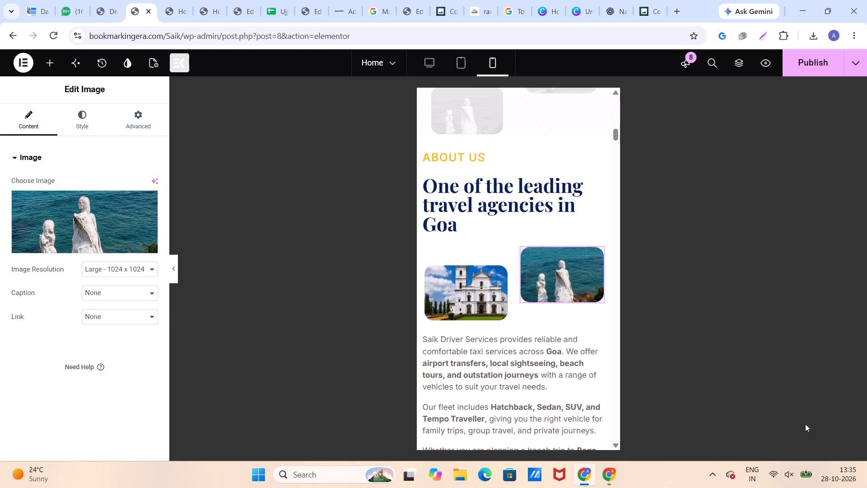
Set the lower About Us image to the compressed church picture "Untitled Design - 2026-10-26T122634.614-100kb".
click(484, 292)
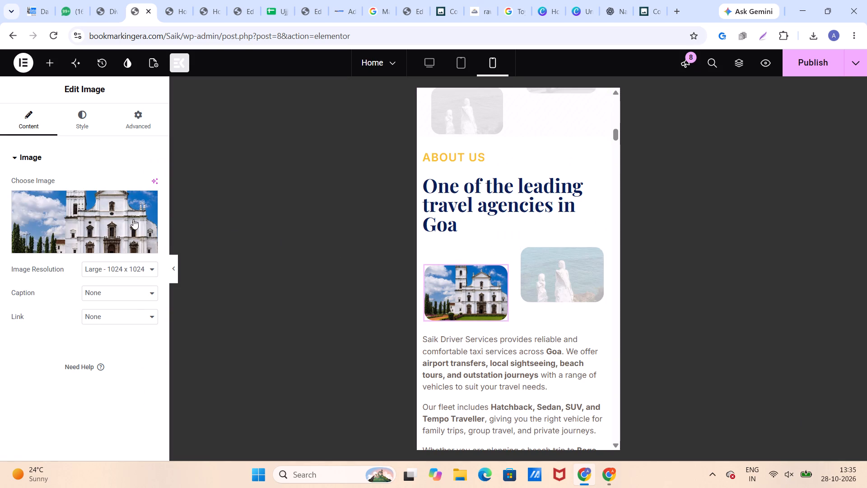
click(105, 215)
scroll(387, 288, down, 3)
scroll(387, 288, up, 1)
scroll(387, 288, down, 2)
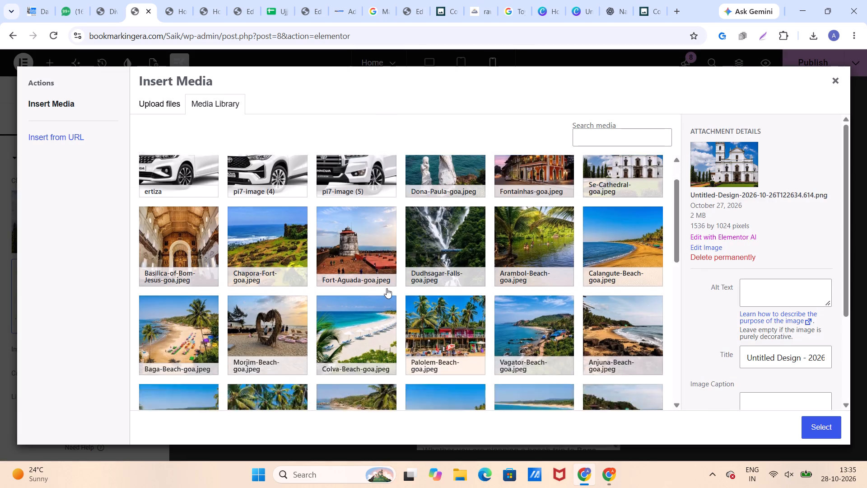
scroll(387, 288, down, 3)
scroll(387, 287, up, 1)
scroll(387, 287, down, 1)
scroll(387, 287, up, 1)
scroll(387, 286, down, 9)
scroll(387, 288, up, 1)
scroll(387, 288, down, 3)
scroll(519, 298, up, 1)
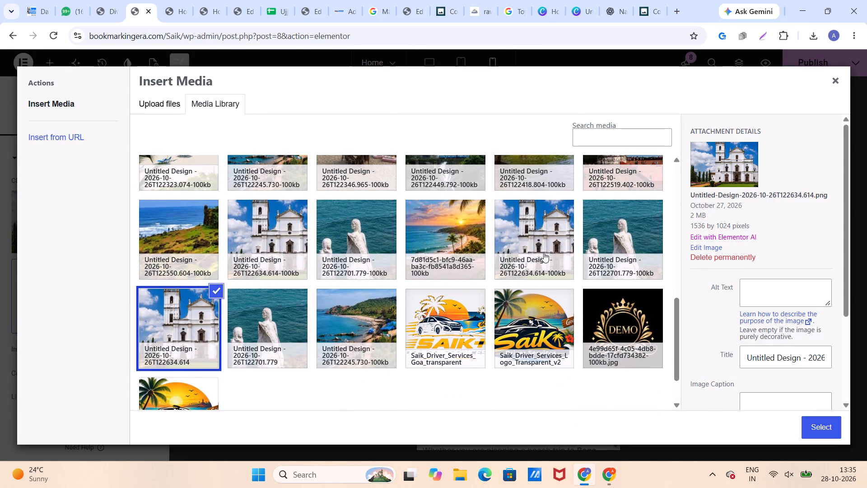
click(542, 252)
click(814, 427)
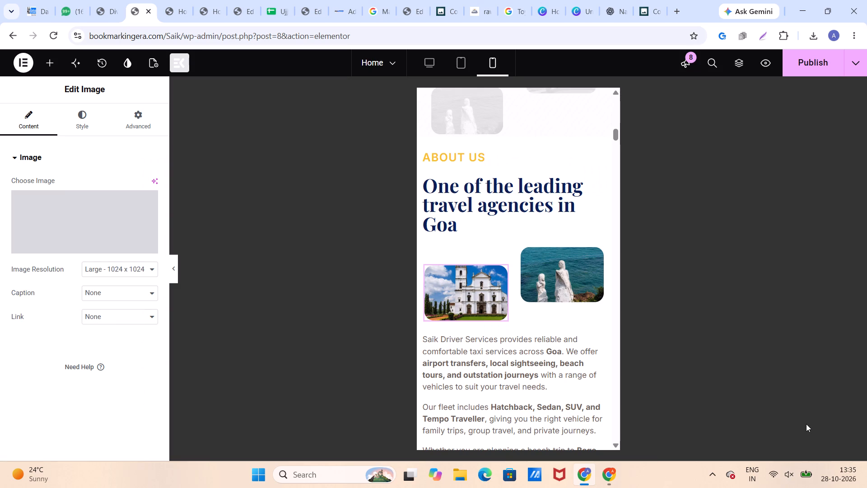
Publish the updated home page.
click(808, 67)
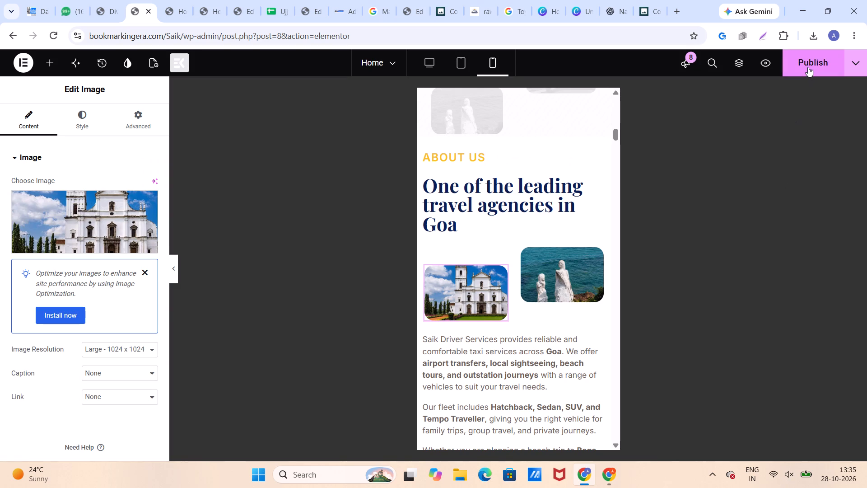
Review the mobile layout from About Us through the services cards to the beach destination cards.
scroll(561, 244, up, 1)
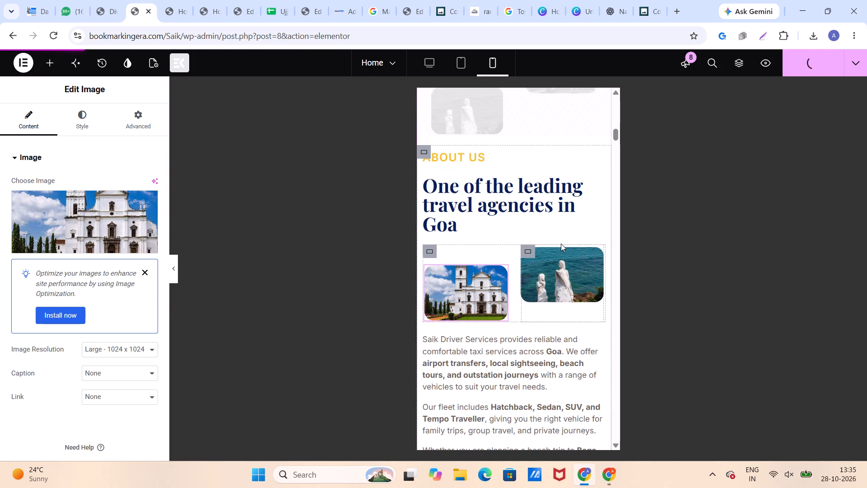
scroll(561, 244, up, 1)
scroll(561, 244, down, 5)
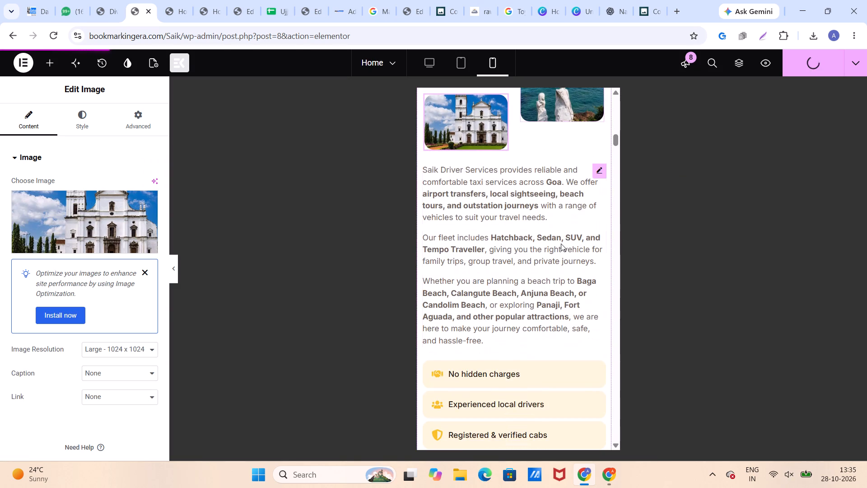
scroll(560, 244, down, 7)
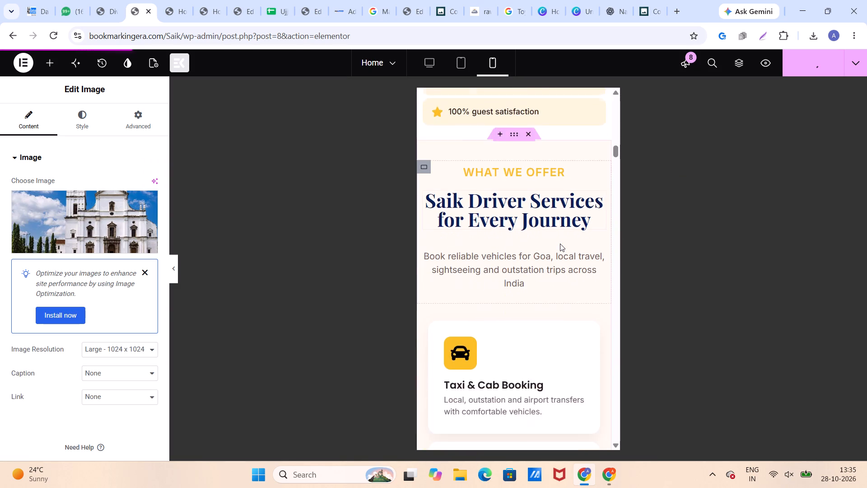
scroll(560, 244, down, 9)
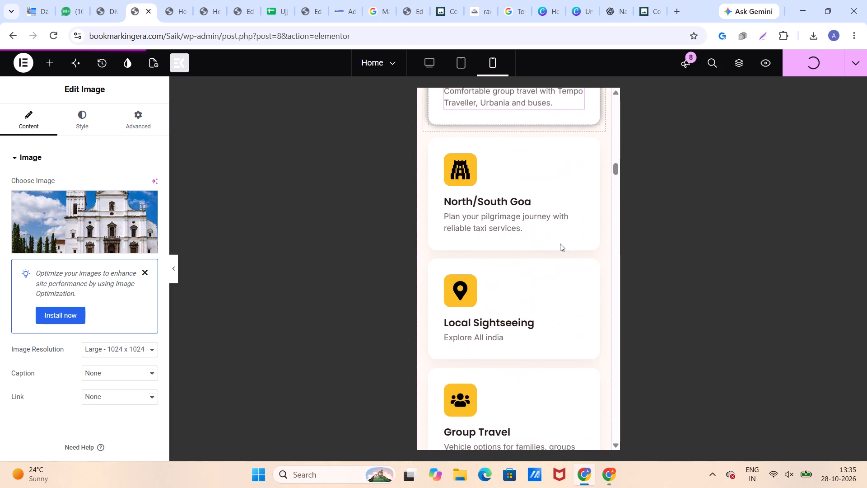
scroll(560, 244, down, 12)
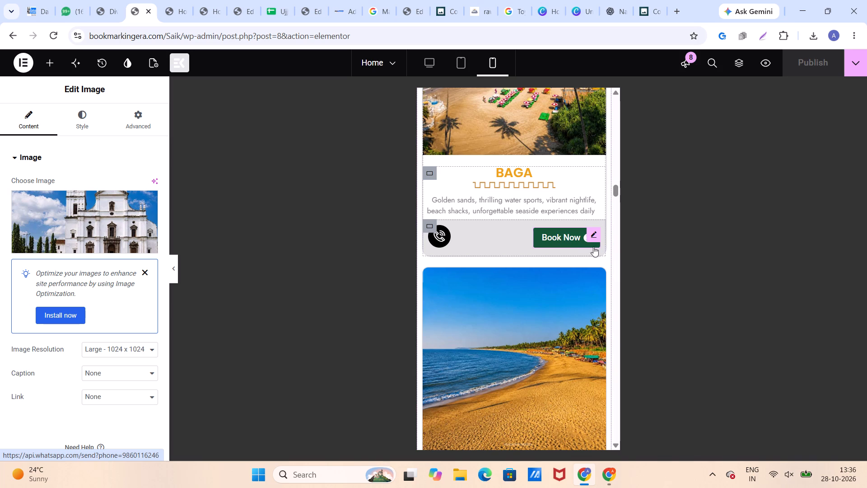
In the desktop layout, replace the hero text under "7 Fleet" with "Ertiga. Innova".
click(428, 66)
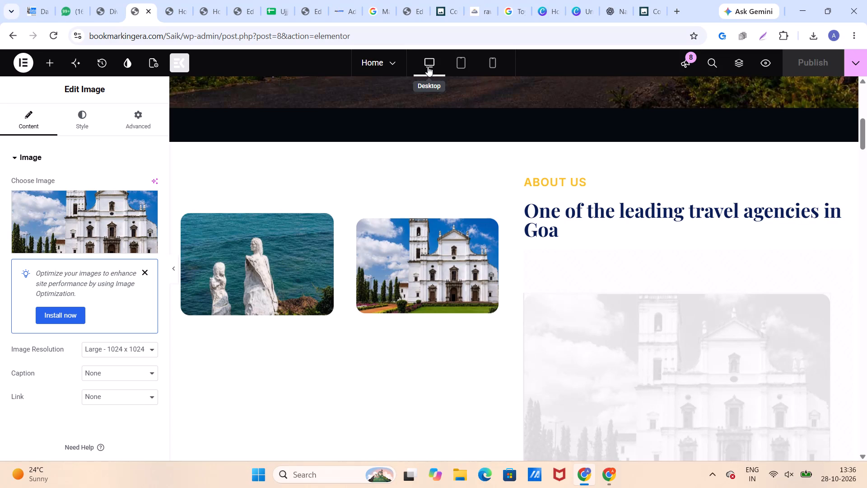
scroll(403, 60, up, 6)
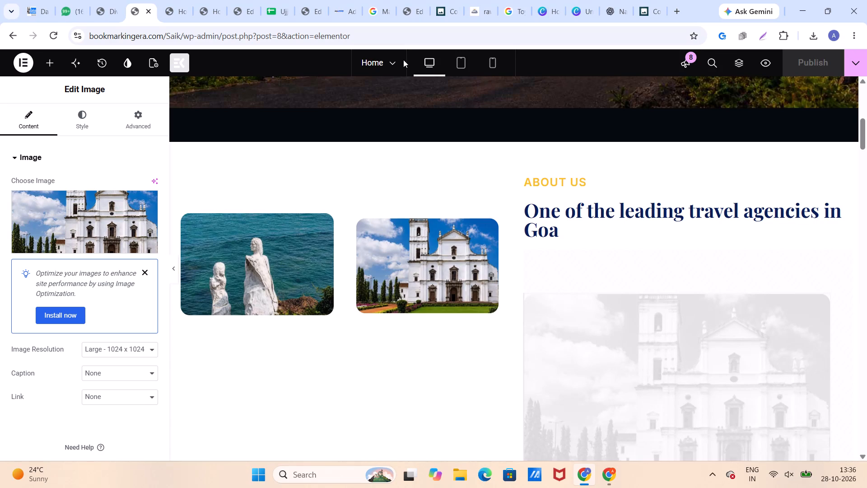
scroll(424, 231, up, 9)
scroll(424, 224, down, 2)
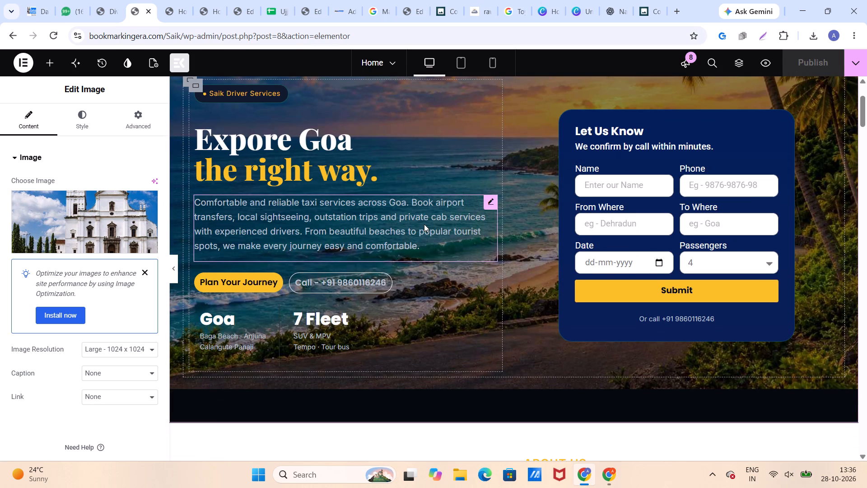
click(334, 336)
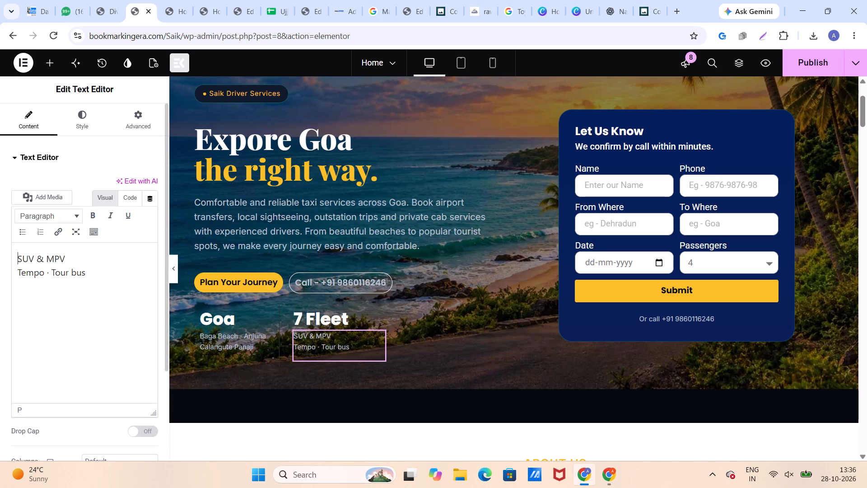
drag(89, 273, 14, 254)
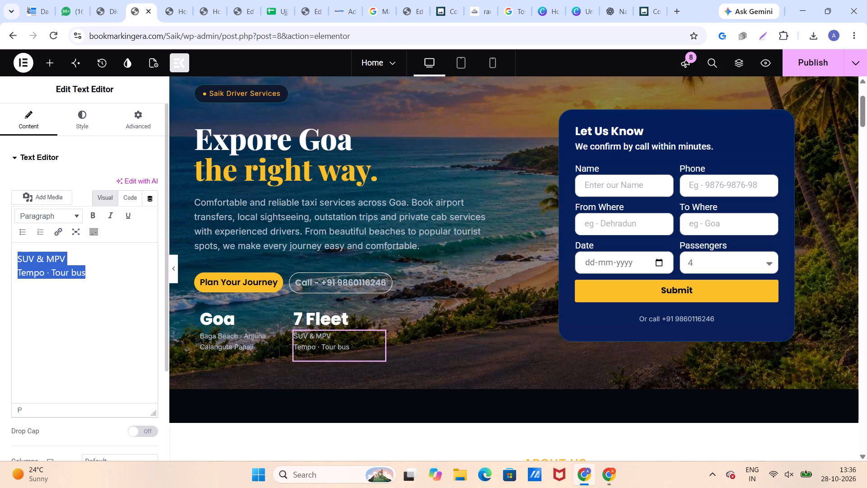
text(Er)
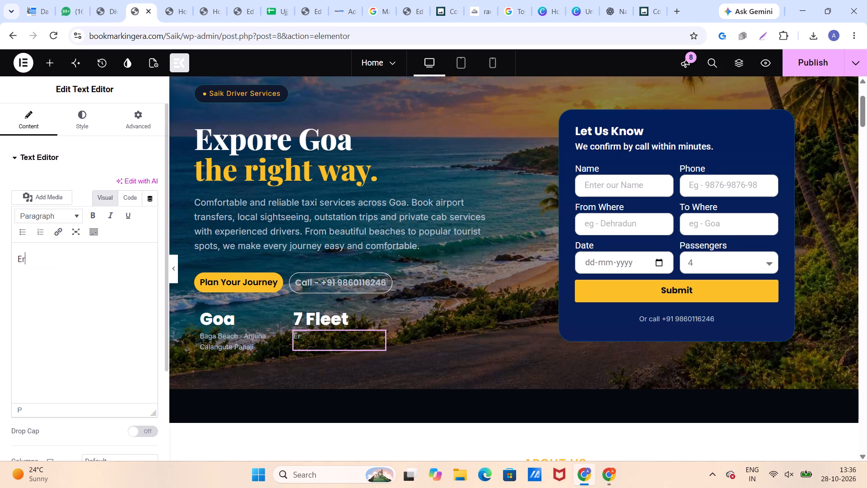
text(ti)
key(g)
key(a)
key(shift+colon)
key(BackSpace)
key(period)
key(space)
text(Inno)
text(va)
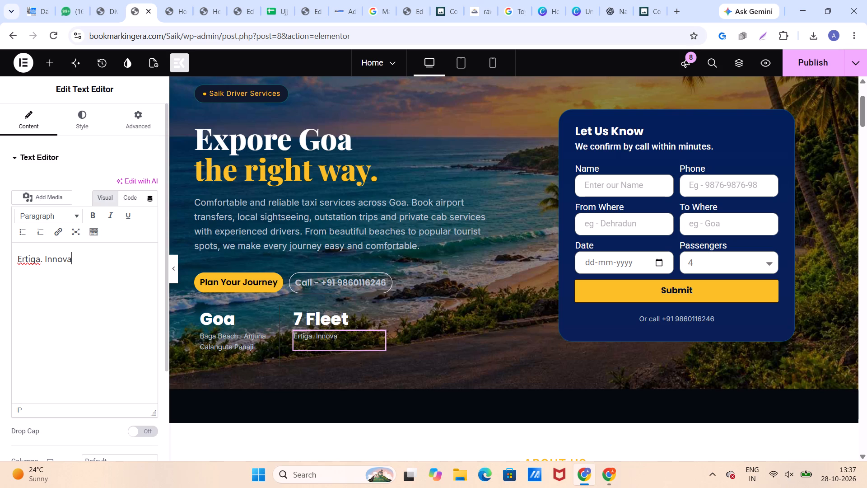
Copy the vehicle title "Toyota Innova Hycross" from its card in the Our Fleet section.
scroll(369, 237, down, 5)
scroll(369, 237, up, 1)
scroll(369, 237, down, 3)
scroll(366, 232, up, 1)
scroll(366, 232, down, 1)
scroll(366, 232, up, 1)
scroll(366, 232, down, 7)
scroll(360, 230, up, 1)
scroll(360, 230, down, 7)
scroll(350, 231, up, 1)
scroll(350, 231, down, 3)
scroll(342, 232, up, 1)
scroll(342, 232, down, 10)
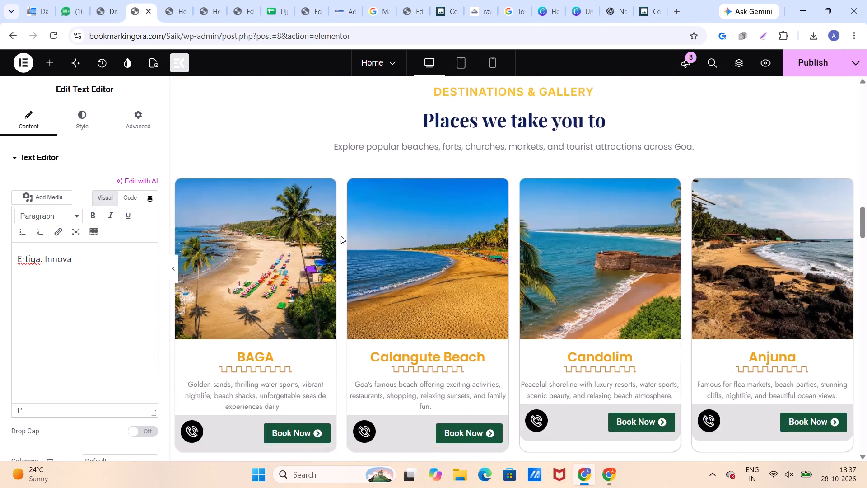
scroll(341, 236, down, 8)
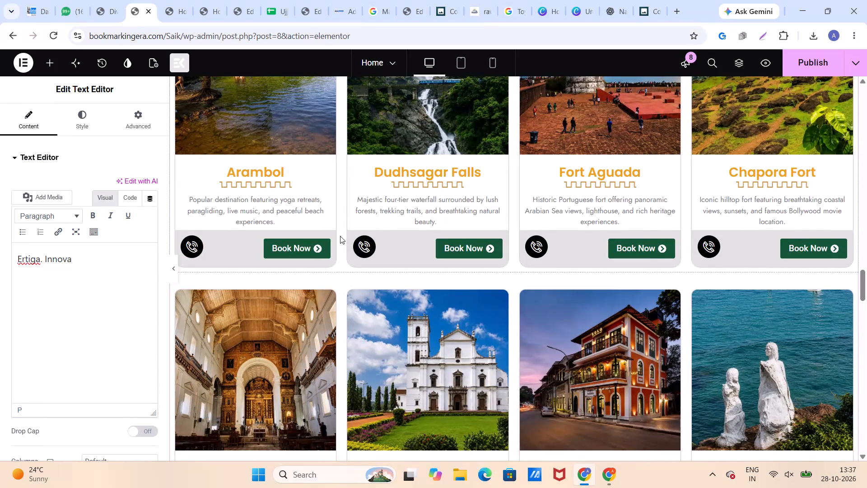
scroll(340, 236, down, 9)
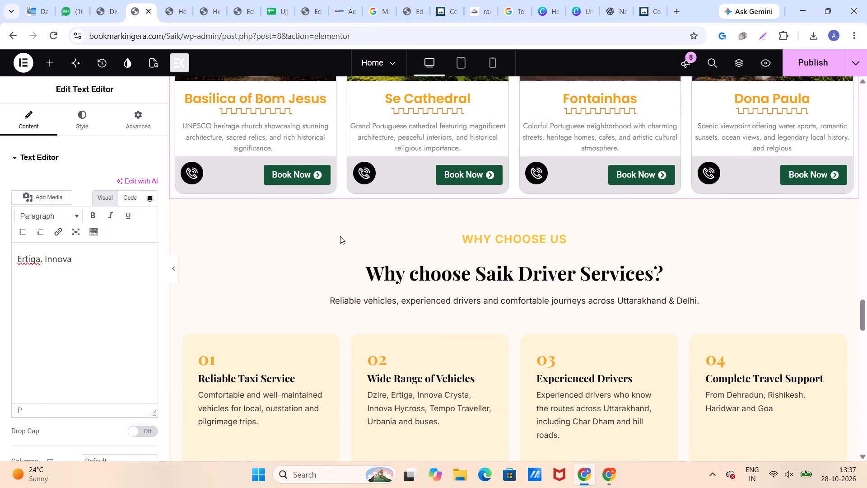
scroll(340, 236, down, 3)
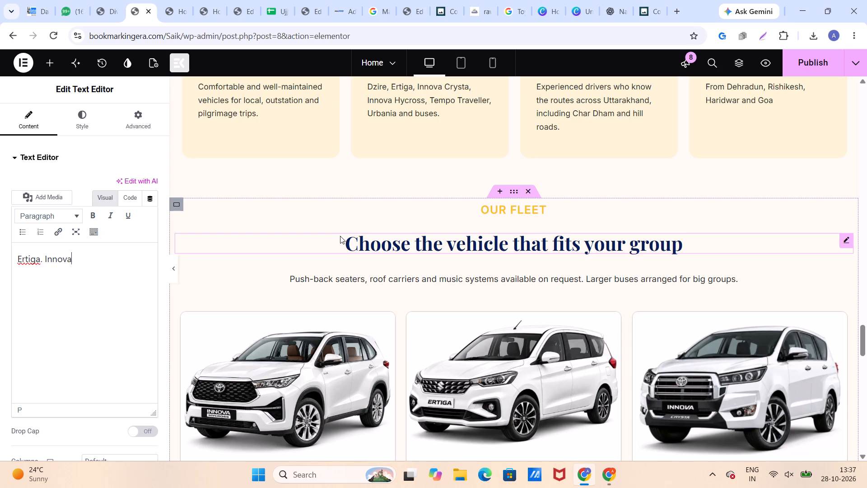
scroll(340, 236, down, 2)
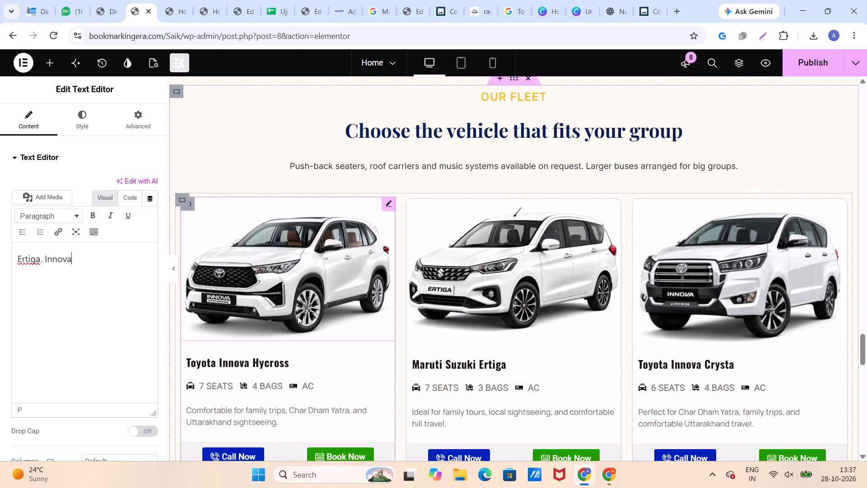
click(249, 361)
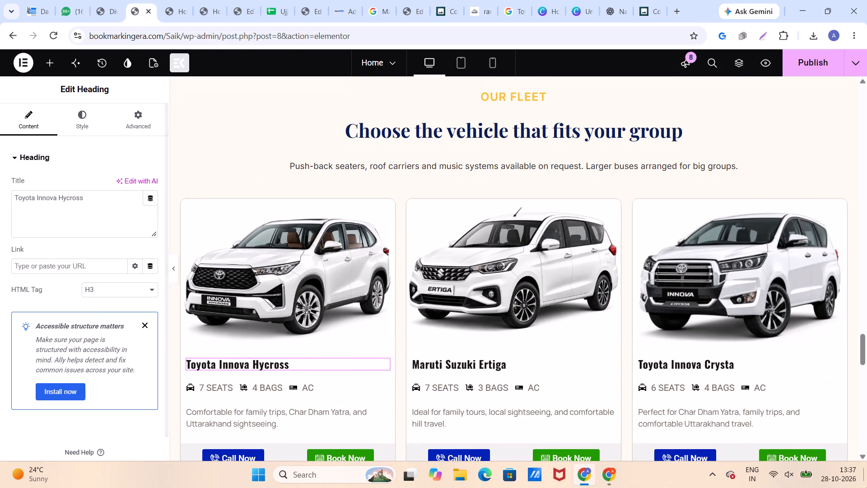
drag(90, 199, 73, 199)
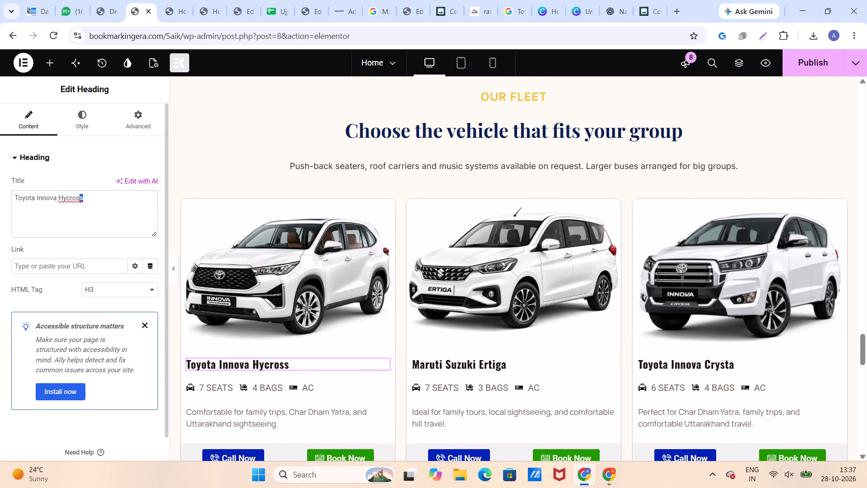
drag(73, 199, 9, 197)
key(ctrl+c)
Replace "Innova" in the hero text under "7 Fleet" with the copied "Toyota Innova Hycross", followed by a period.
scroll(341, 183, up, 2)
scroll(342, 183, down, 1)
scroll(343, 183, up, 20)
scroll(343, 183, up, 16)
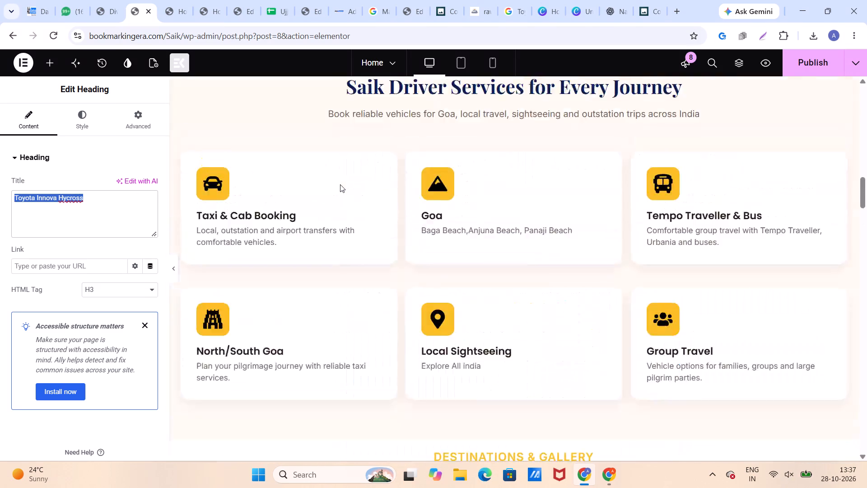
scroll(340, 184, up, 14)
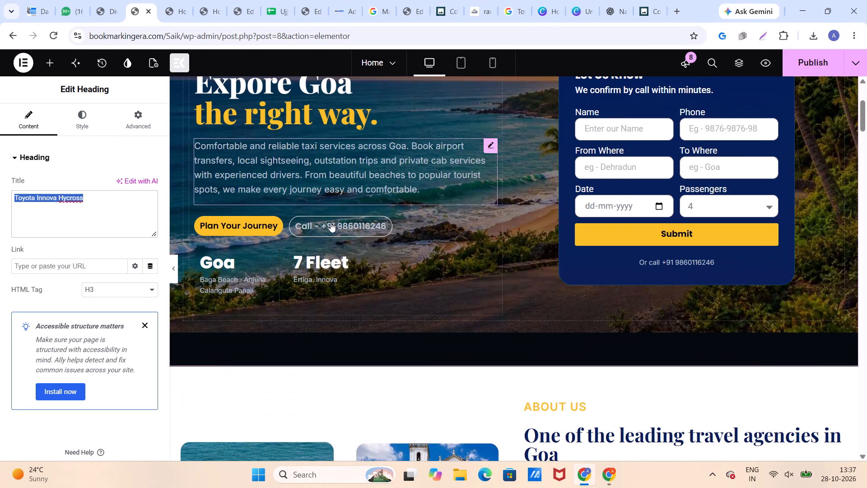
click(324, 268)
click(317, 284)
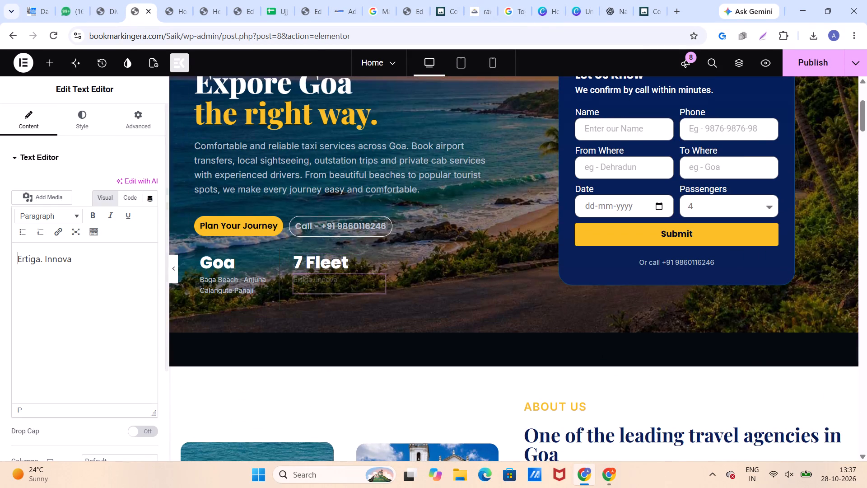
click(109, 266)
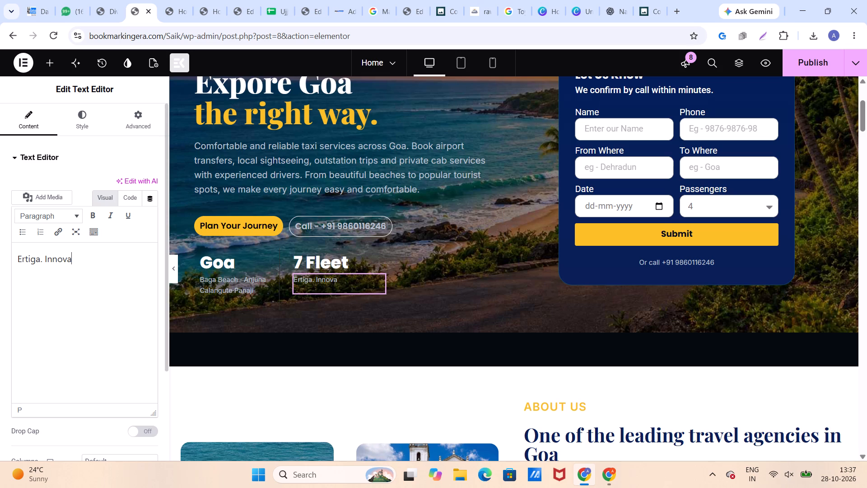
drag(84, 254, 49, 259)
drag(49, 259, 46, 258)
key(ctrl+v)
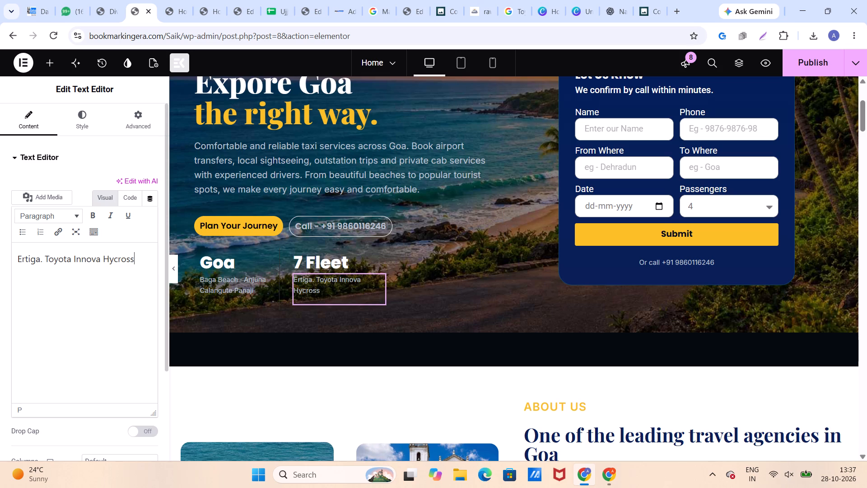
key(period)
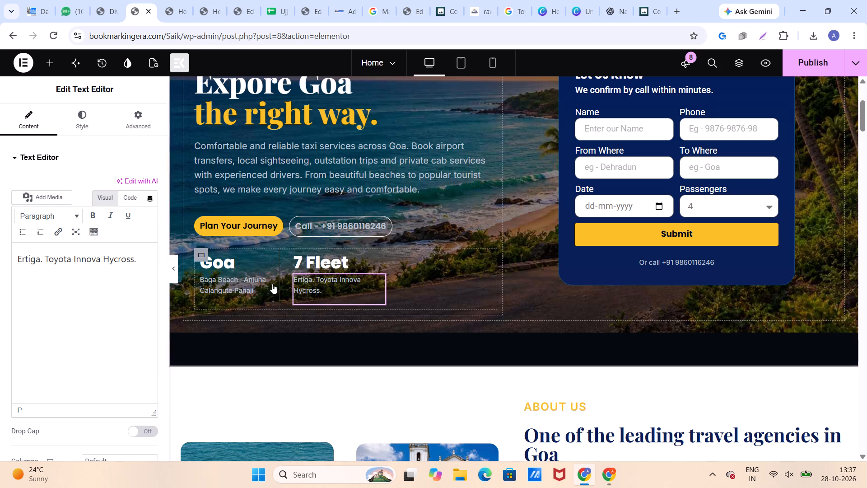
Copy the vehicle title "Toyota Innova Crysta" from its card in the Our Fleet section.
scroll(341, 279, down, 12)
scroll(341, 279, up, 1)
scroll(341, 279, down, 3)
scroll(341, 279, up, 1)
scroll(341, 279, down, 2)
scroll(341, 279, up, 1)
scroll(341, 279, down, 3)
scroll(341, 280, up, 1)
scroll(341, 281, down, 8)
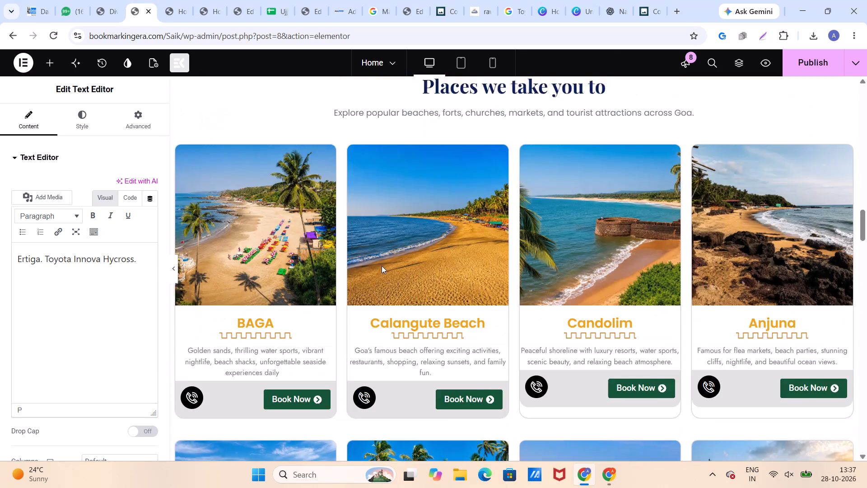
scroll(382, 266, down, 3)
scroll(395, 268, up, 1)
scroll(396, 269, down, 1)
scroll(396, 269, up, 1)
scroll(396, 269, down, 3)
scroll(405, 267, up, 1)
scroll(405, 267, down, 1)
scroll(405, 267, up, 1)
scroll(405, 267, down, 6)
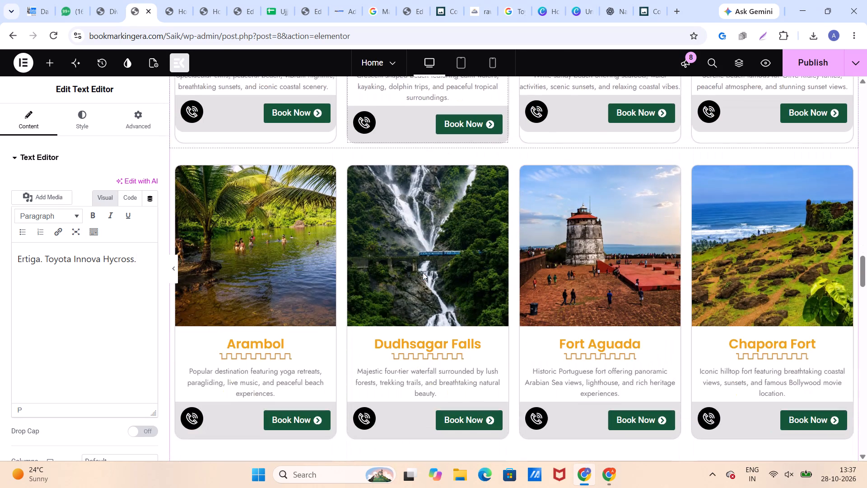
scroll(423, 272, down, 5)
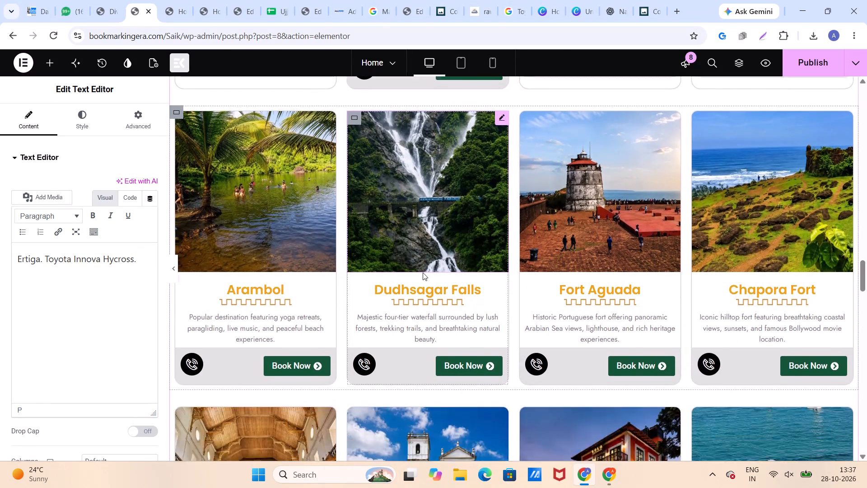
scroll(423, 272, down, 13)
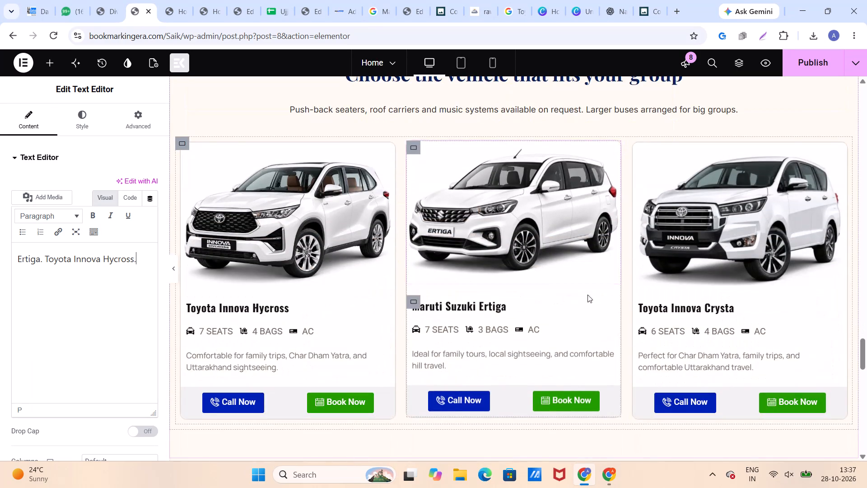
click(666, 305)
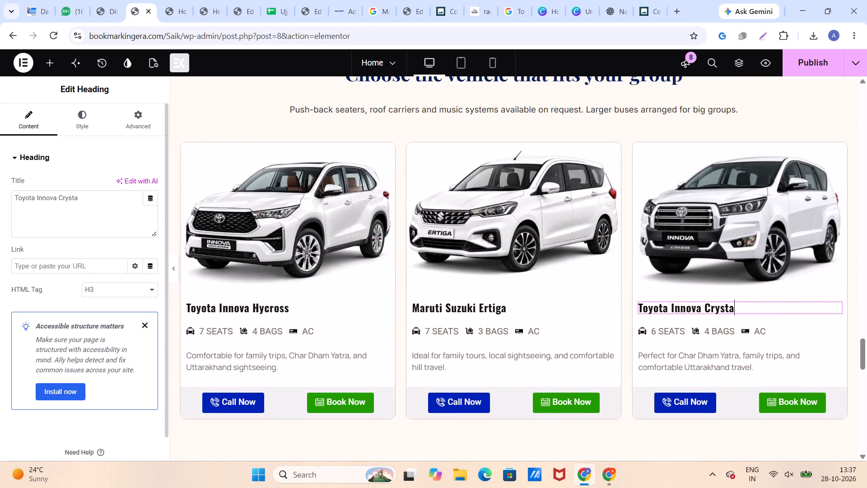
drag(88, 197, 12, 203)
key(ctrl+c)
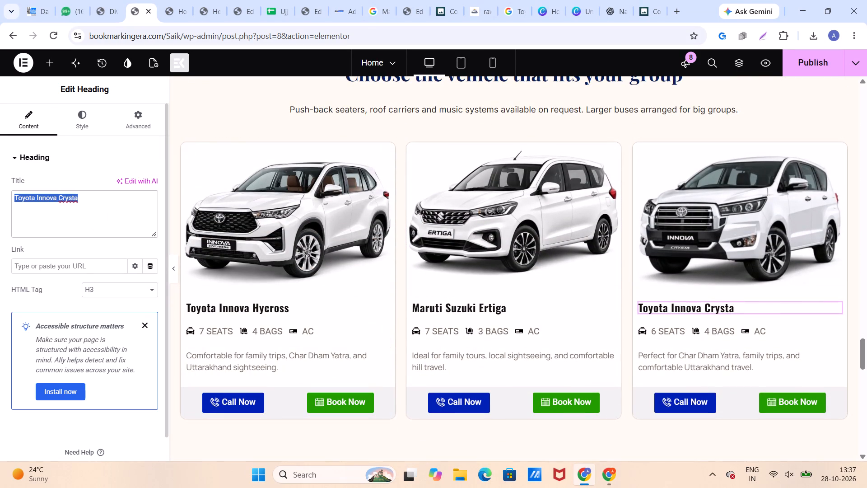
Reopen the hero text under "7 Fleet" for editing at the end of "Ertiga. Toyota Innova Hycross.".
scroll(265, 225, up, 20)
scroll(265, 225, up, 2)
scroll(275, 223, down, 1)
scroll(275, 223, up, 16)
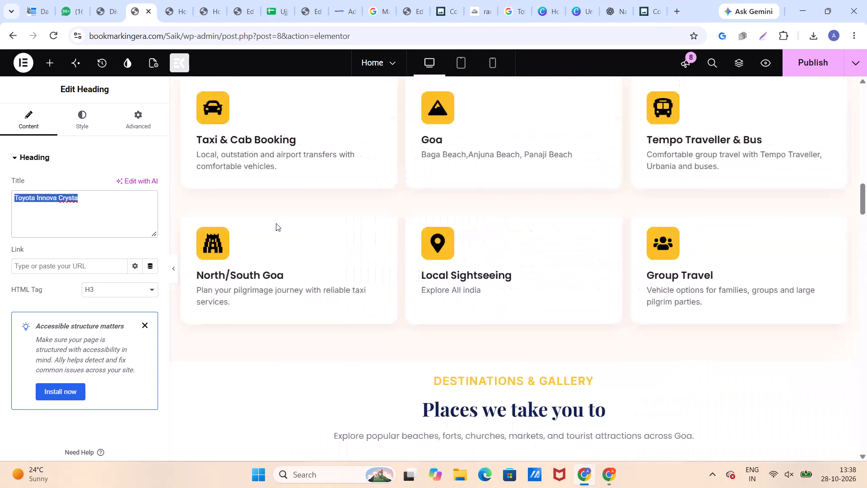
scroll(276, 223, up, 15)
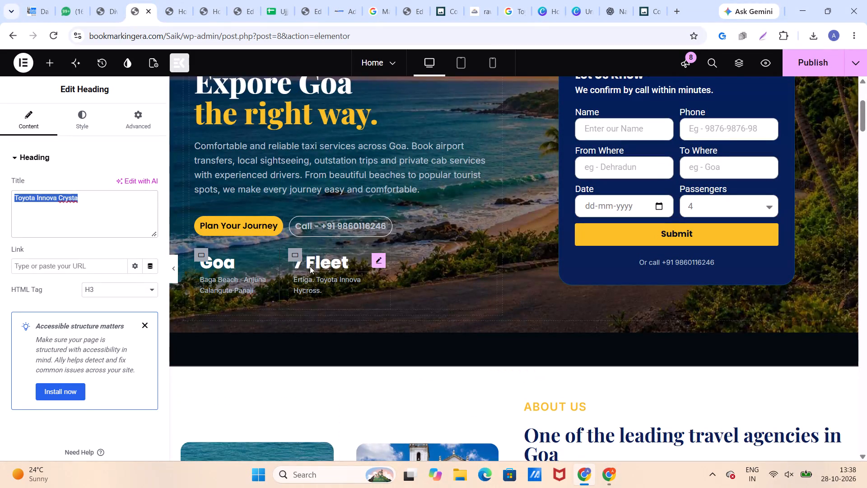
click(317, 282)
click(142, 262)
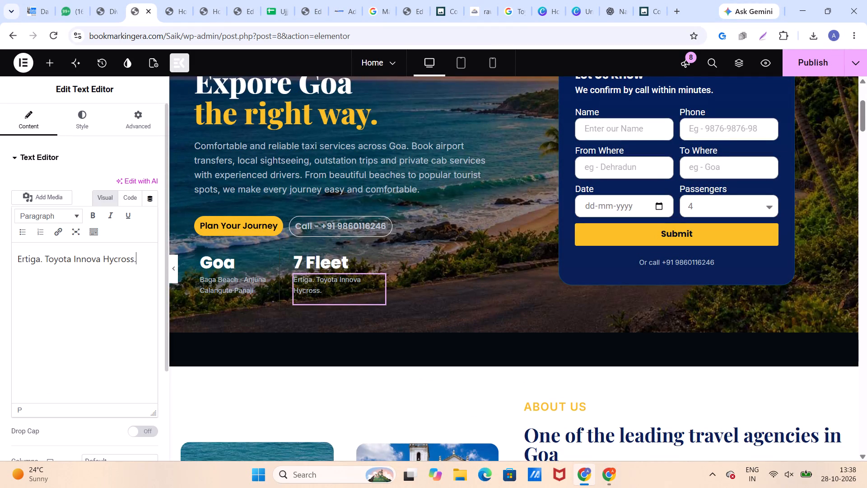
Append the copied "Toyota Innova Crysta" to the hero text under "7 Fleet" and publish the Home page.
key(ctrl+v)
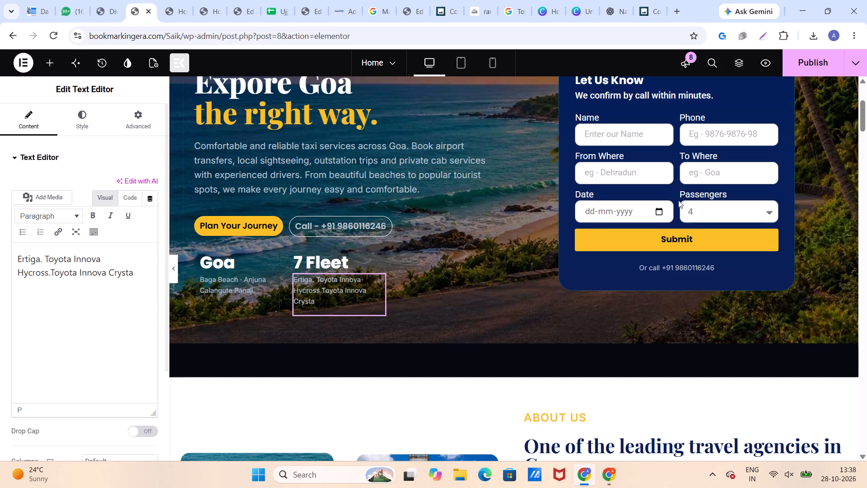
click(818, 66)
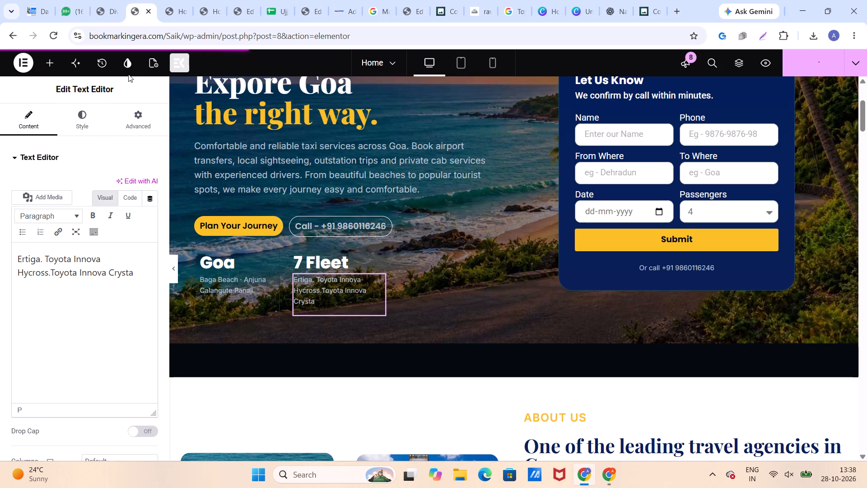
scroll(292, 138, down, 5)
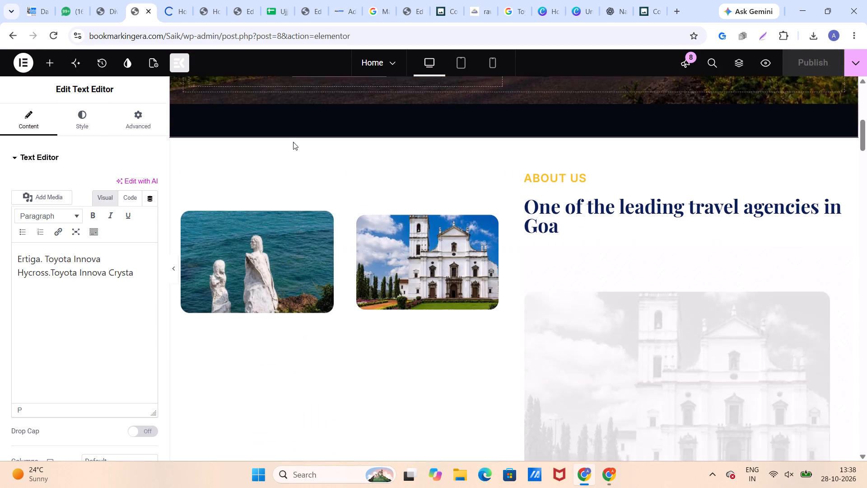
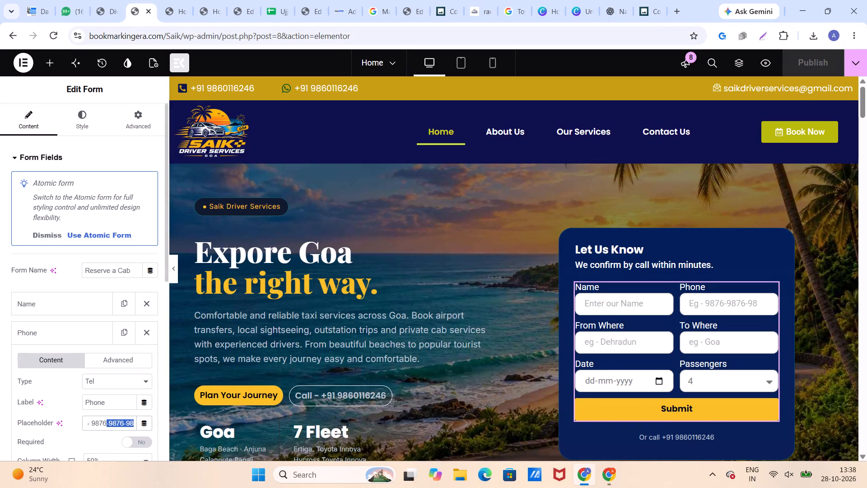
Replace the sample number after "Eg -" in the hero form's Phone field placeholder with the copied business phone number.
drag(103, 422, 99, 422)
drag(99, 422, 101, 423)
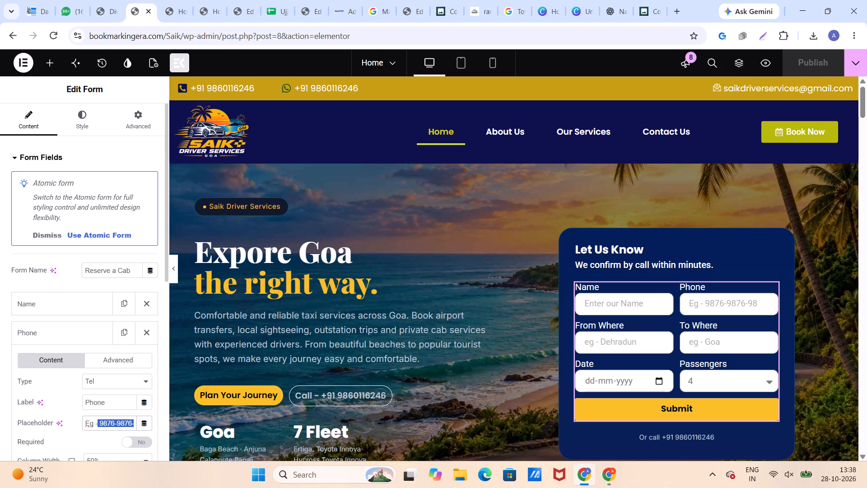
key(ctrl+v)
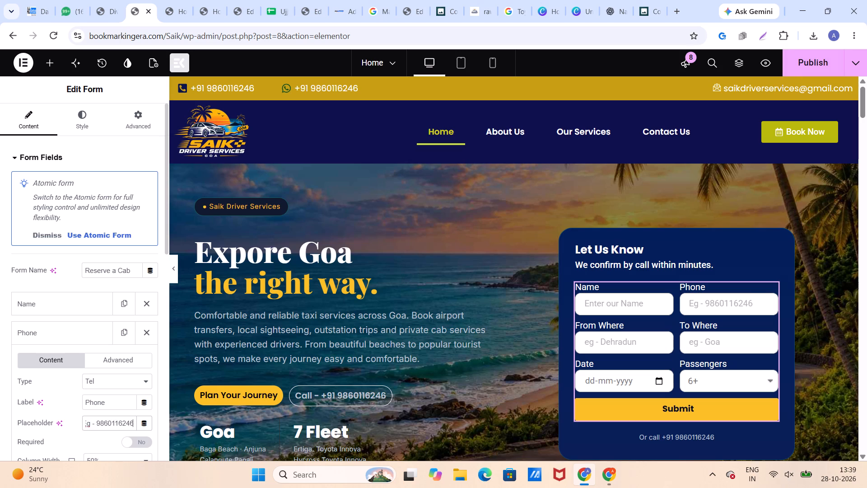
Publish the updated home page.
click(829, 60)
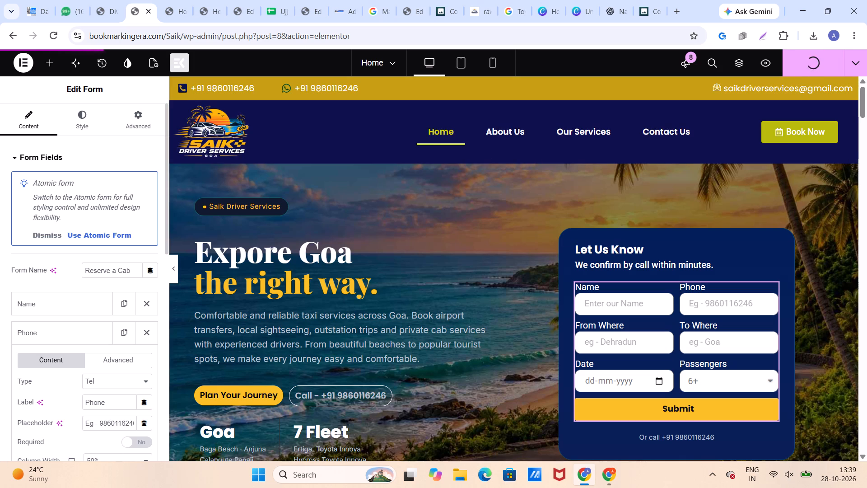
Restore the edit history to the most recent Text Editor edit, undoing the Phone field's placeholder change.
click(110, 61)
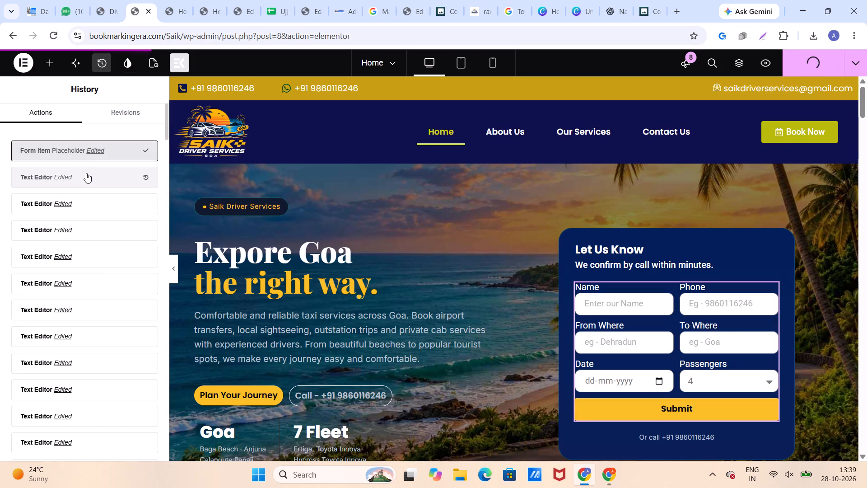
click(86, 173)
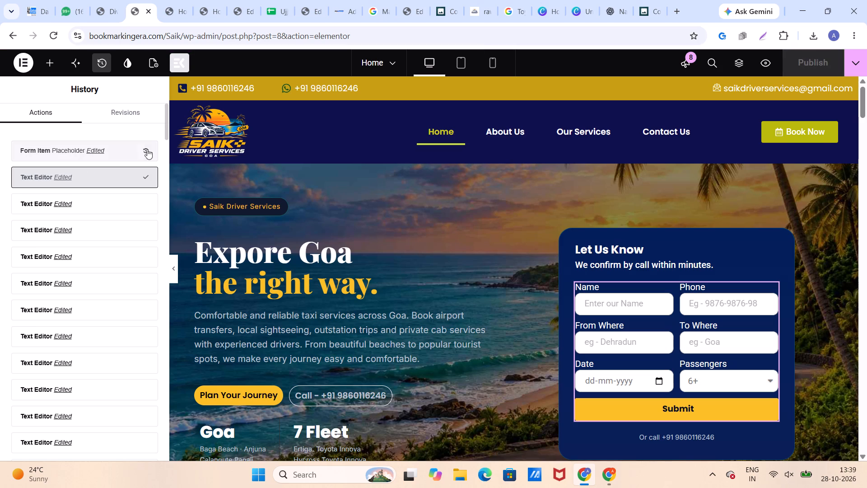
Review the home page from the hero's 7 Fleet text through About Us to the service cards.
scroll(454, 203, down, 5)
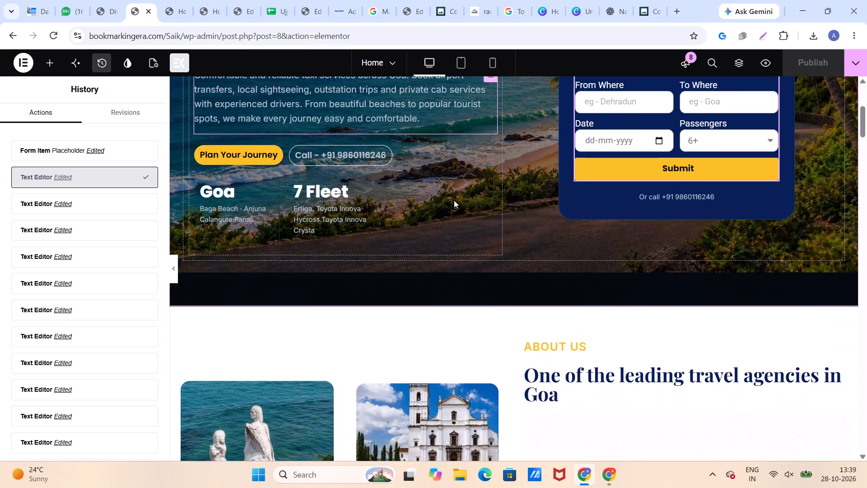
scroll(454, 199, down, 3)
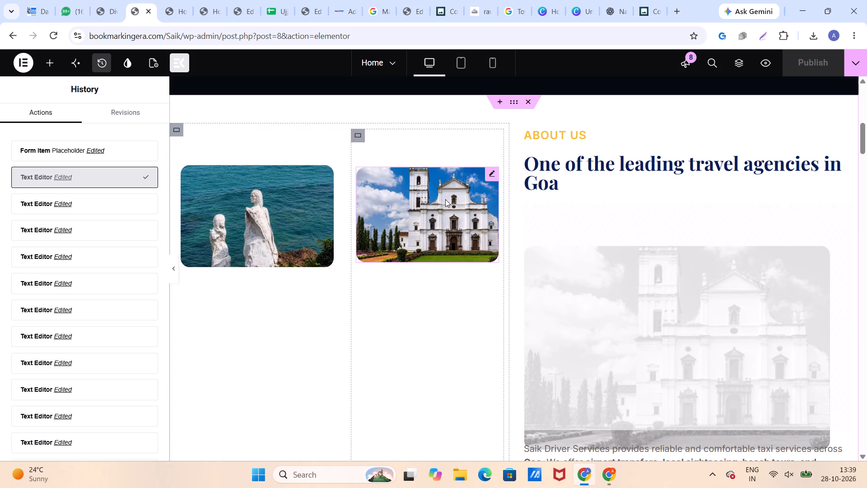
scroll(458, 244, down, 13)
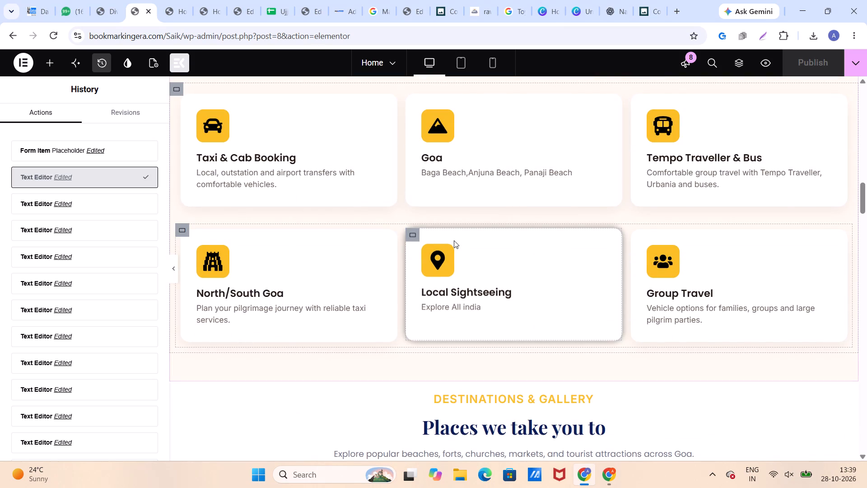
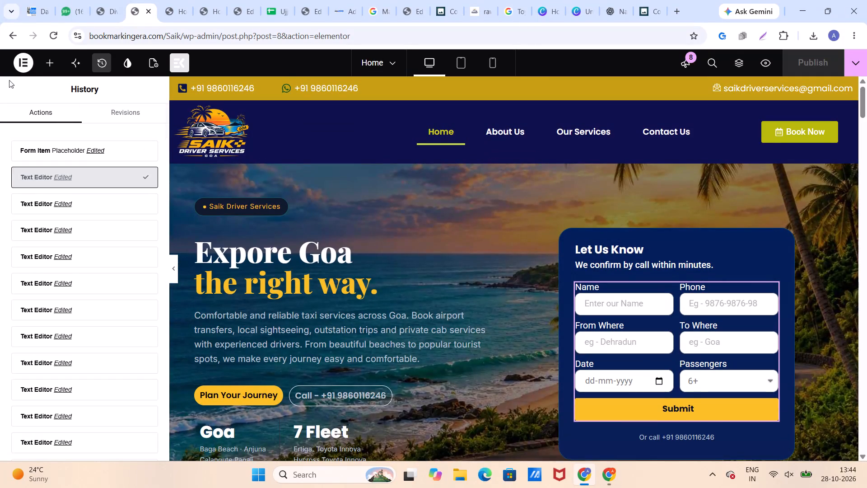
Exit the Home page editor and open the About Us page from the site's page list for editing with Elementor.
click(20, 62)
click(47, 228)
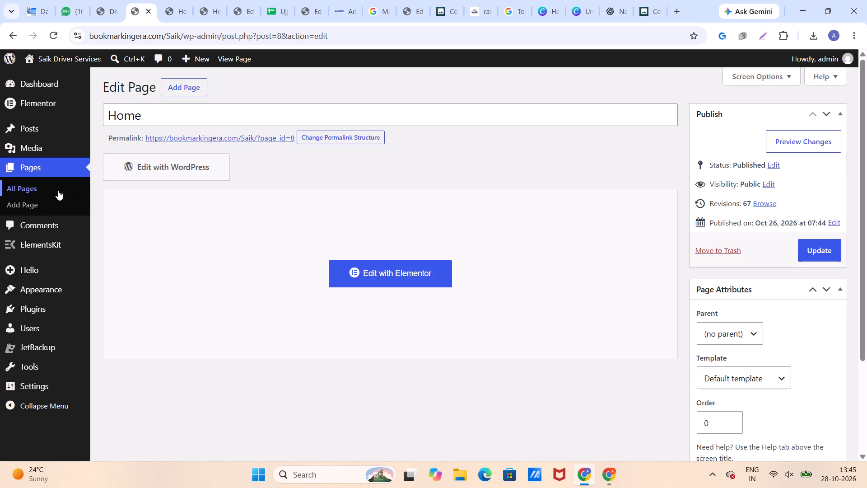
click(49, 189)
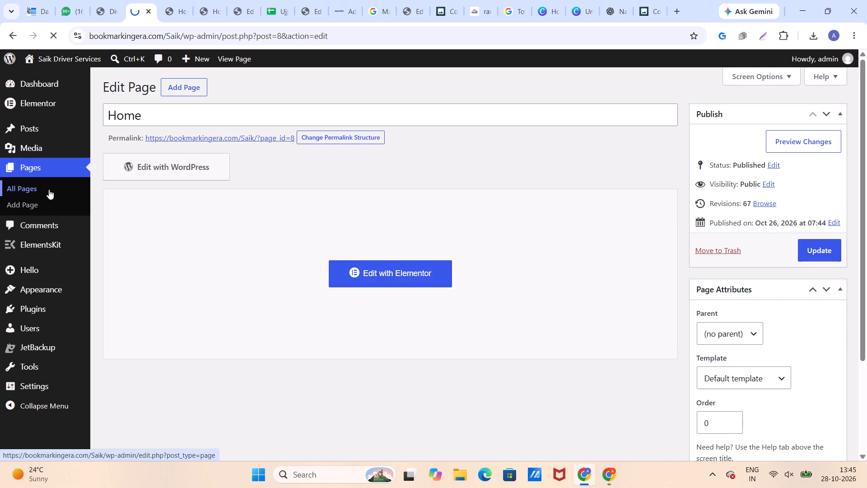
scroll(179, 206, down, 2)
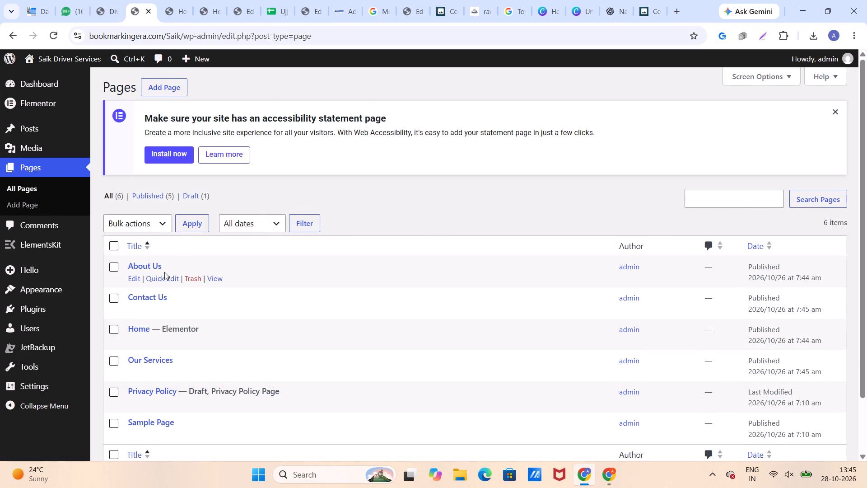
click(150, 262)
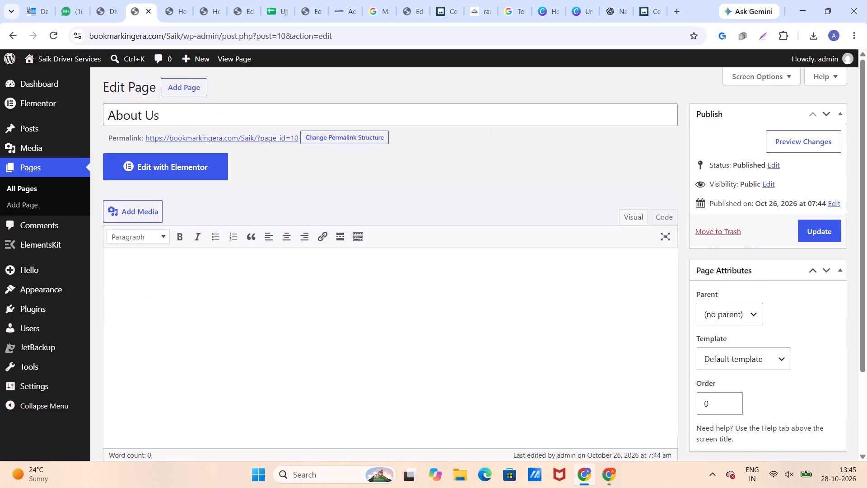
click(202, 177)
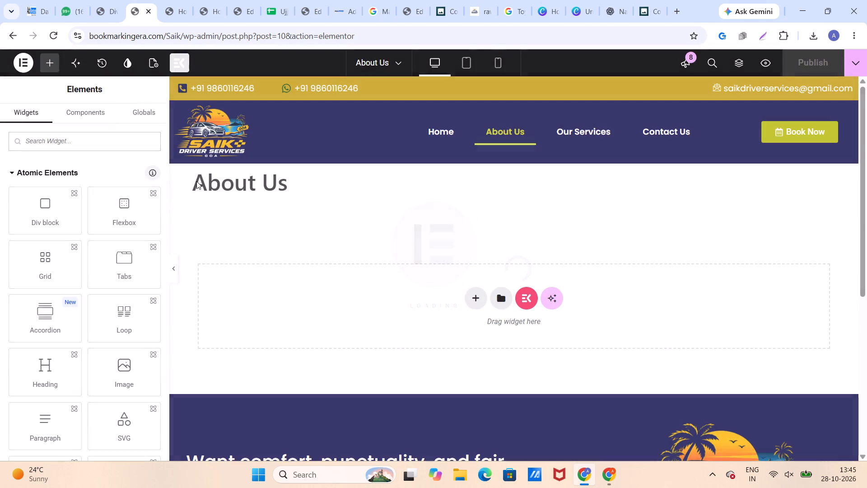
Hide the About Us page's title through its page settings and publish the change.
click(149, 67)
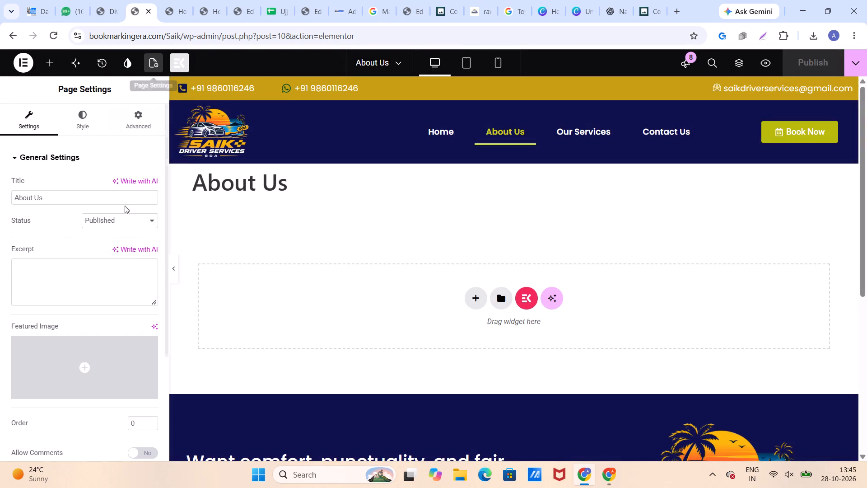
scroll(116, 271, down, 5)
click(135, 335)
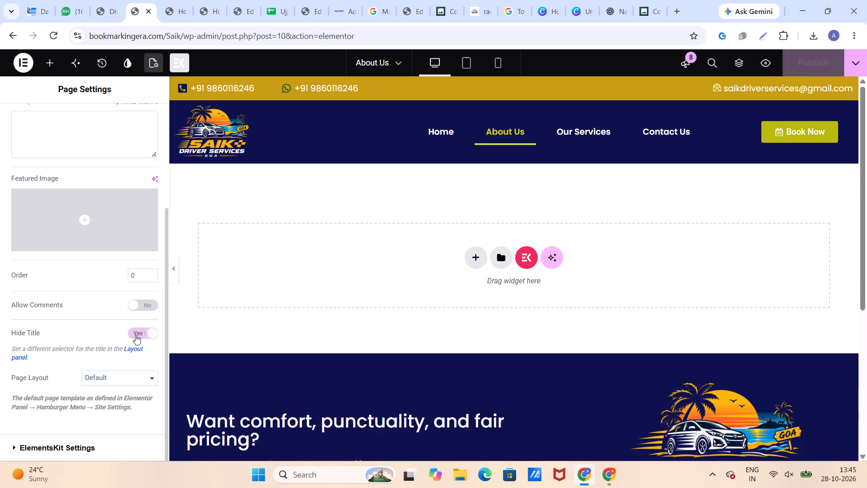
scroll(222, 284, up, 4)
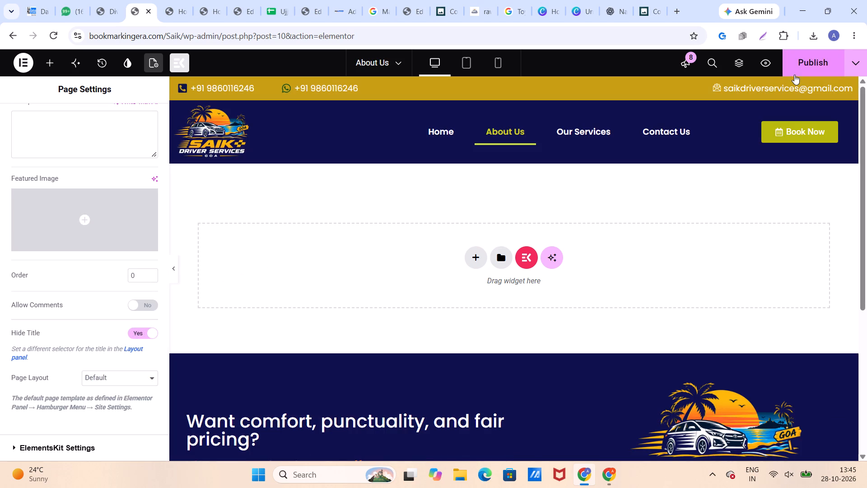
click(796, 67)
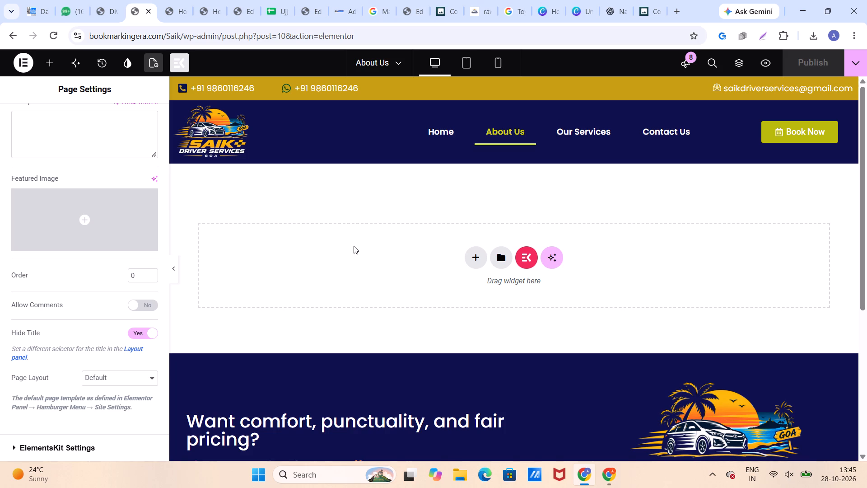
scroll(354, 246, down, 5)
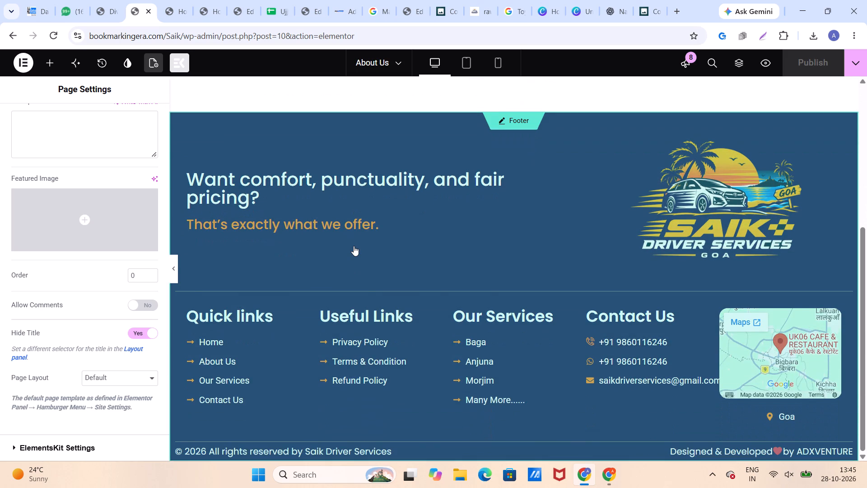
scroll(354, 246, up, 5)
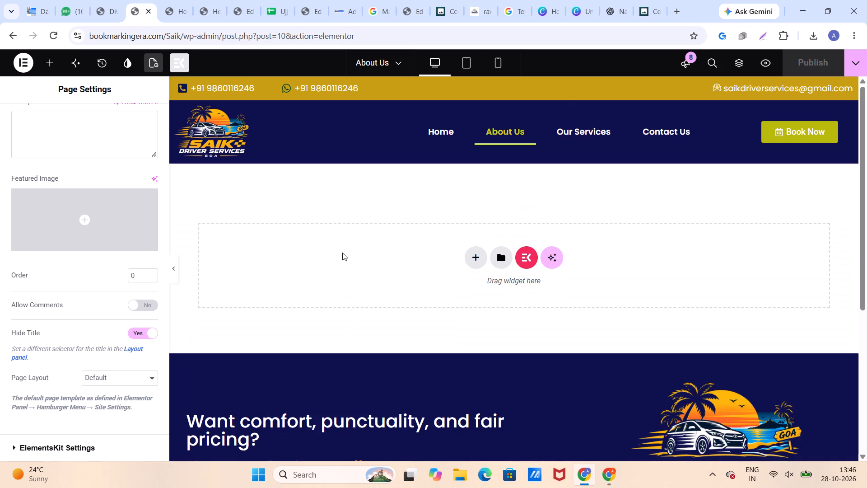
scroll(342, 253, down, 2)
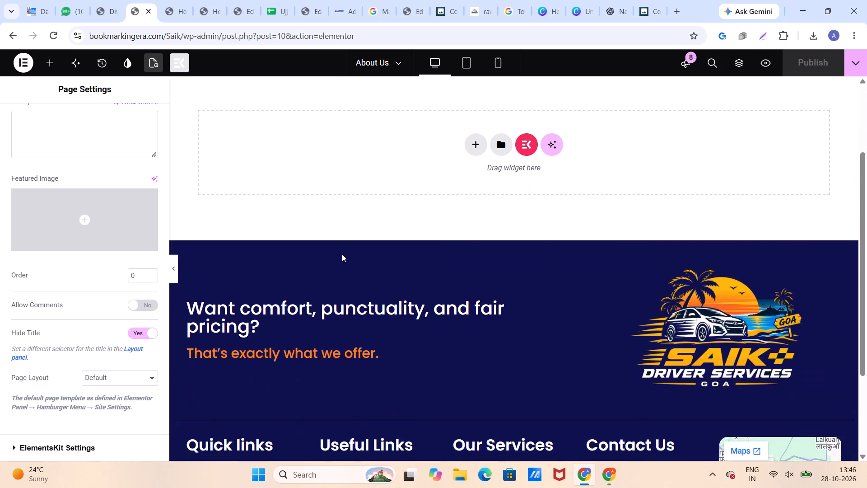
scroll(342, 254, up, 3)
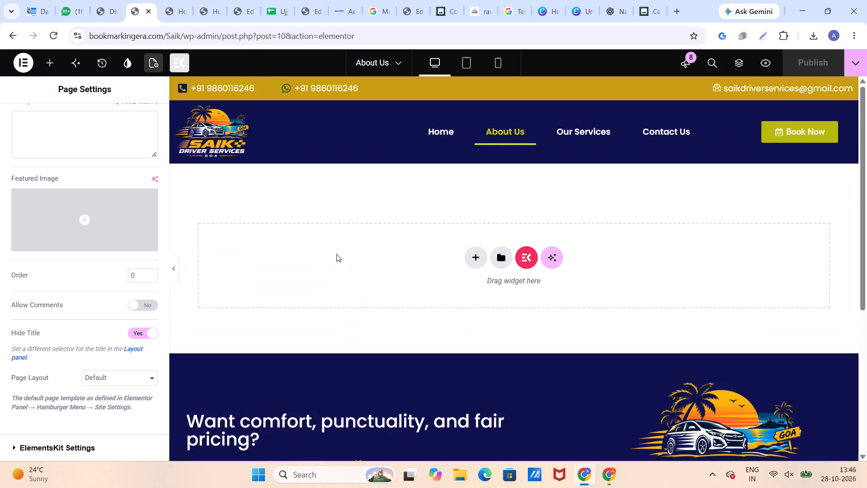
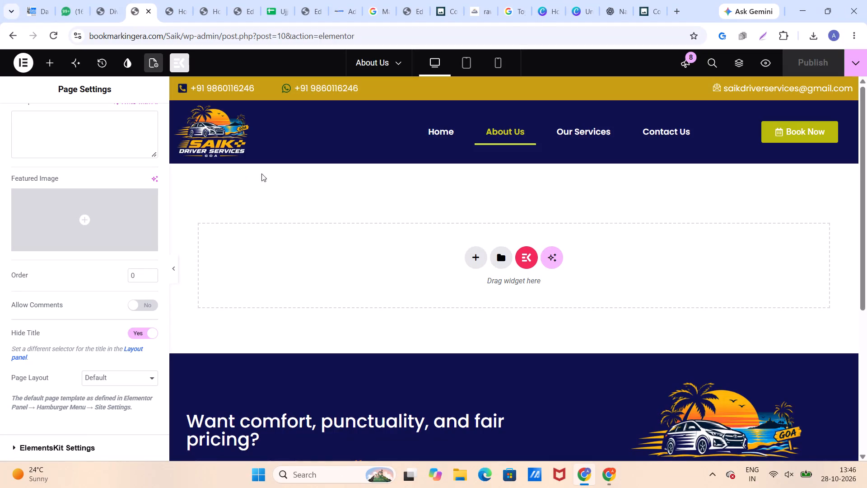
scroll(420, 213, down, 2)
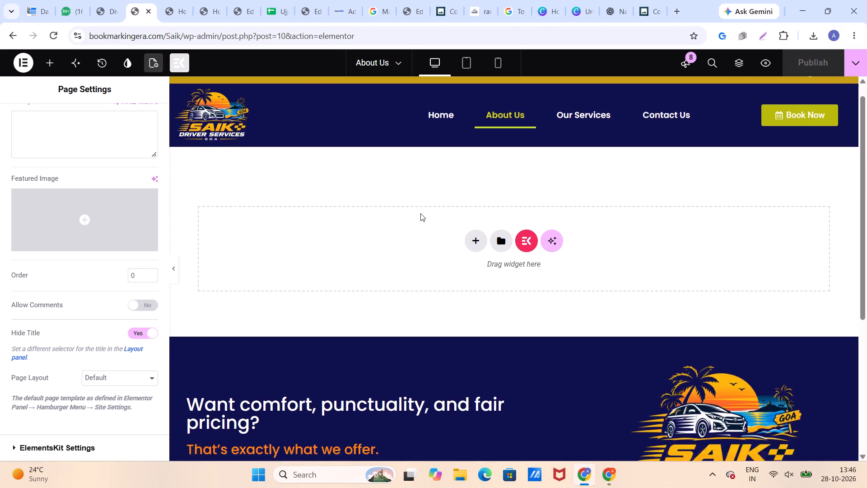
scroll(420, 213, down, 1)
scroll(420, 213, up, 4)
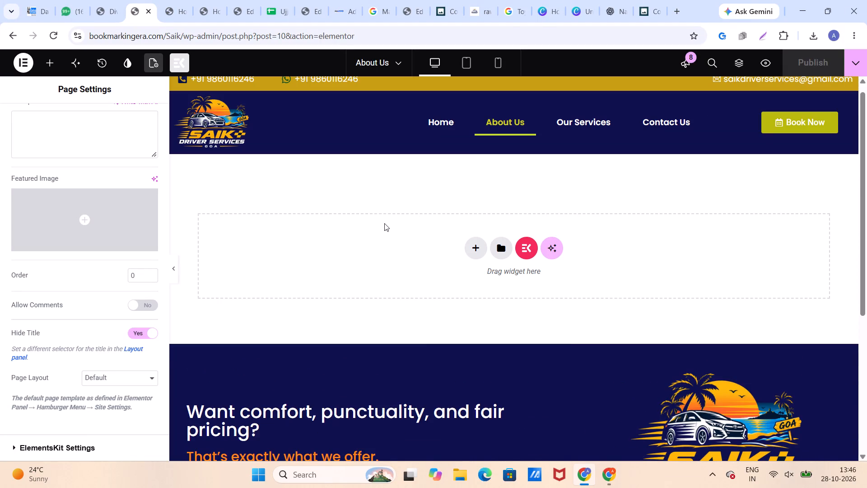
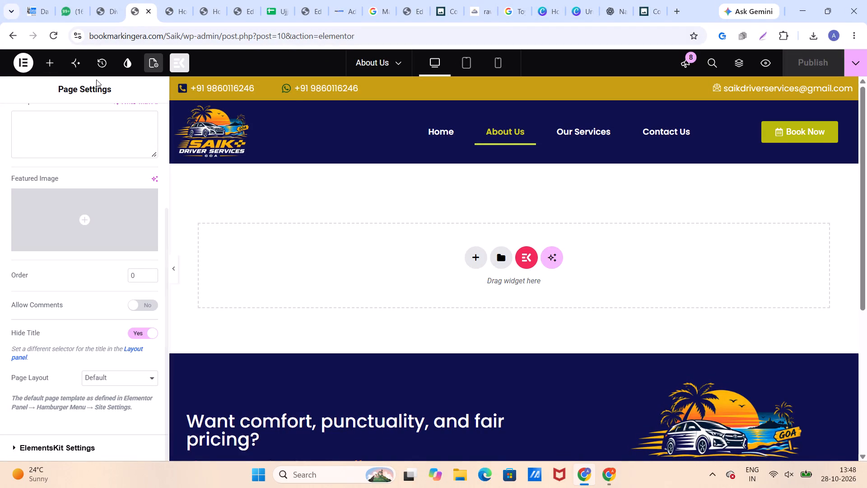
Add a new container to the empty About Us page and set its content width to Full Width.
click(52, 58)
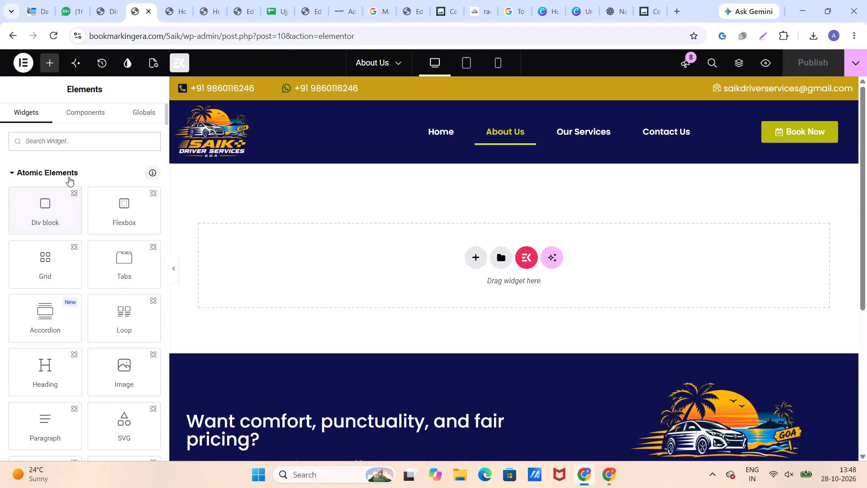
click(68, 176)
click(65, 198)
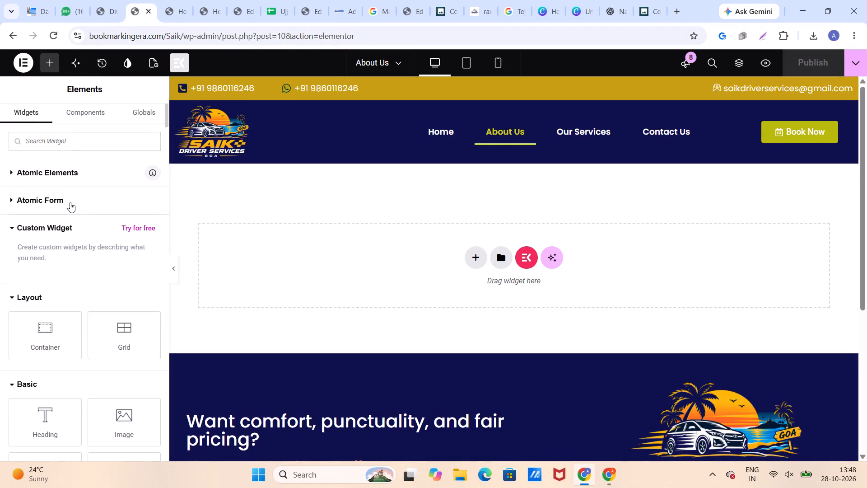
scroll(70, 206, down, 1)
drag(47, 279, 258, 282)
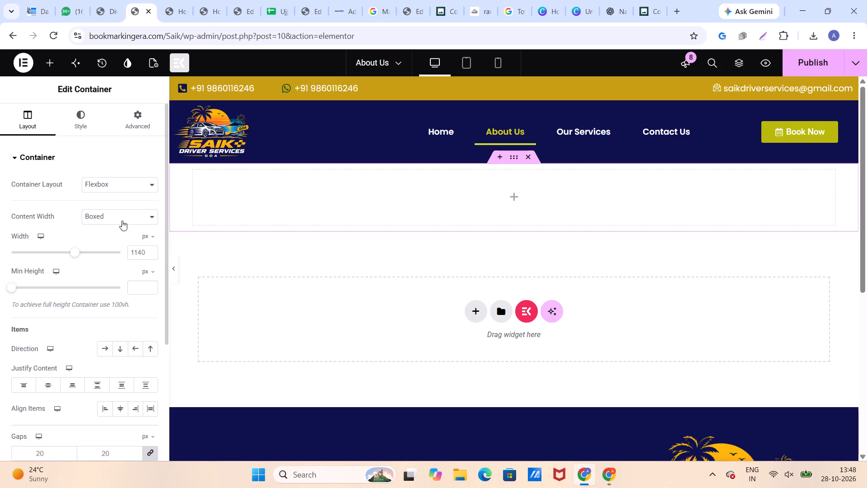
click(122, 220)
click(117, 243)
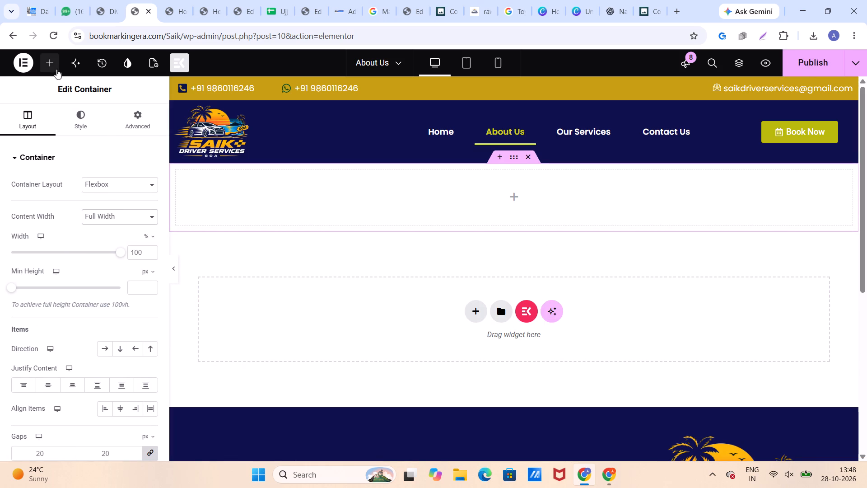
Find the basic Image widget by searching for "imag" and place it inside the full-width container.
click(56, 69)
click(59, 141)
text(imag)
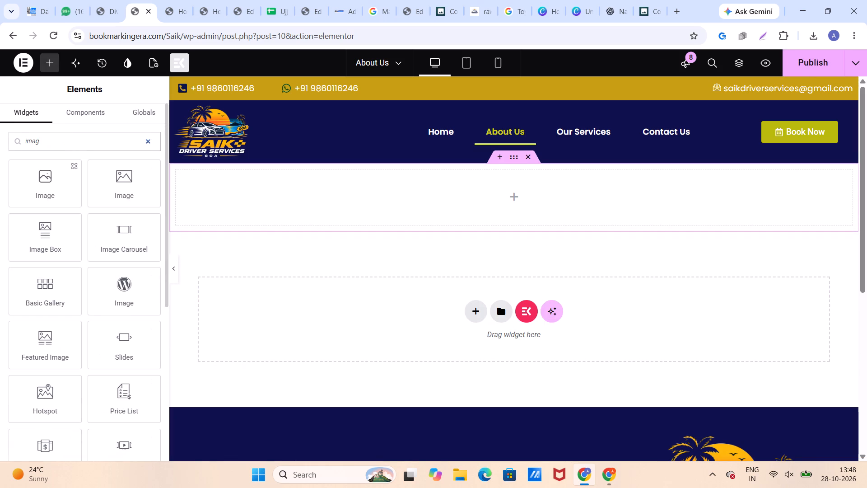
drag(126, 178, 319, 202)
scroll(311, 203, down, 4)
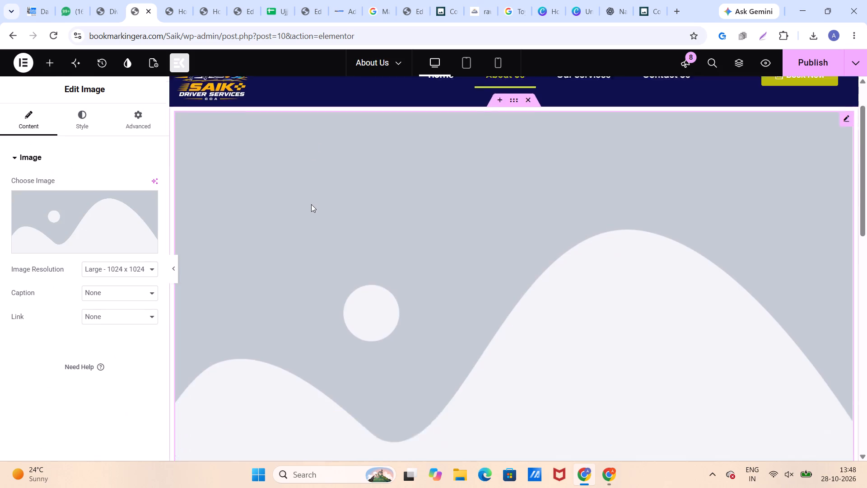
scroll(311, 204, down, 2)
scroll(311, 204, up, 7)
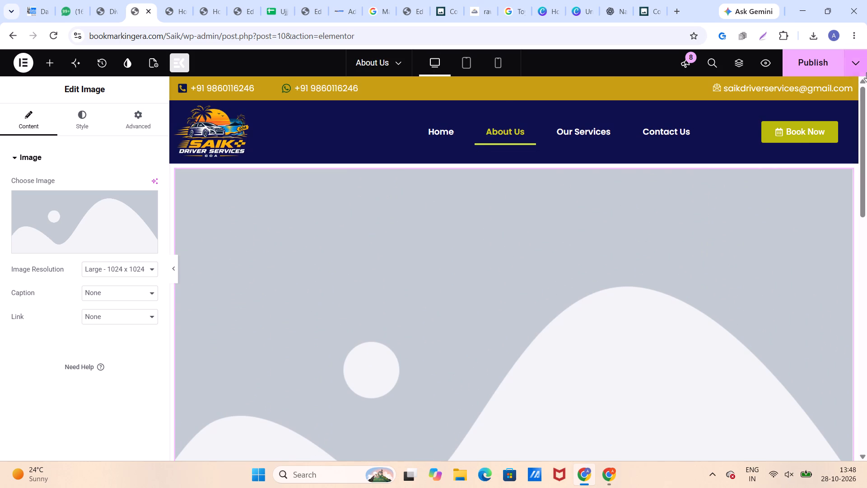
Publish the About Us page with the new image section.
click(818, 60)
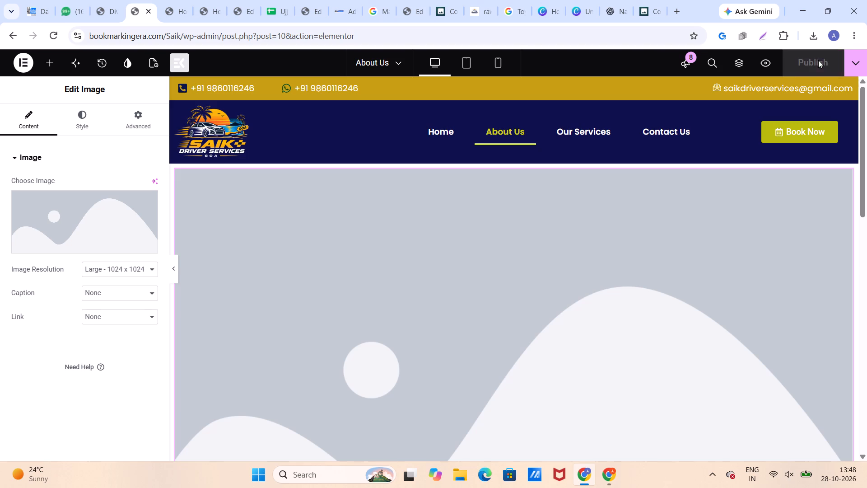
Examine the page layout from the image placeholder down to the footer.
scroll(615, 117, down, 10)
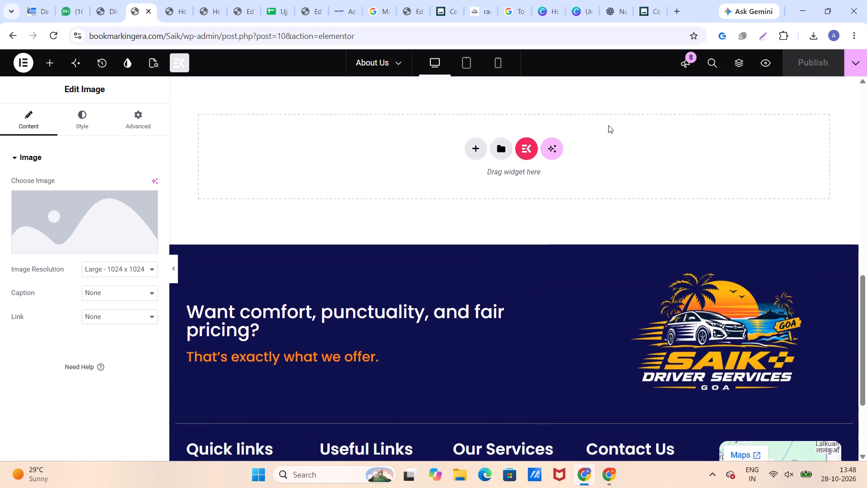
scroll(608, 125, down, 5)
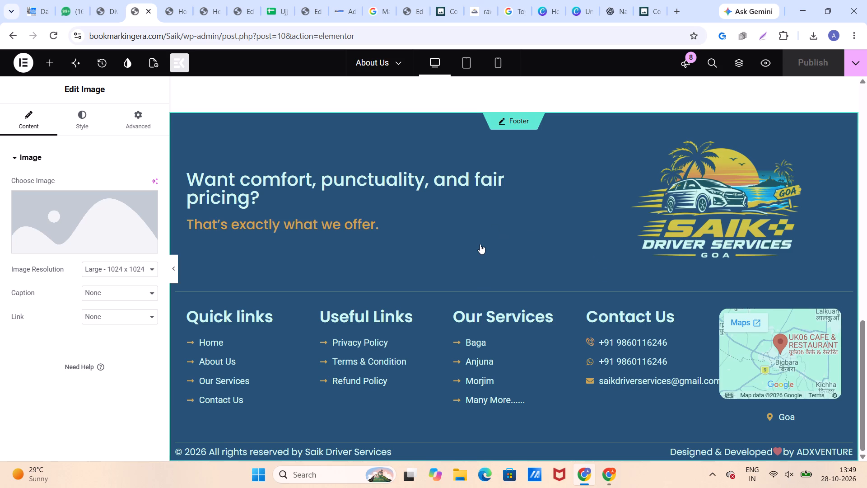
scroll(480, 244, down, 4)
scroll(480, 244, up, 1)
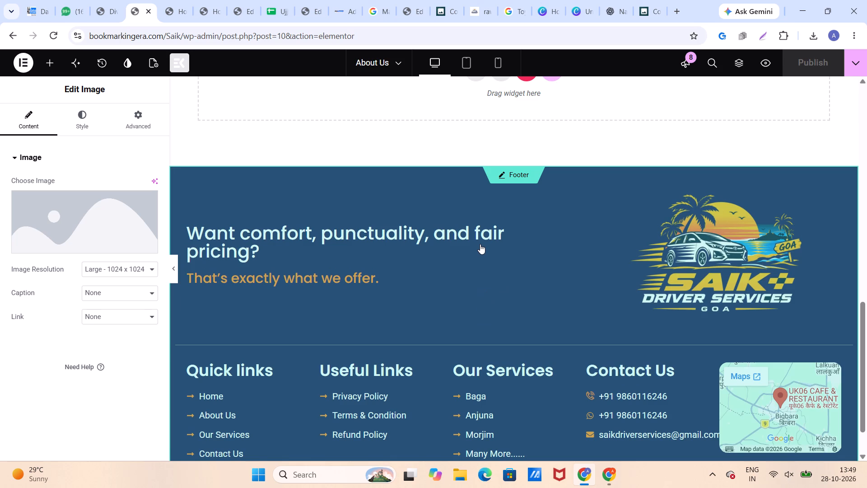
scroll(480, 244, up, 2)
scroll(449, 212, up, 1)
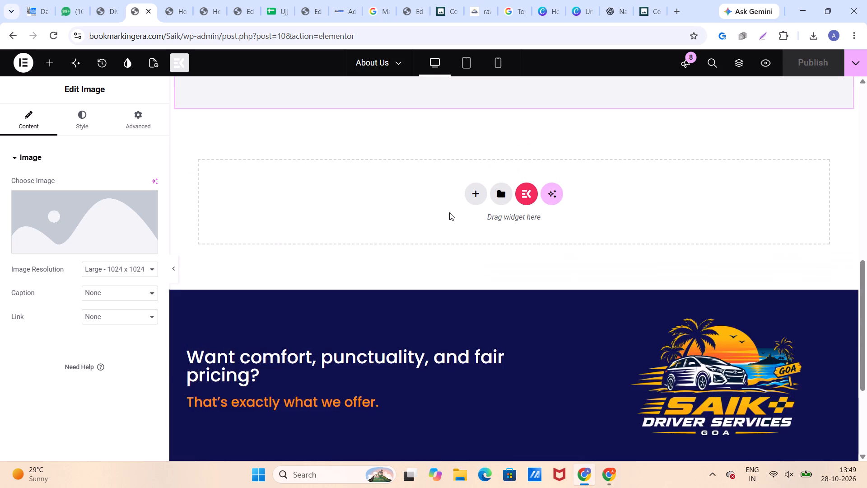
scroll(449, 212, up, 1)
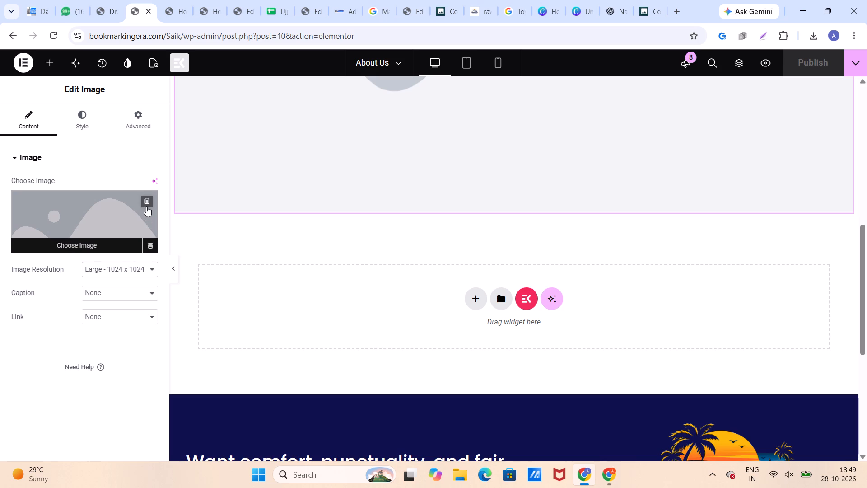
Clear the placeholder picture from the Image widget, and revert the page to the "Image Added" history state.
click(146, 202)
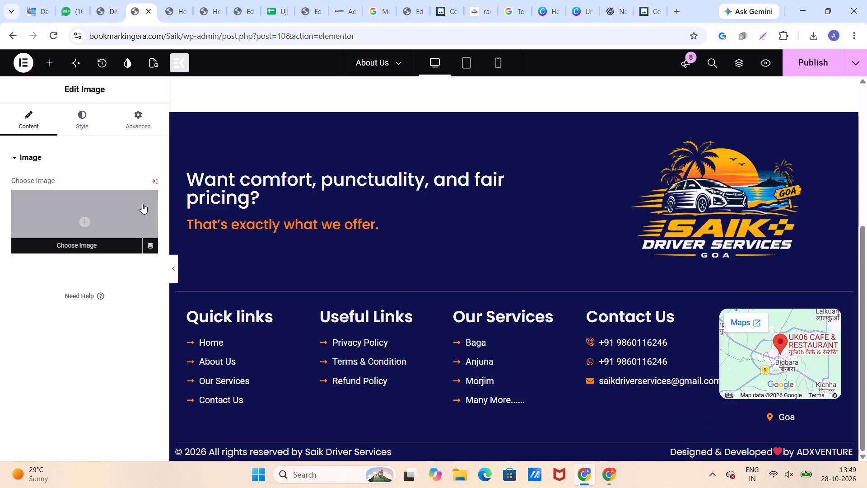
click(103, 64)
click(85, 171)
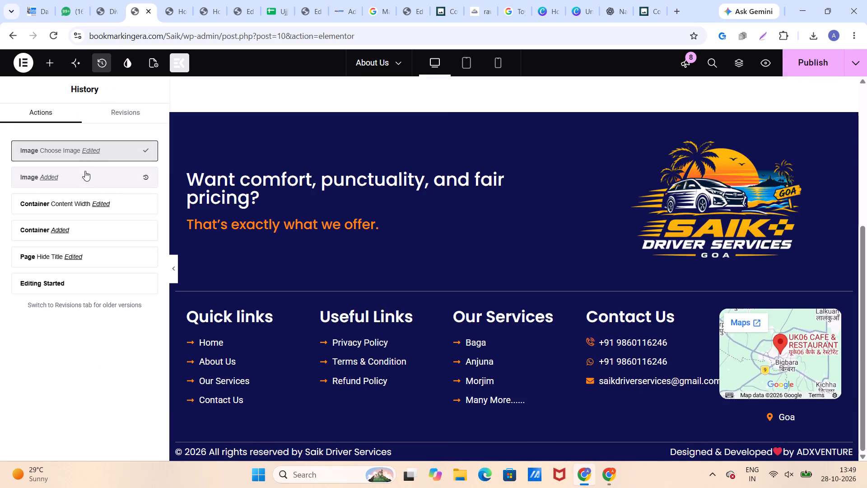
Set the padding of the container holding the image to 0 px on all four sides, with the values unlinked.
scroll(387, 201, up, 4)
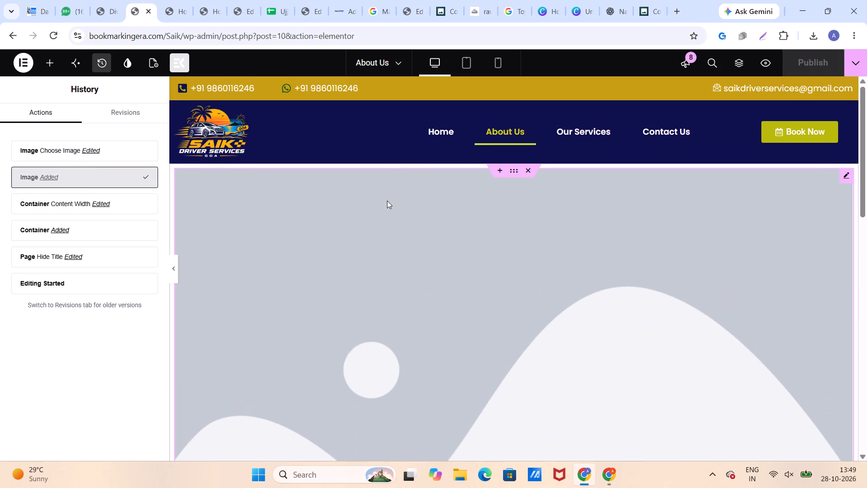
click(513, 171)
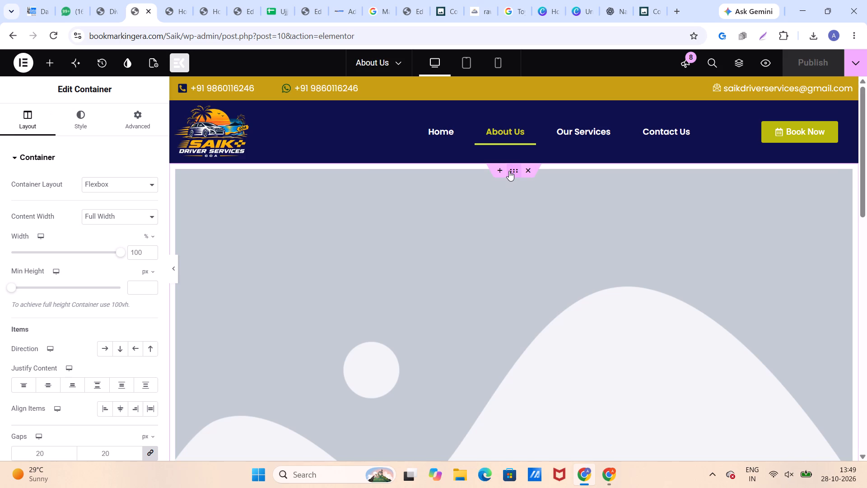
click(158, 120)
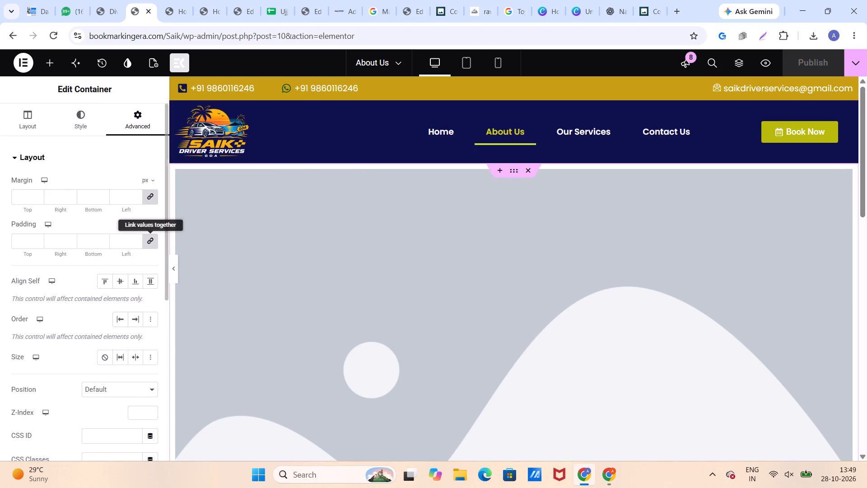
click(150, 240)
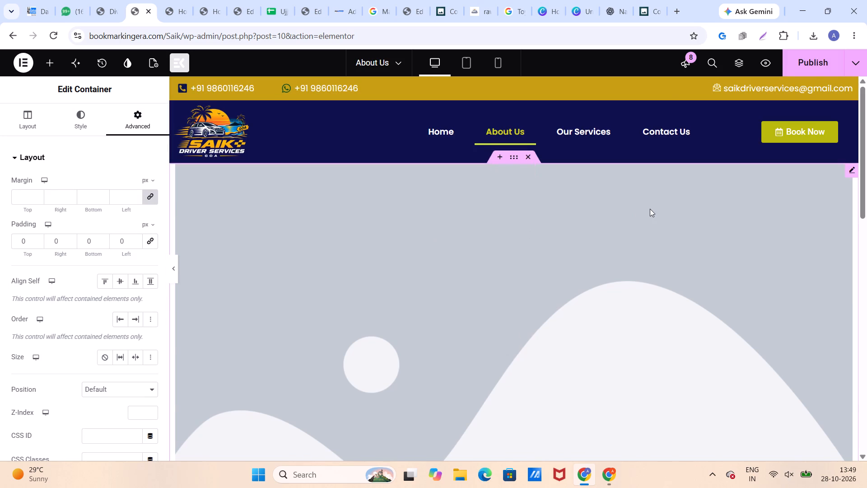
scroll(650, 209, down, 2)
scroll(650, 209, up, 1)
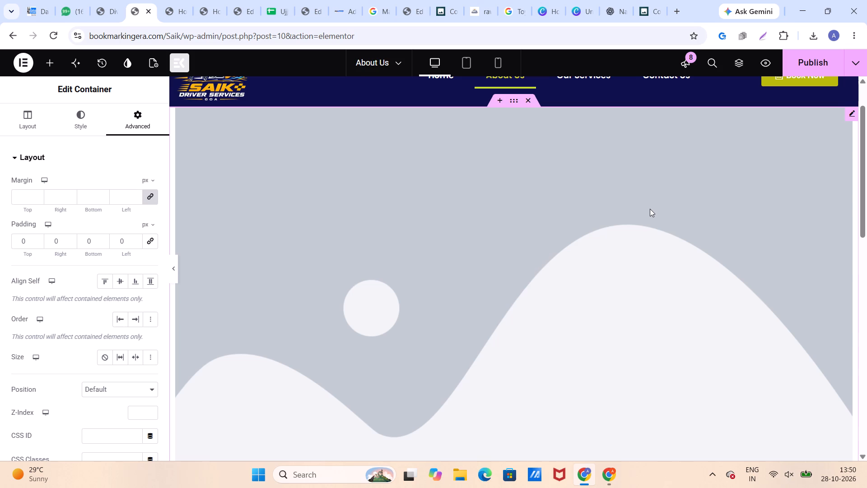
Publish the About Us page with the container's padding change.
click(809, 68)
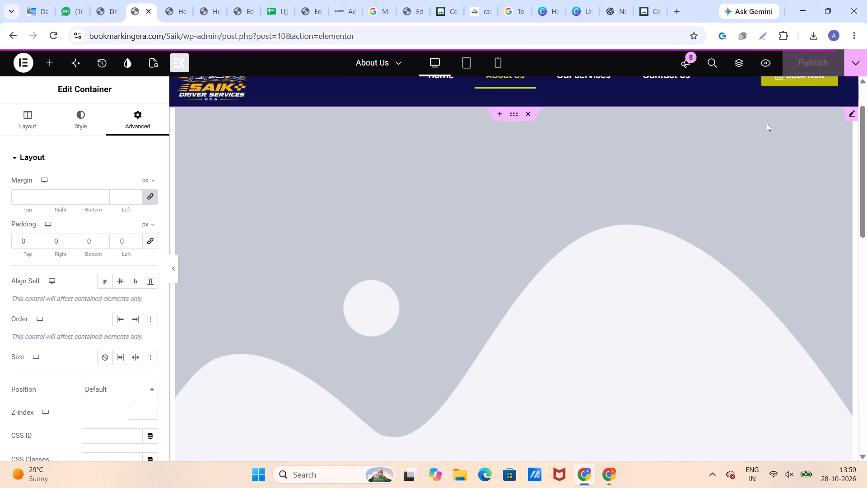
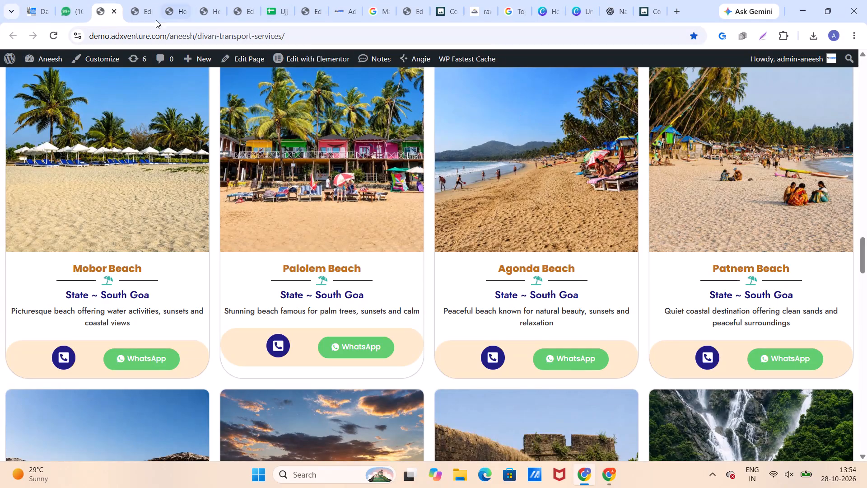
Close the Divan transport services page and return to the About Us page in the Elementor editor.
click(112, 14)
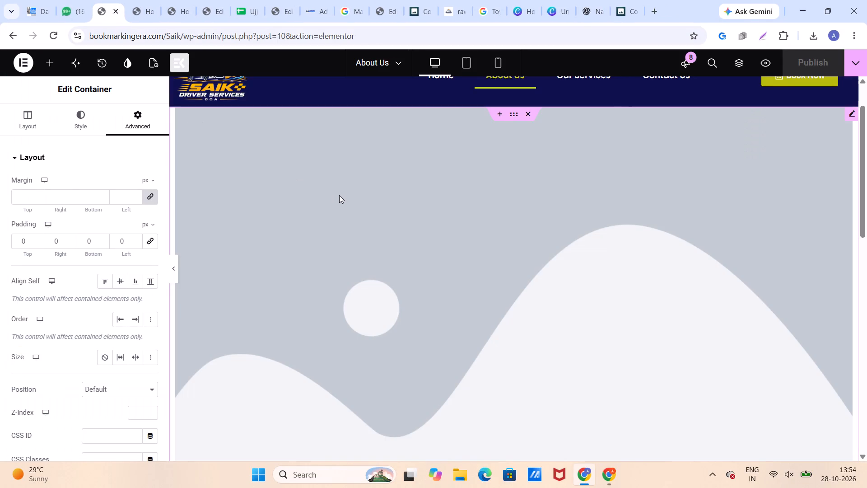
scroll(340, 195, down, 2)
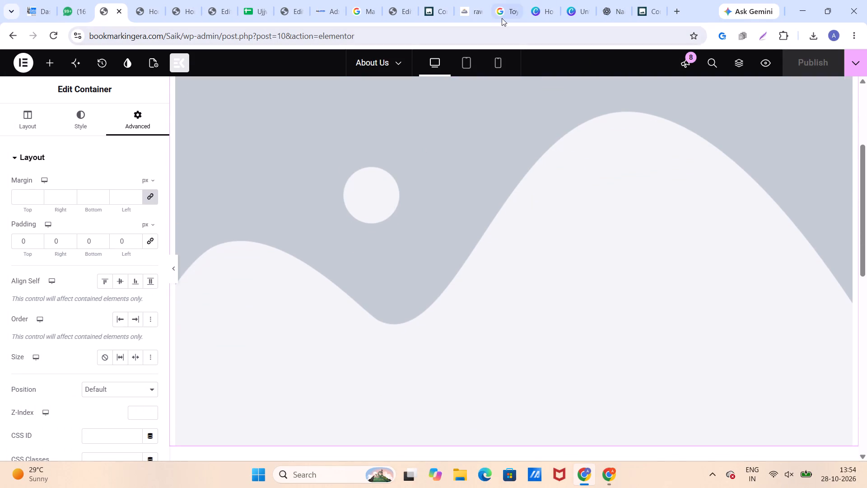
Switch to Google Images, search for "About Us" in place of the car search, complete the robot check, and browse the picture results.
click(498, 15)
drag(250, 79, 0, 71)
key(BackSpace)
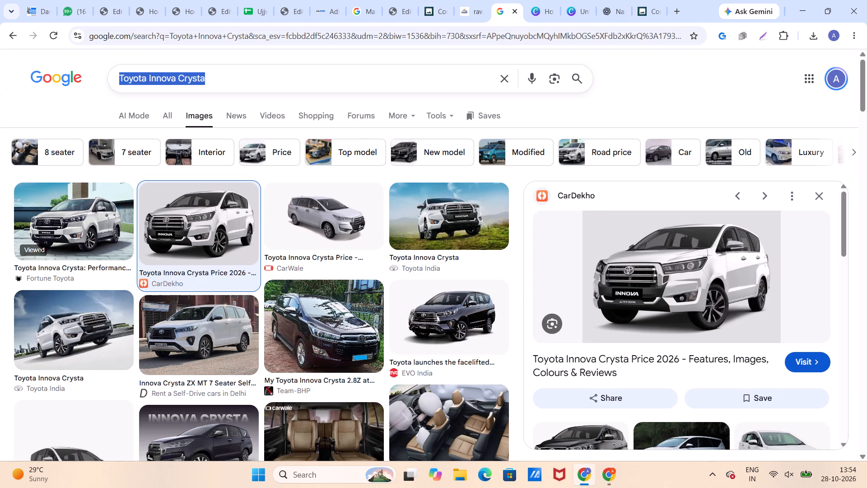
text(About Us)
key(Return)
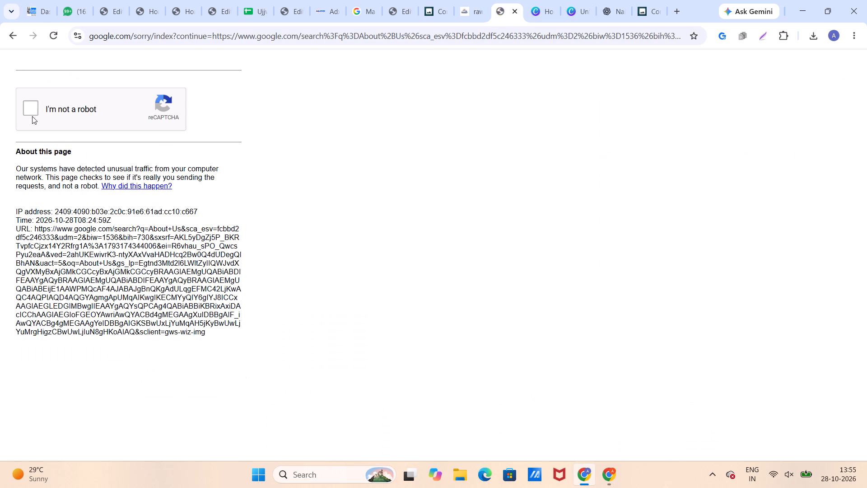
click(30, 111)
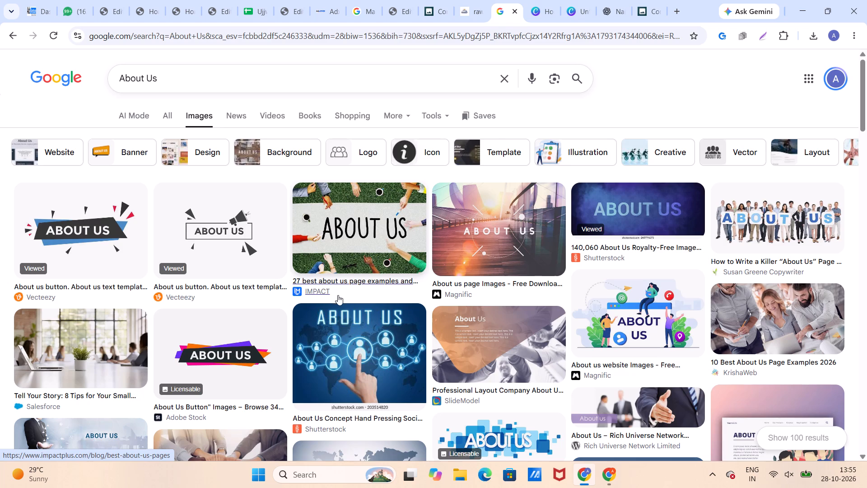
scroll(338, 295, down, 4)
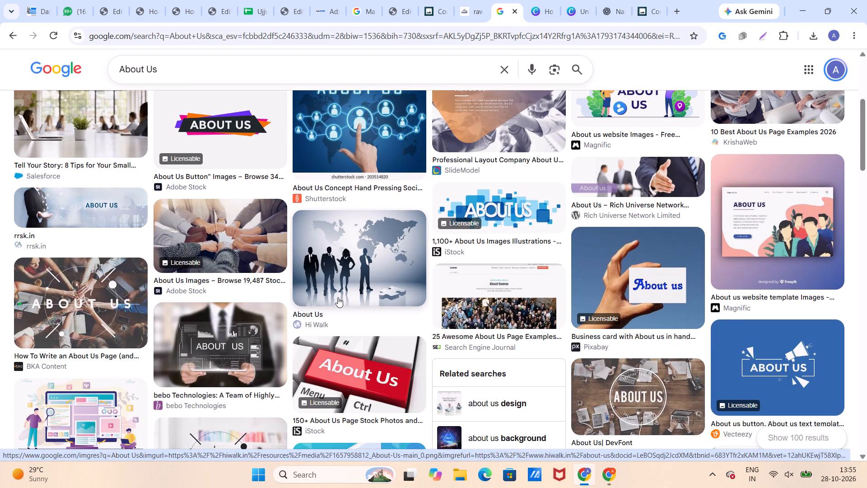
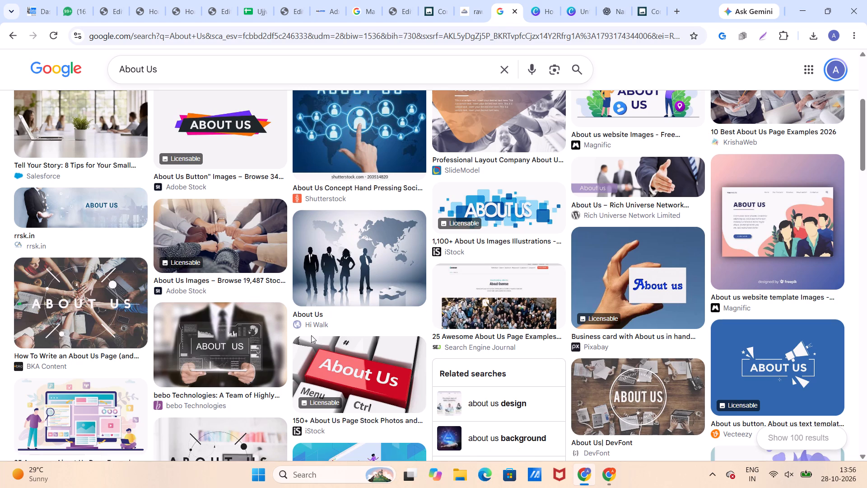
Browse further through the "About Us" image results for a picture suited to the page banner.
scroll(314, 324, down, 6)
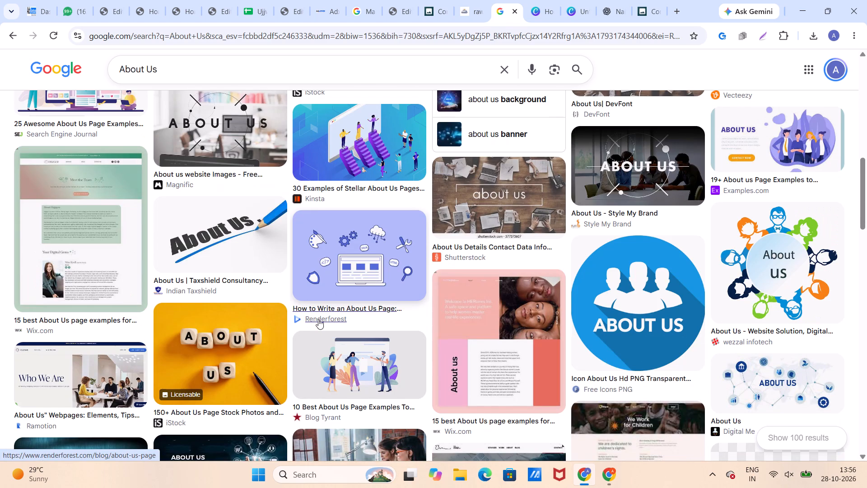
scroll(318, 319, down, 5)
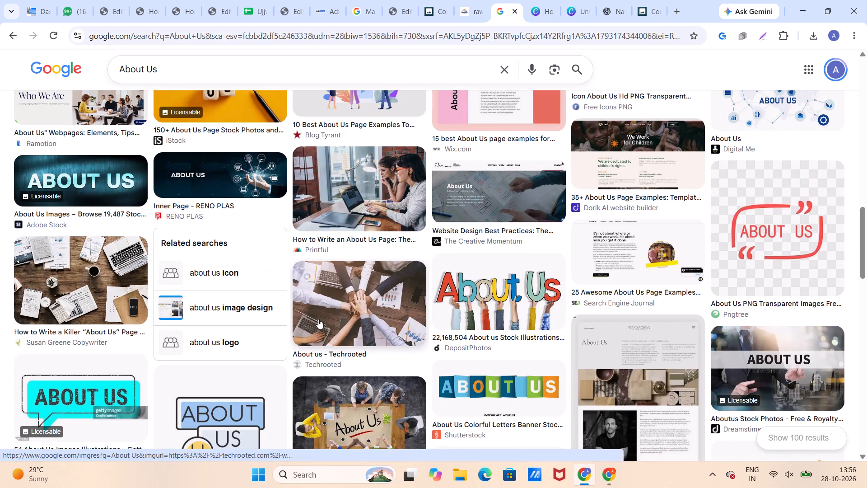
scroll(318, 320, down, 1)
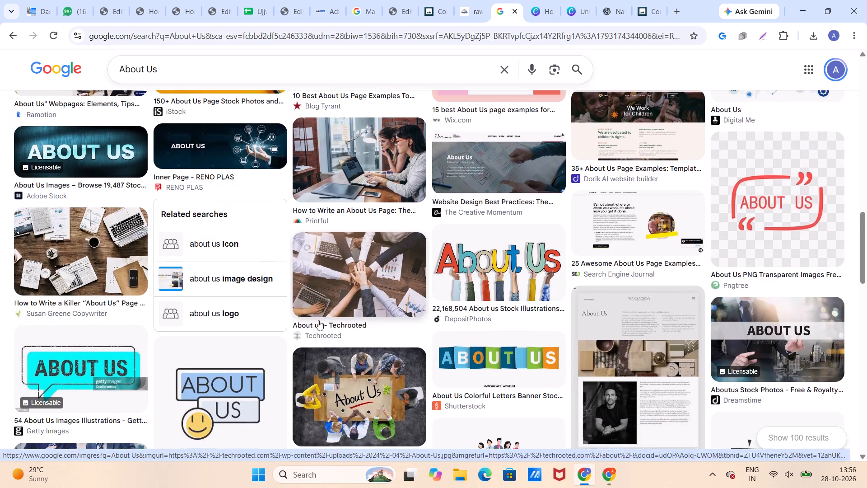
scroll(318, 320, down, 5)
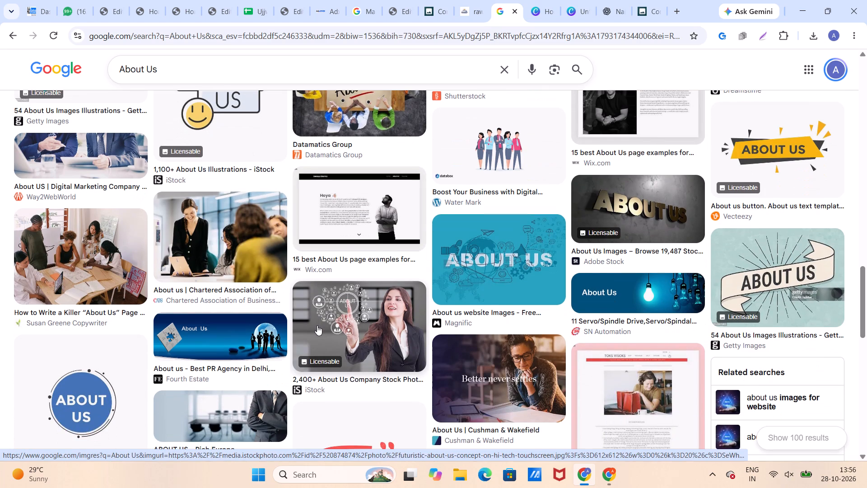
scroll(317, 325, down, 3)
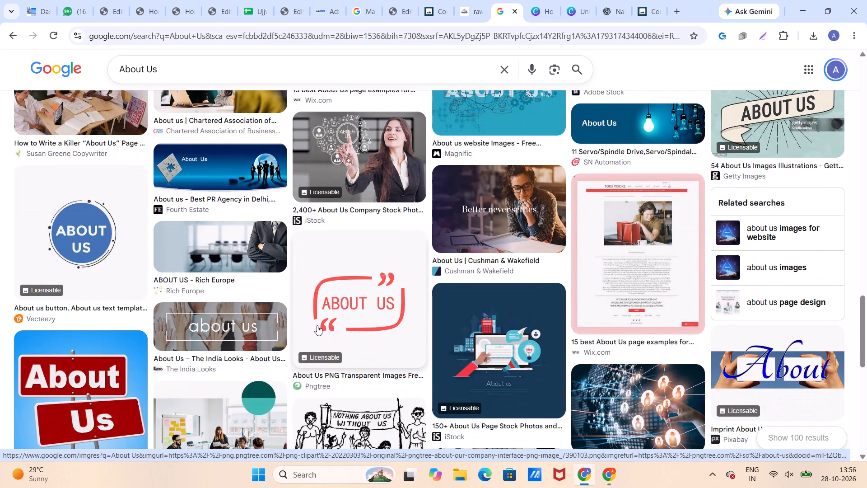
scroll(359, 322, down, 4)
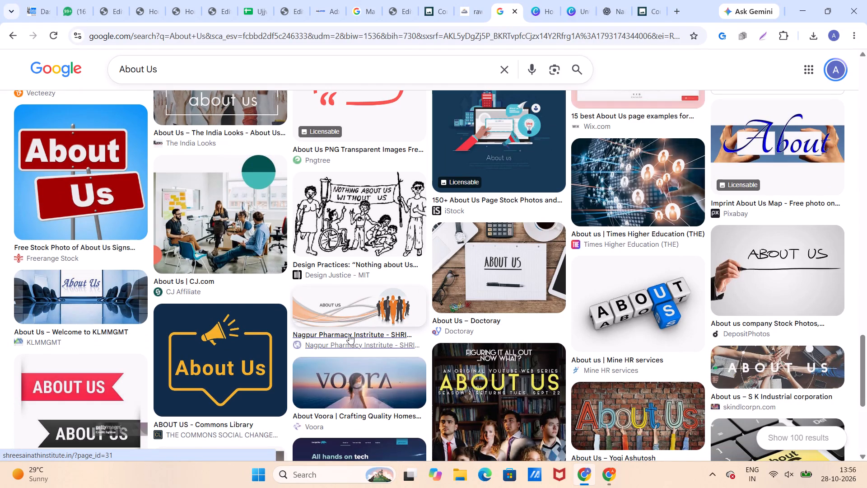
scroll(349, 334, down, 4)
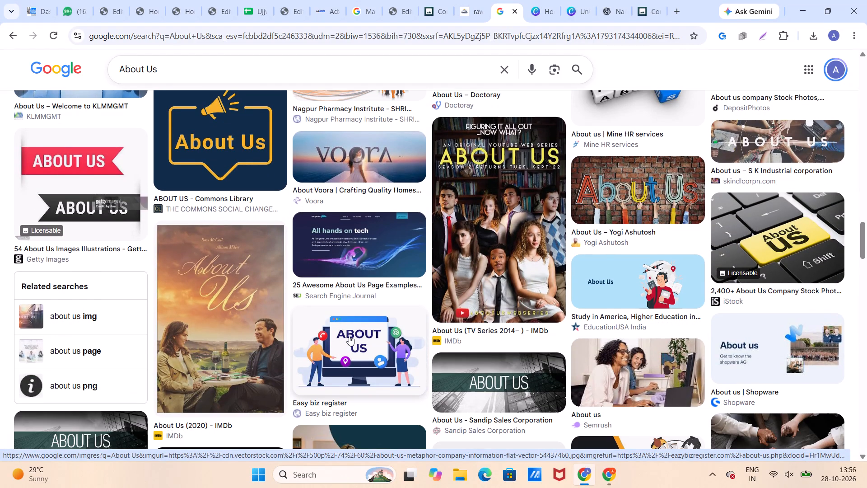
scroll(349, 336, down, 2)
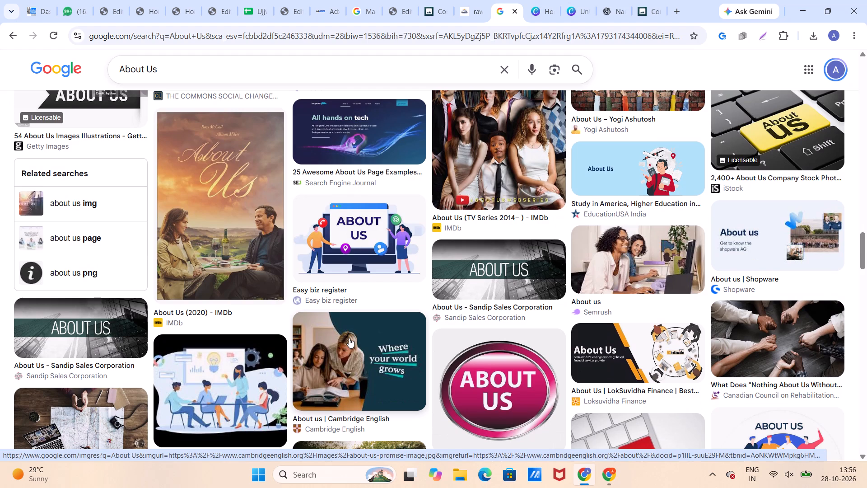
scroll(348, 340, down, 2)
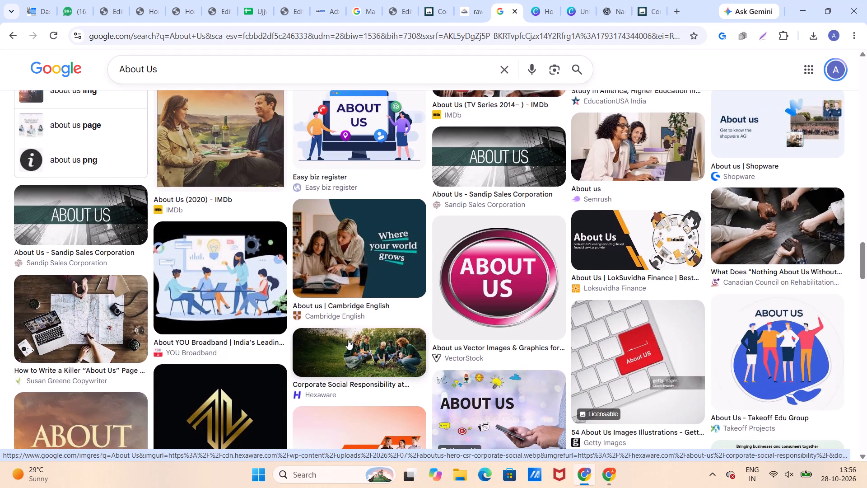
scroll(348, 340, down, 2)
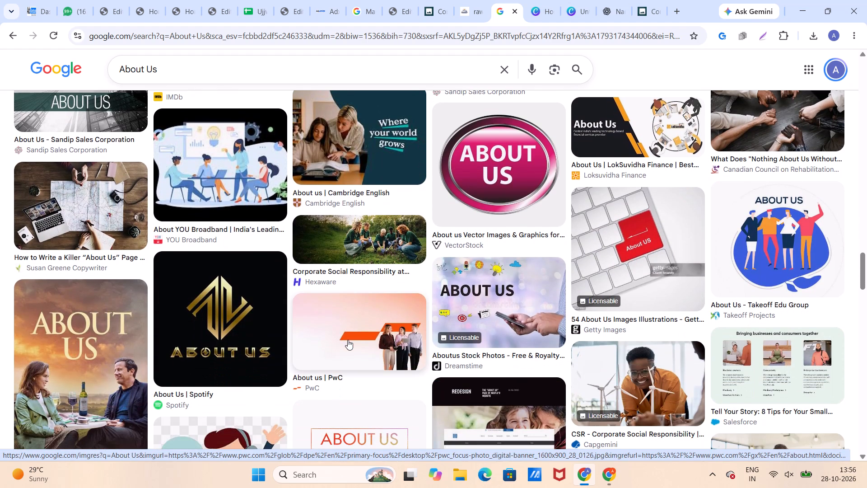
scroll(348, 340, down, 4)
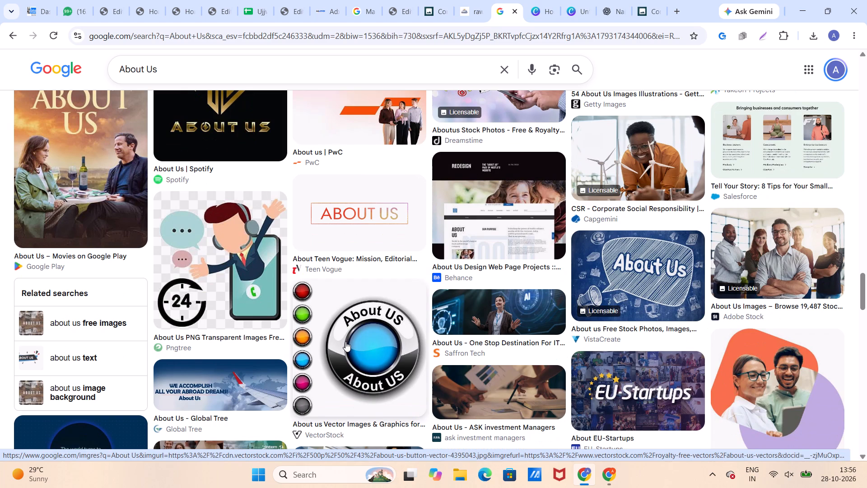
scroll(345, 342, down, 3)
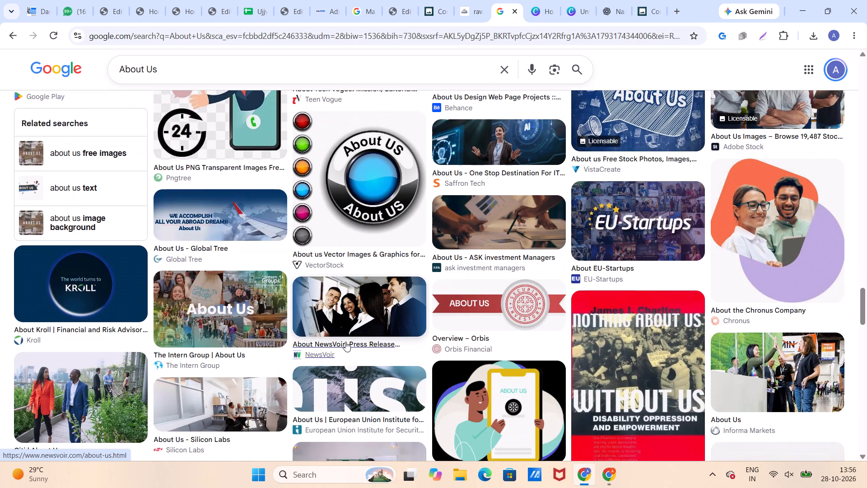
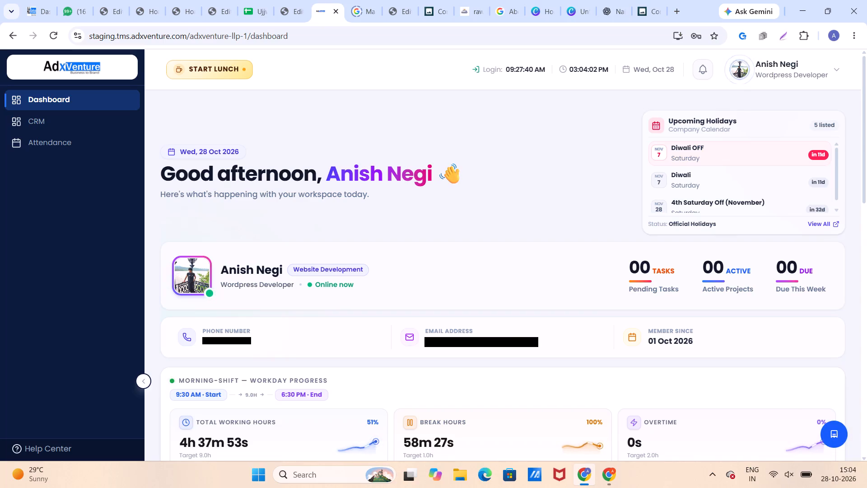
scroll(214, 211, down, 3)
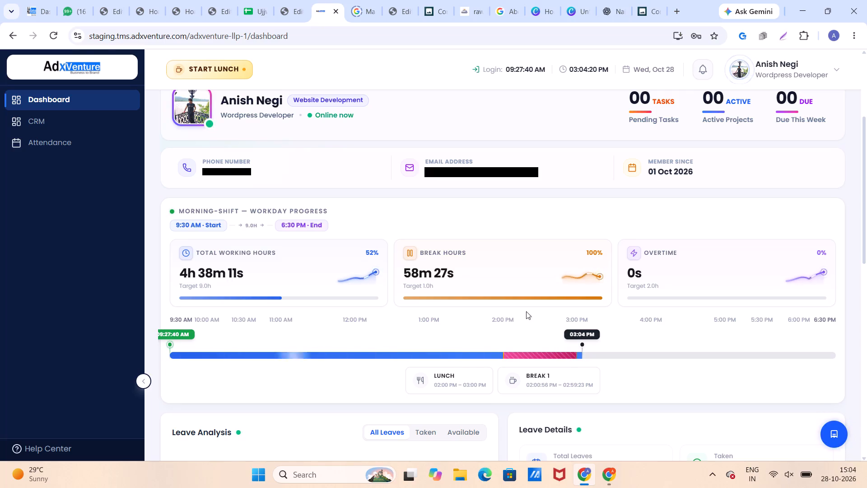
Return to the About Us page in the Elementor editor and look over its header and placeholder banner image.
click(115, 13)
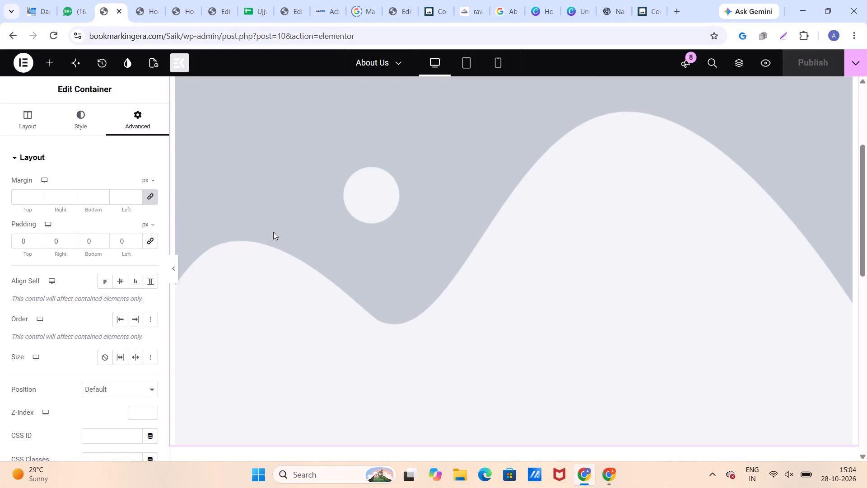
scroll(273, 232, down, 7)
scroll(274, 232, up, 11)
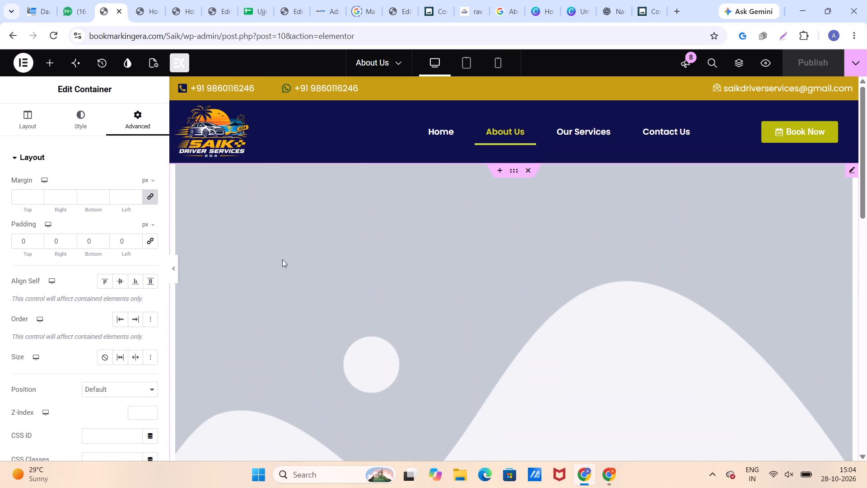
In the other Chrome window, search Google for "About US" in a new tab and complete the robot check.
click(615, 475)
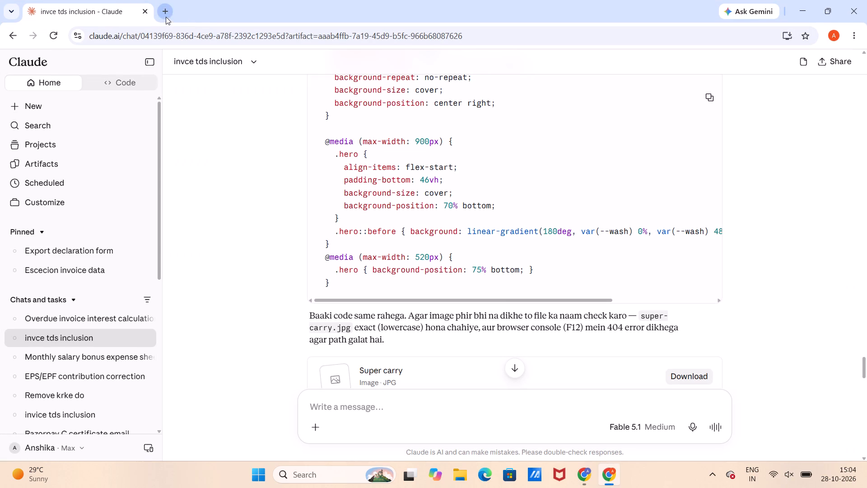
click(166, 17)
click(170, 42)
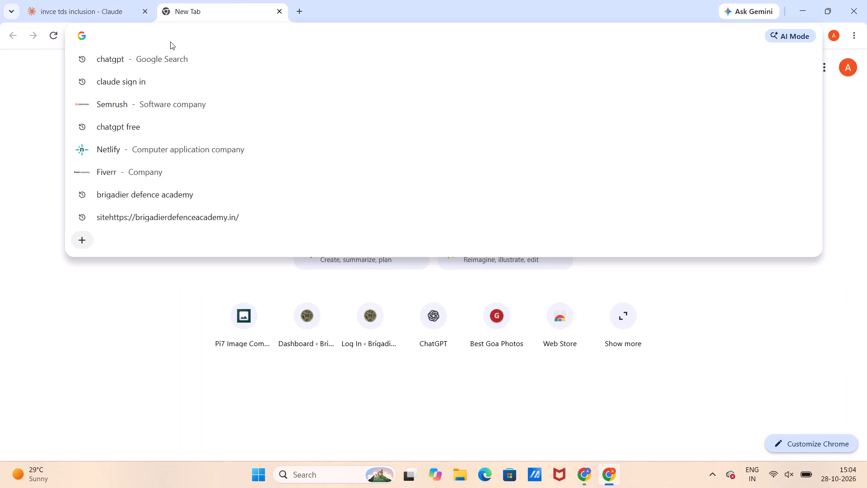
key(a)
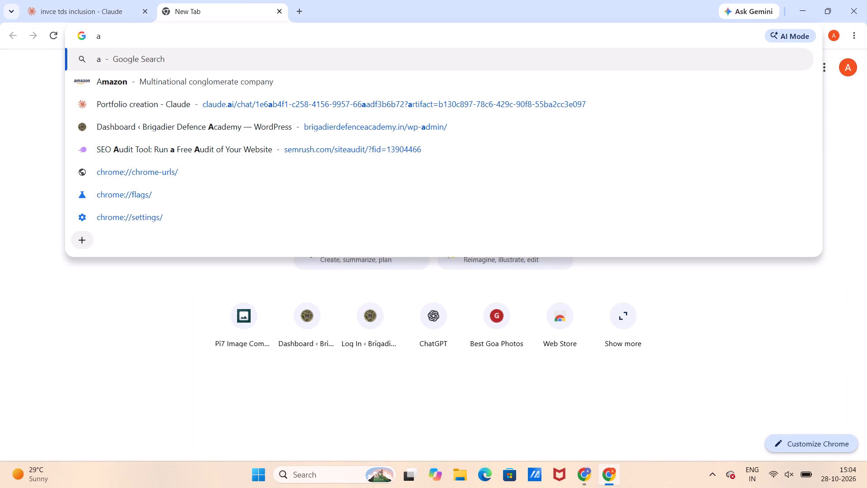
key(BackSpace)
text(About US)
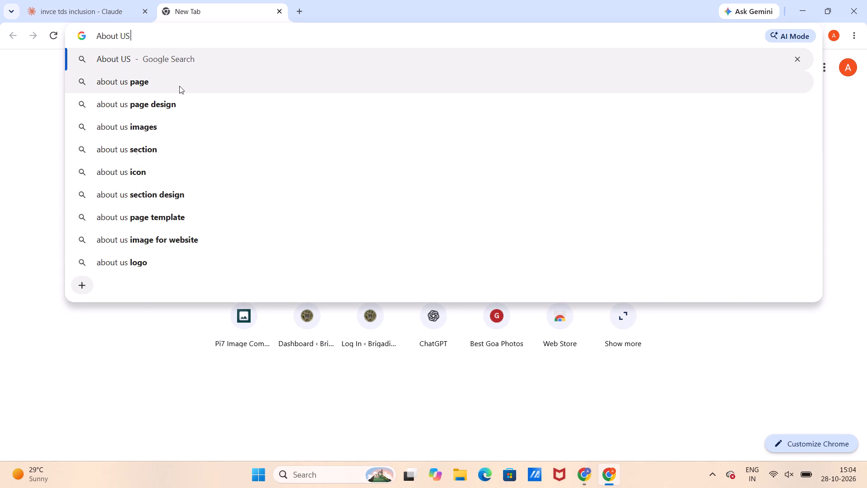
key(Return)
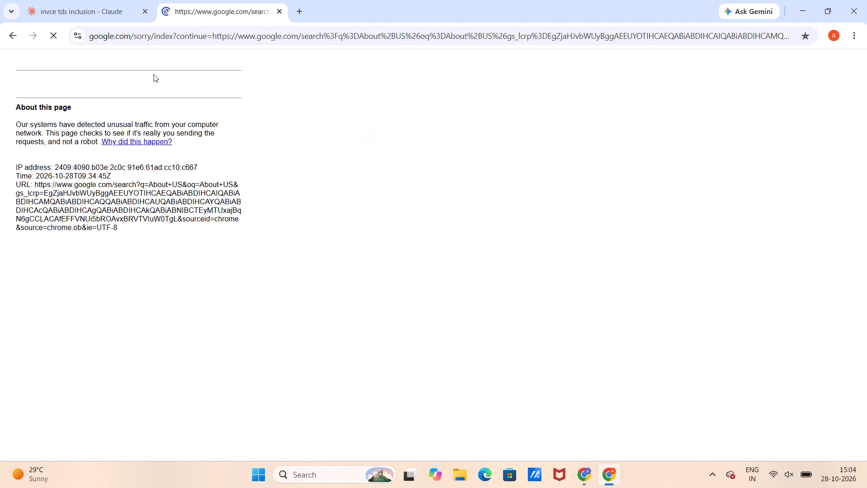
click(36, 111)
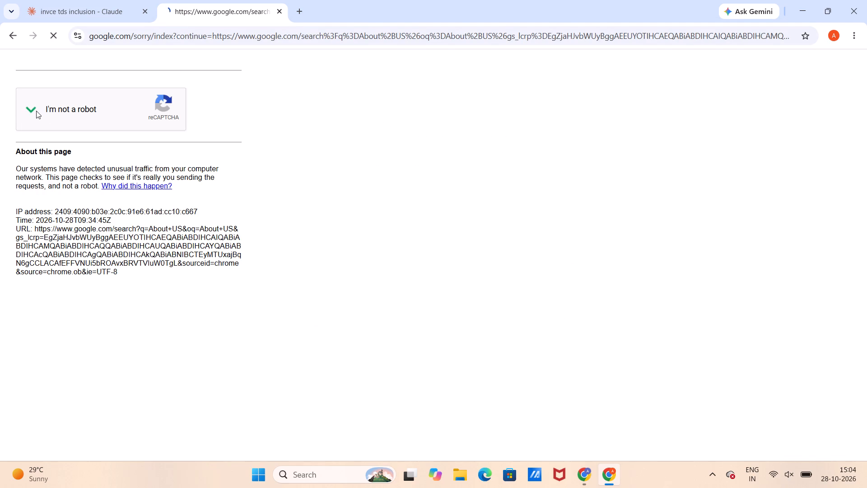
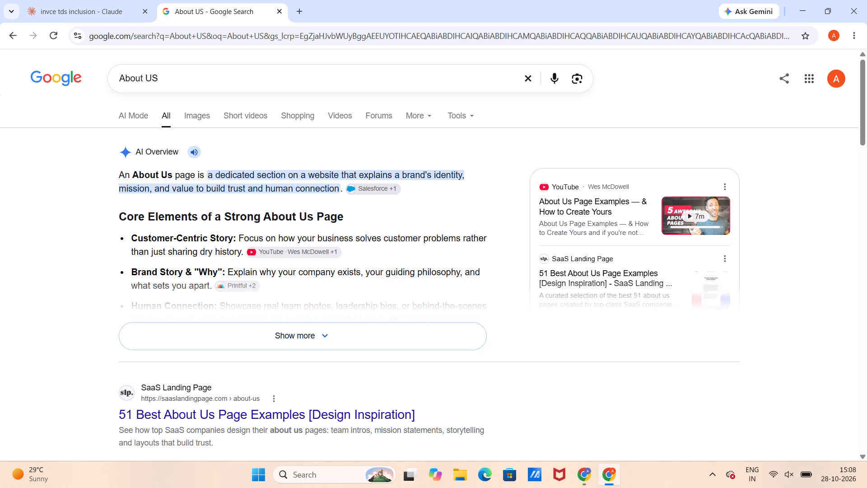
Switch the "About US" search to image results and look through them for a suitable About Us banner picture.
click(197, 118)
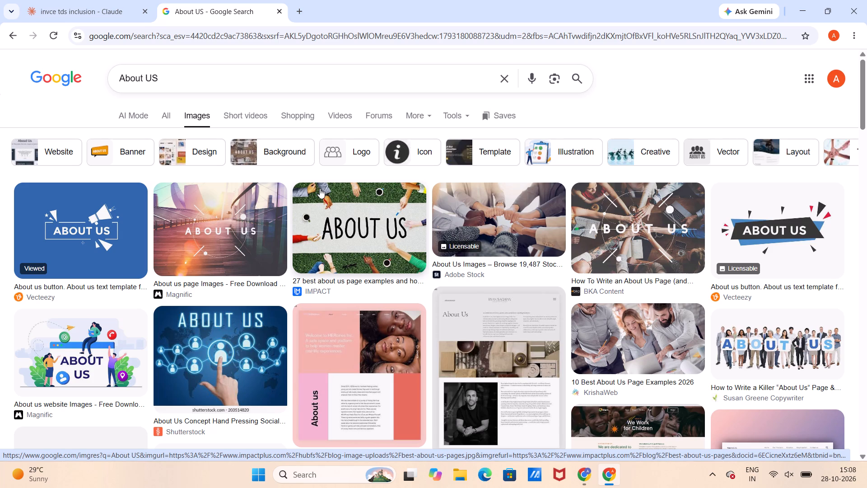
scroll(355, 179, down, 6)
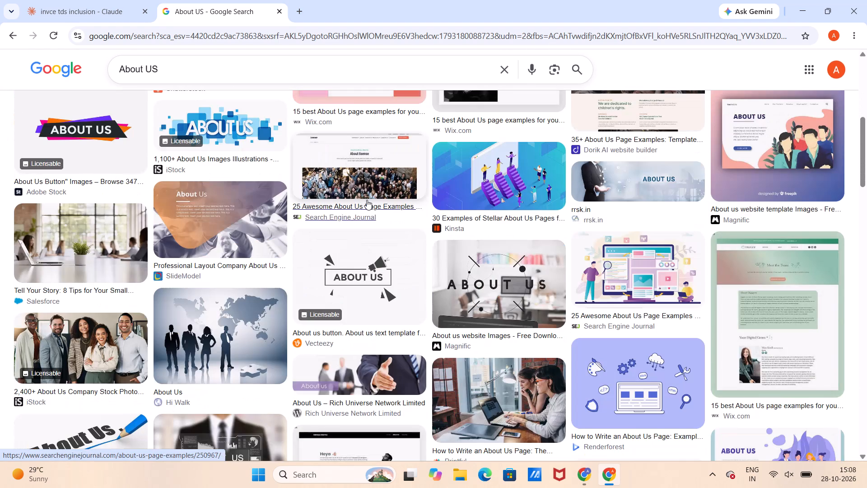
scroll(373, 202, up, 2)
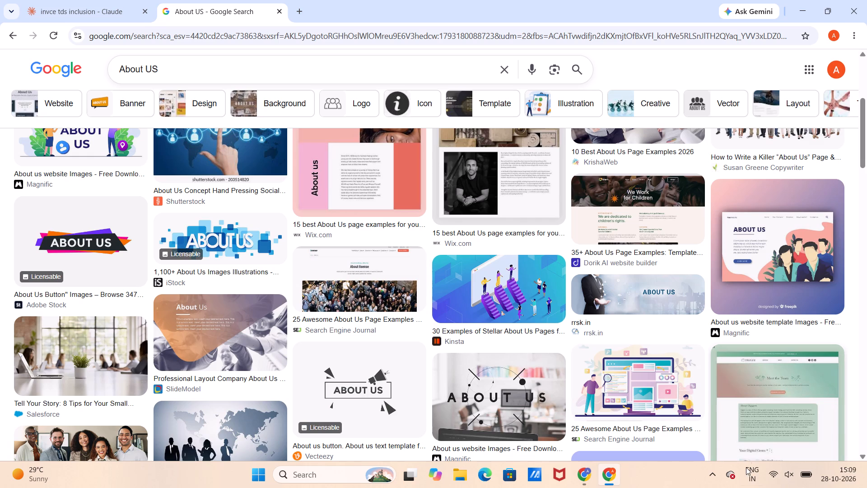
Show the hidden system tray icons.
click(715, 473)
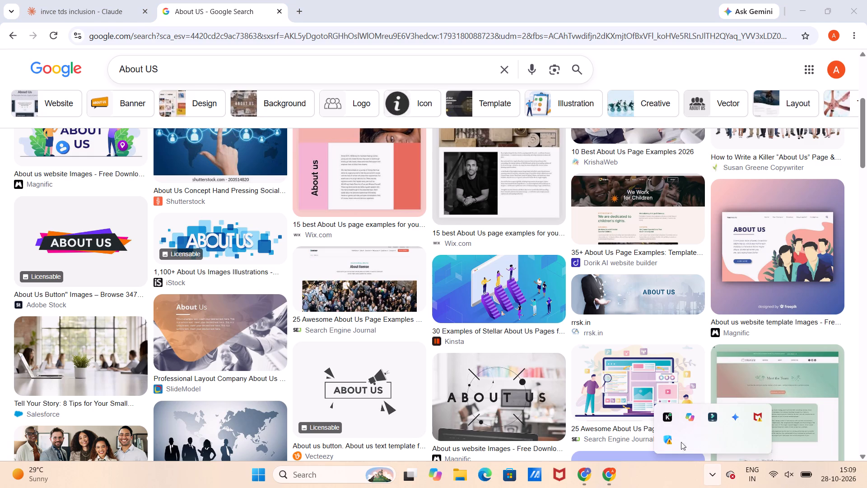
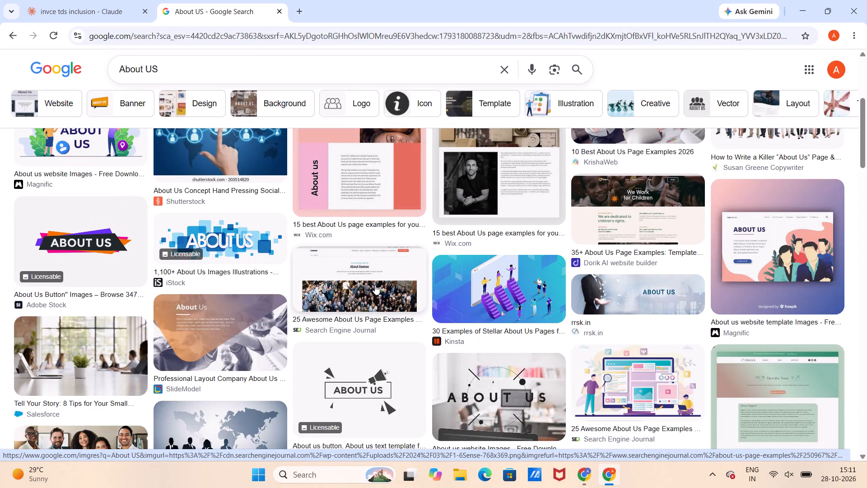
Look further through the "About US" image results for a suitable picture for the About Us page banner.
scroll(375, 292, down, 6)
scroll(375, 294, up, 3)
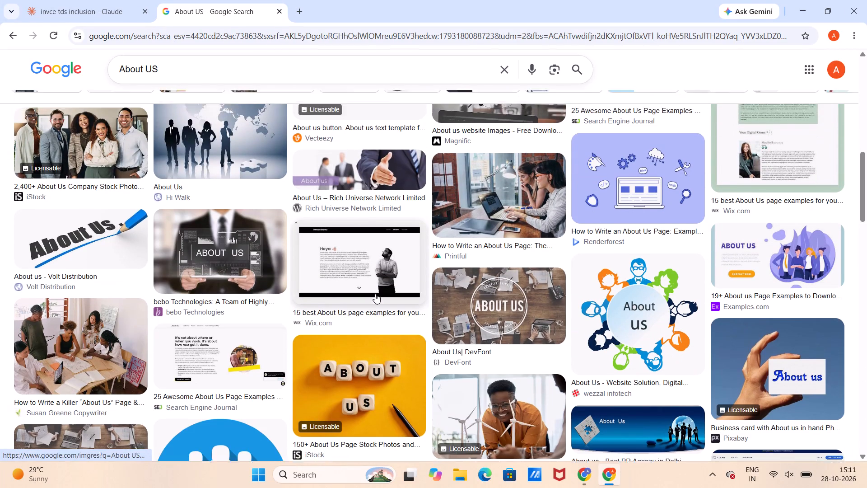
Look back through the earlier "About US" image results for a suitable About Us page banner picture.
scroll(375, 294, up, 4)
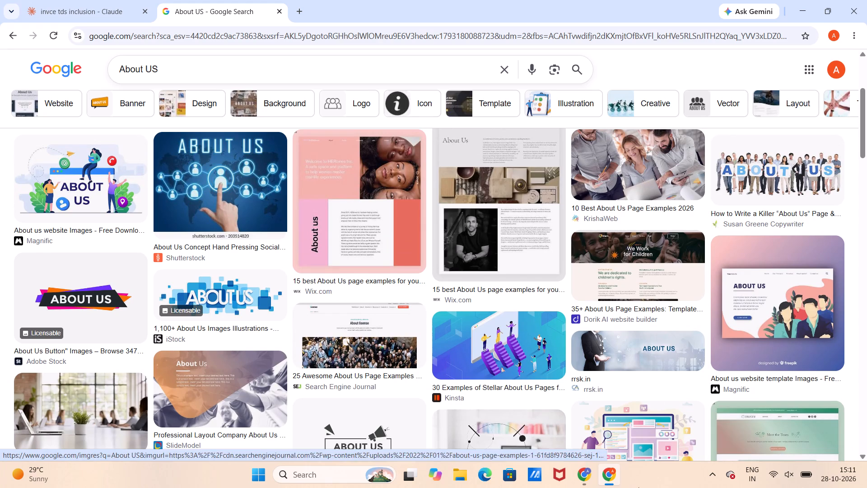
Open the Windows quick settings for network, brightness and sound.
click(775, 478)
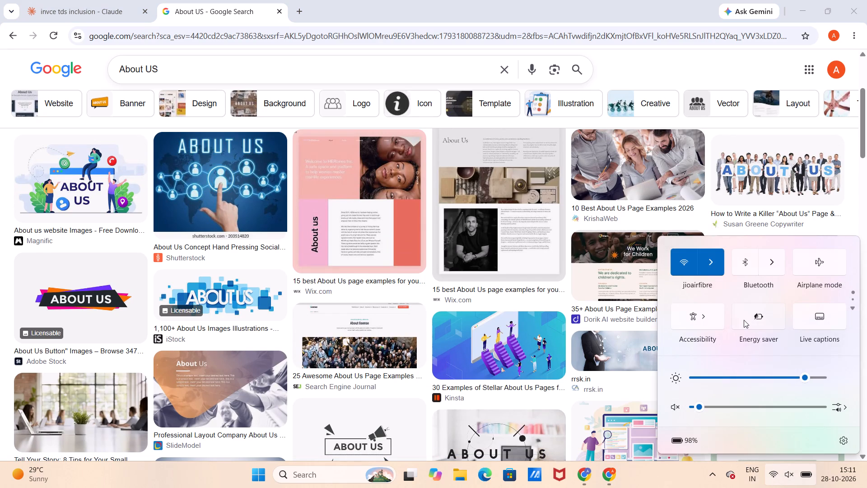
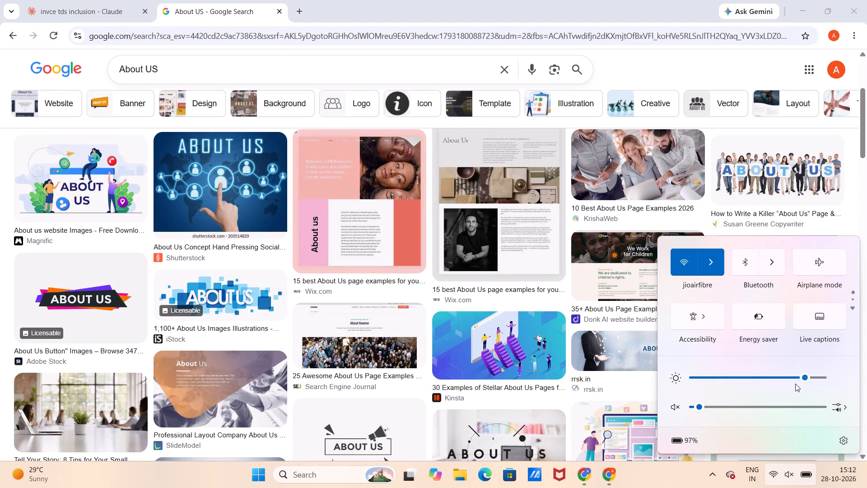
Look through the "About US" image results again for a picture that suits the About Us page banner.
click(769, 474)
scroll(333, 259, up, 5)
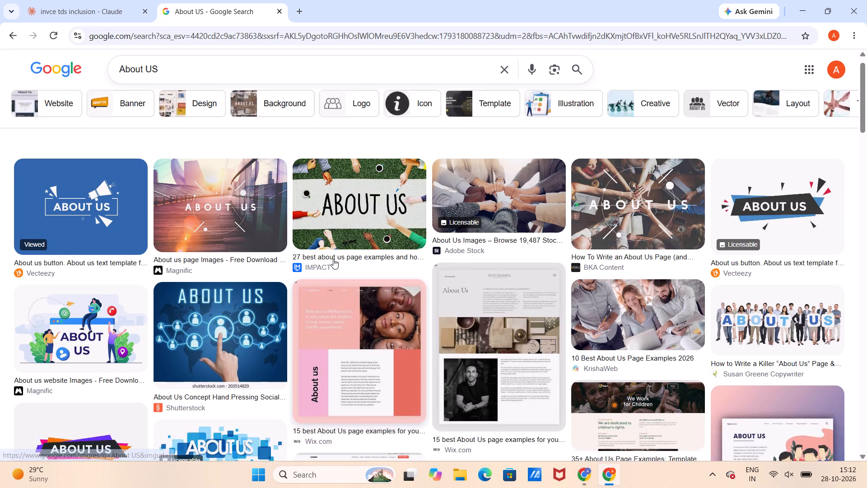
scroll(333, 259, up, 5)
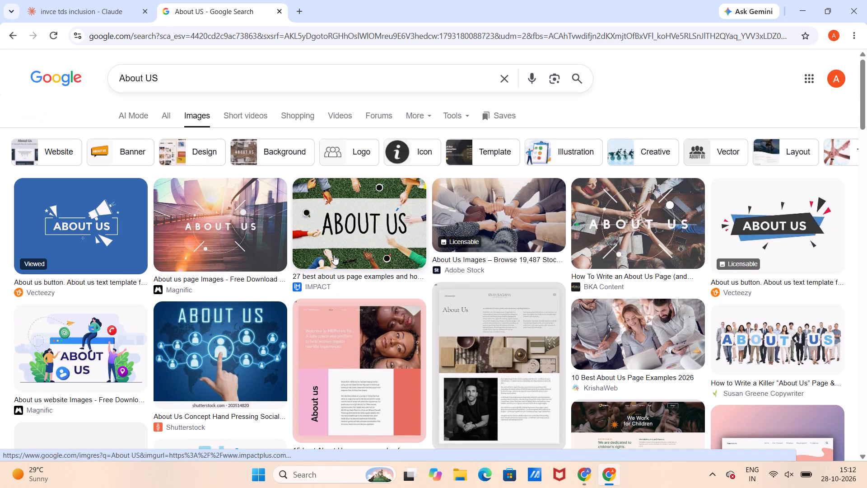
scroll(350, 267, down, 2)
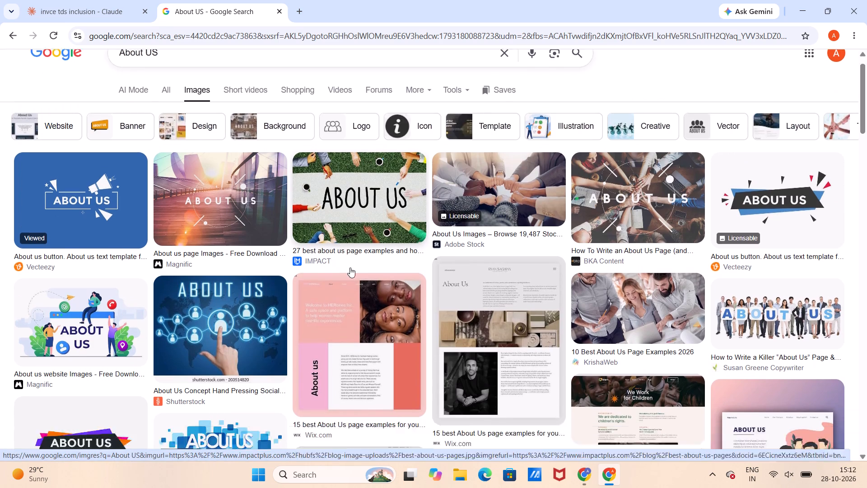
scroll(350, 267, down, 5)
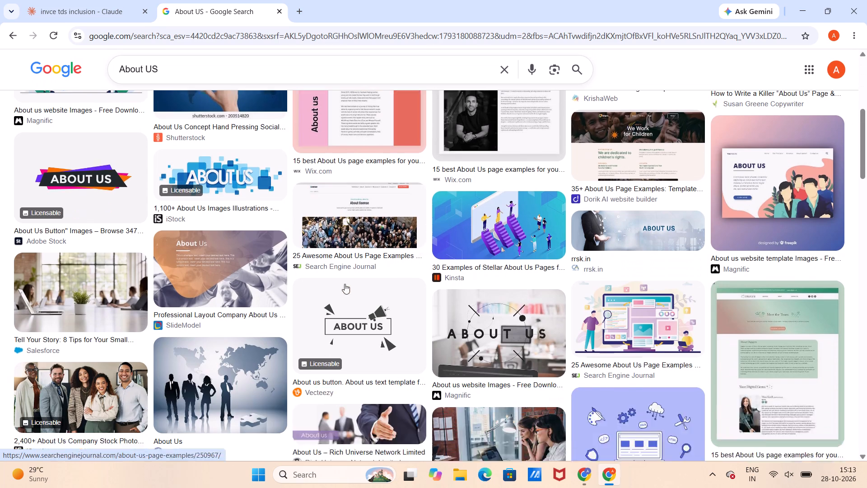
scroll(345, 284, down, 5)
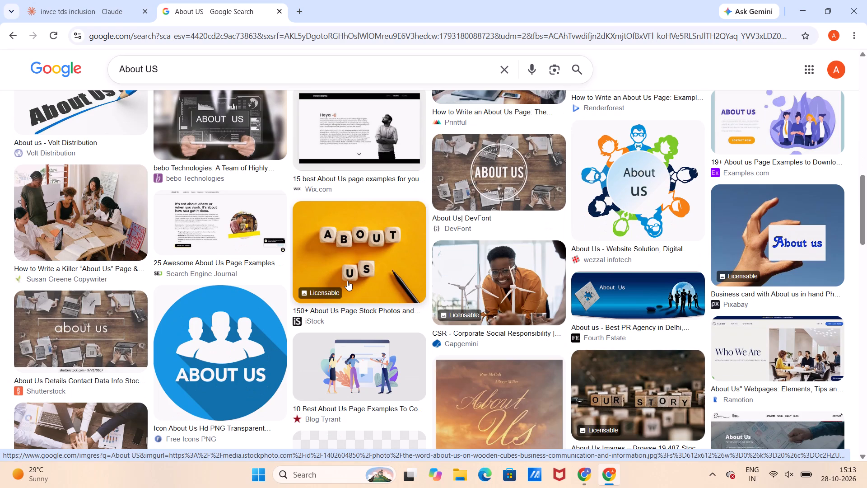
scroll(347, 281, down, 5)
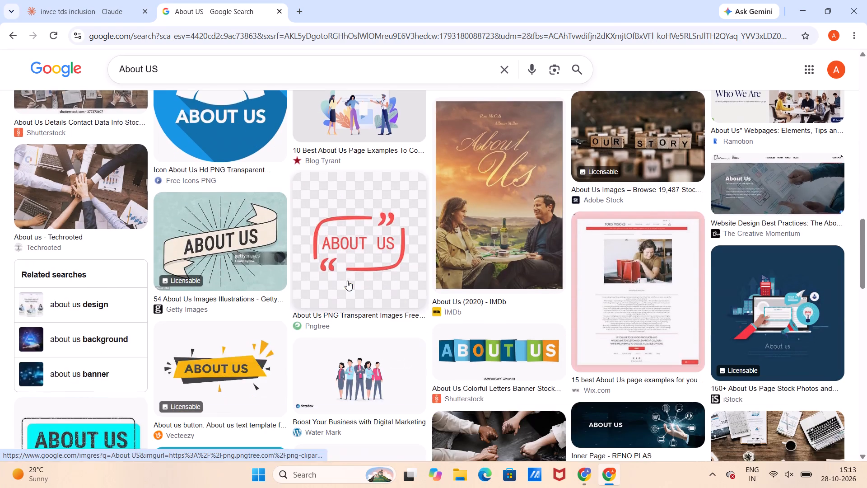
scroll(347, 281, down, 4)
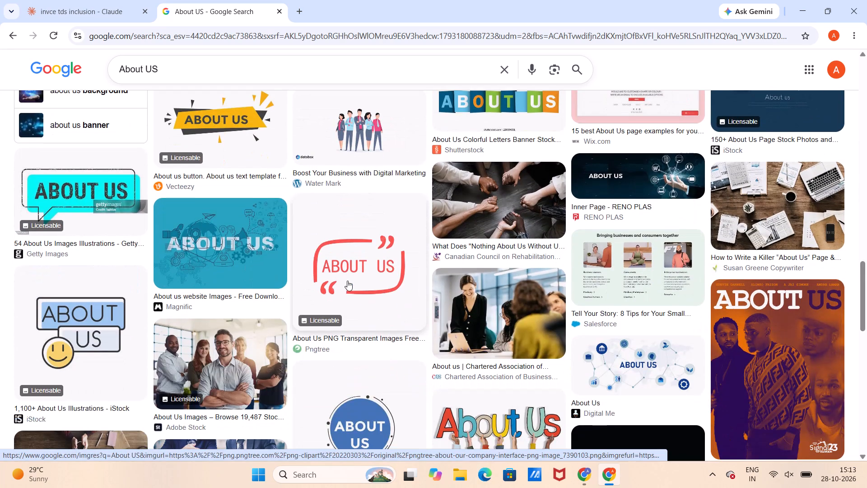
scroll(347, 281, down, 2)
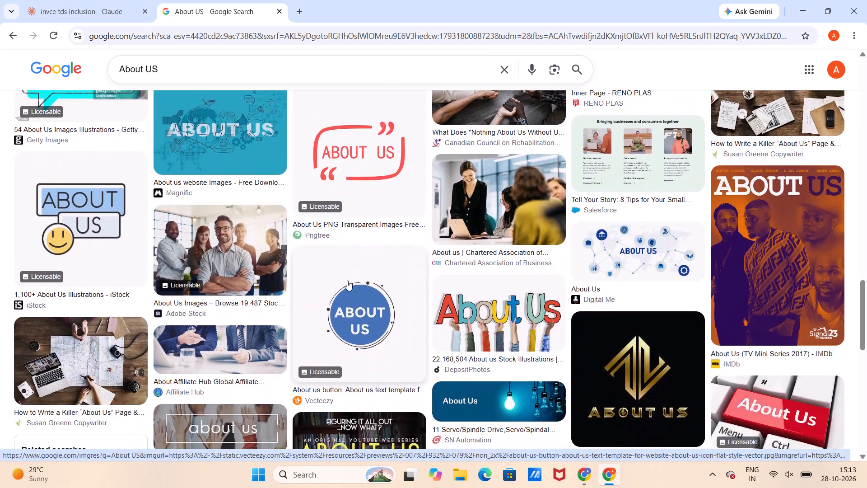
scroll(347, 281, down, 4)
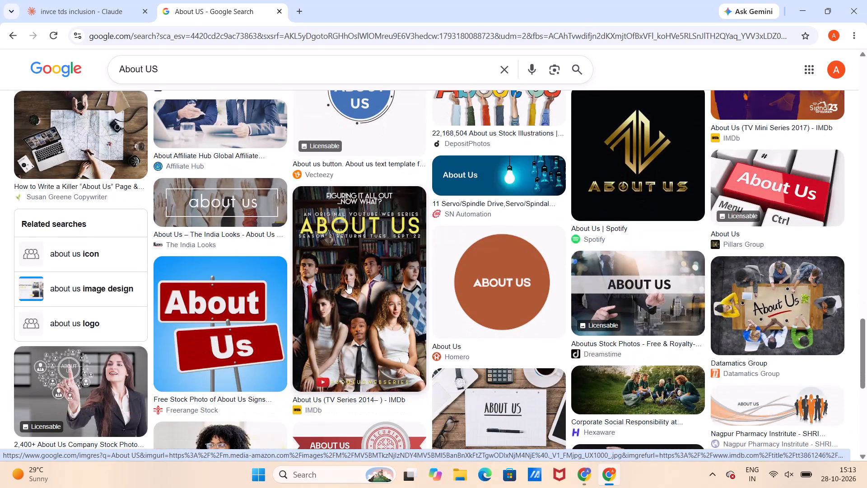
scroll(347, 284, down, 7)
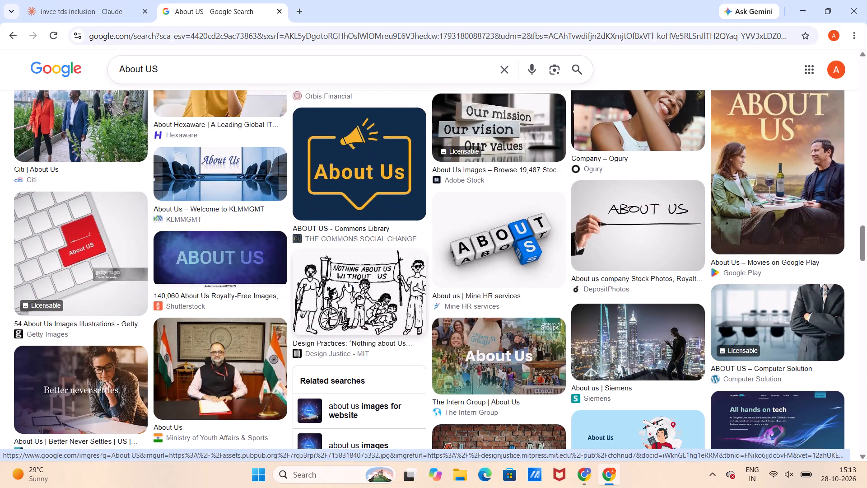
scroll(347, 282, down, 6)
scroll(347, 282, up, 3)
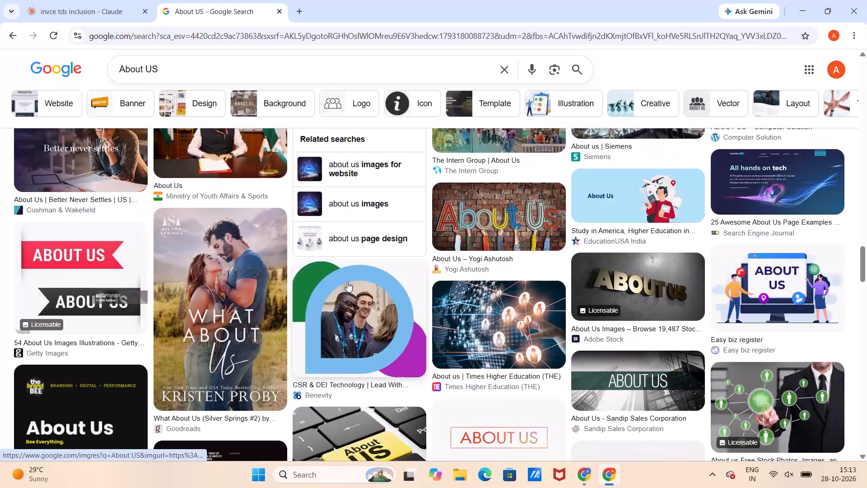
scroll(347, 282, up, 15)
scroll(347, 282, up, 13)
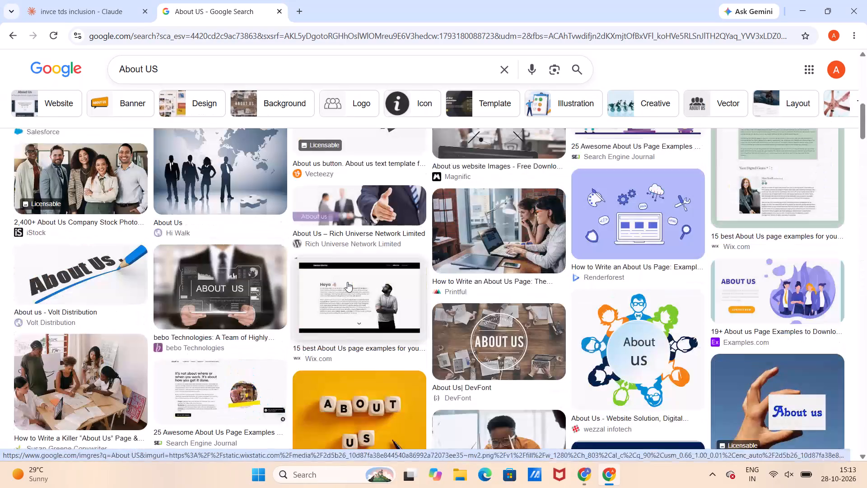
scroll(351, 282, up, 11)
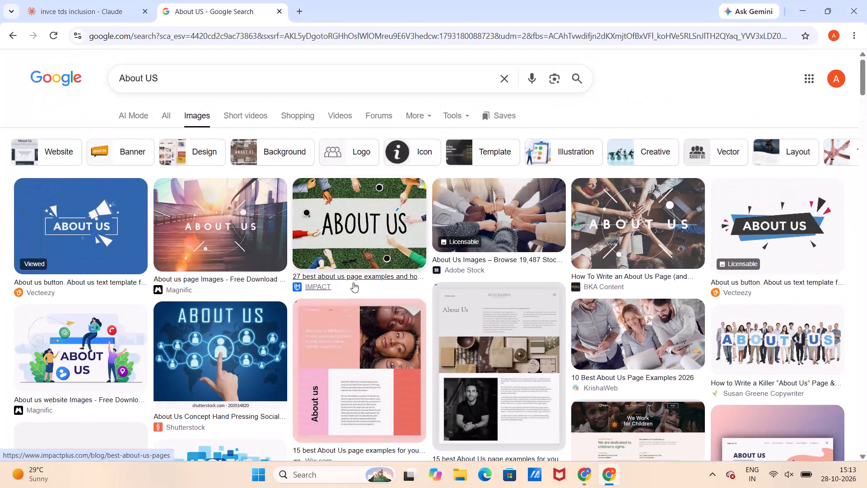
scroll(354, 282, up, 1)
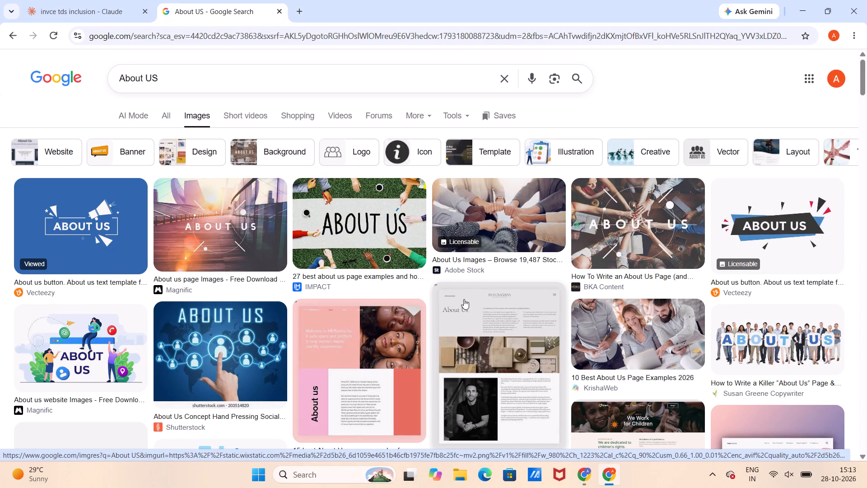
scroll(461, 302, down, 6)
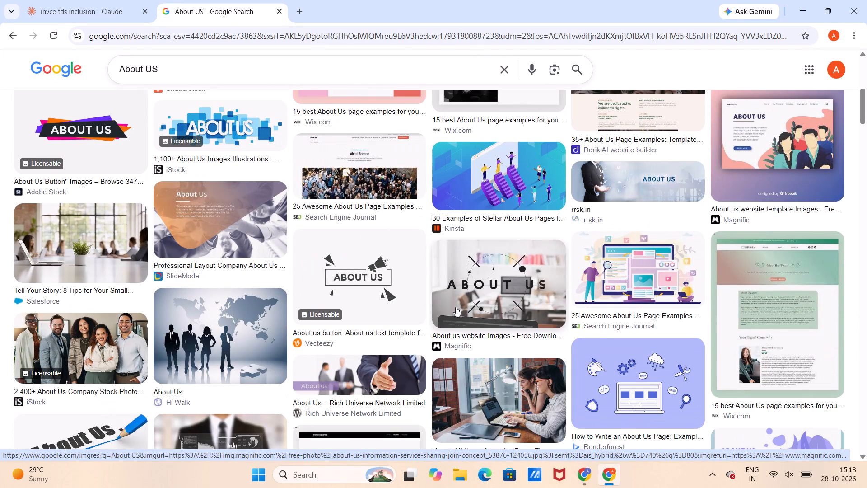
scroll(456, 307, down, 4)
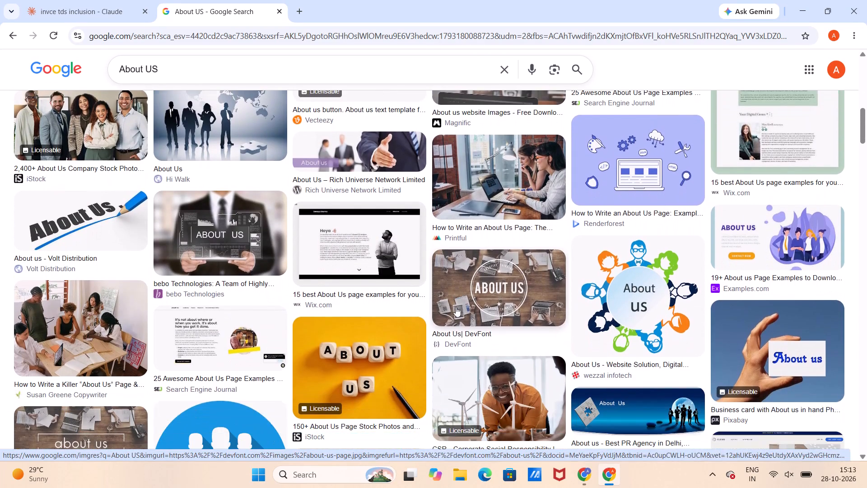
scroll(456, 307, down, 6)
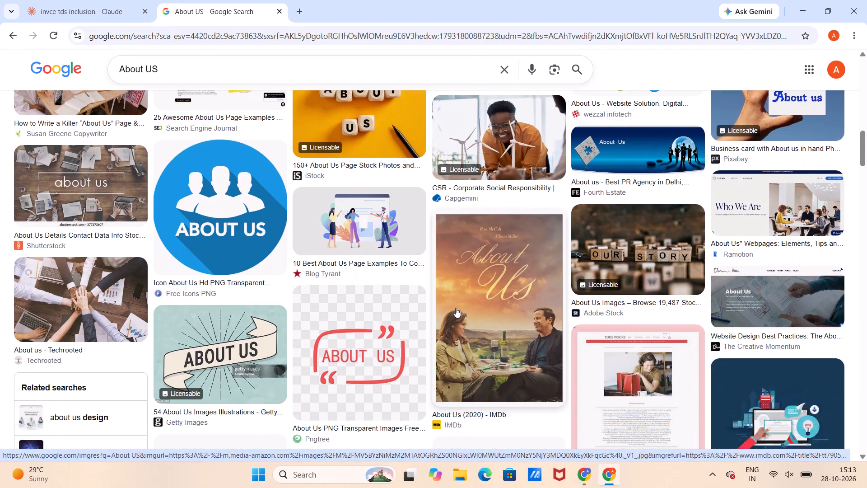
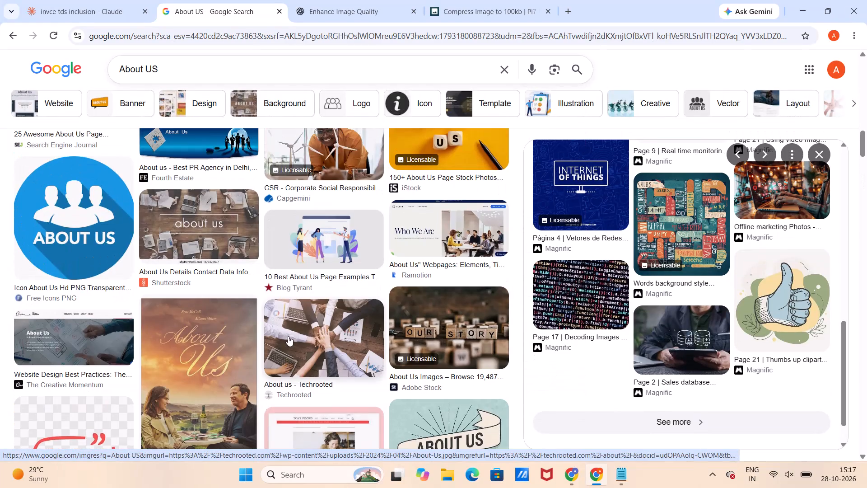
scroll(288, 336, up, 5)
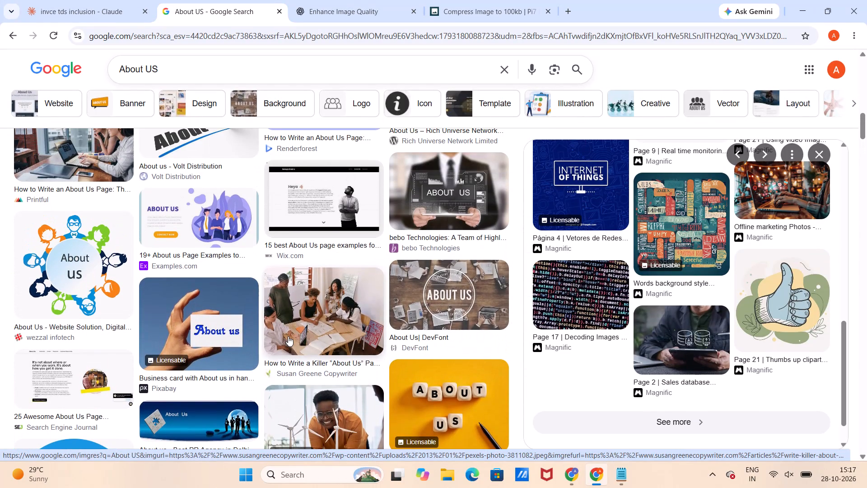
scroll(288, 336, up, 3)
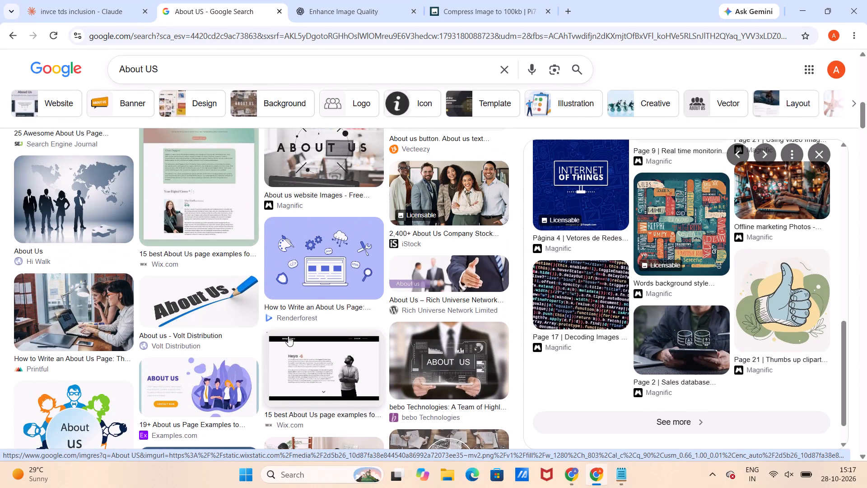
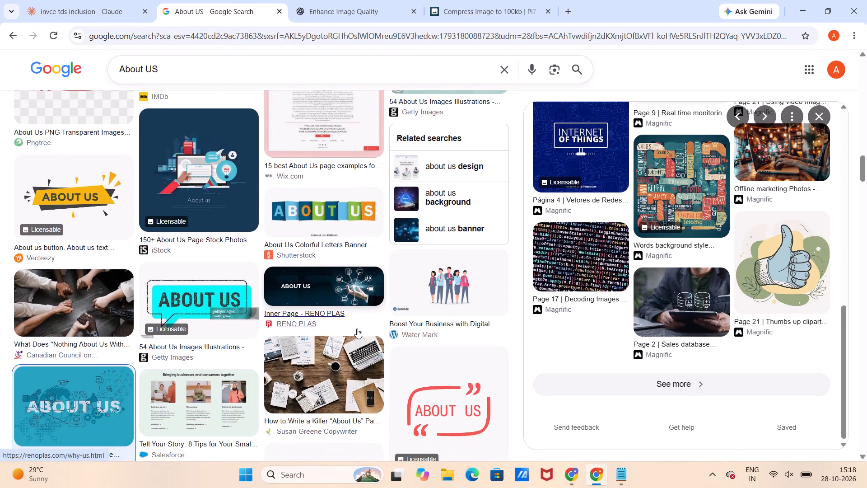
Look back through the "About US" image results to the first ones for a suitable About Us banner picture.
scroll(357, 328, down, 3)
scroll(355, 330, up, 3)
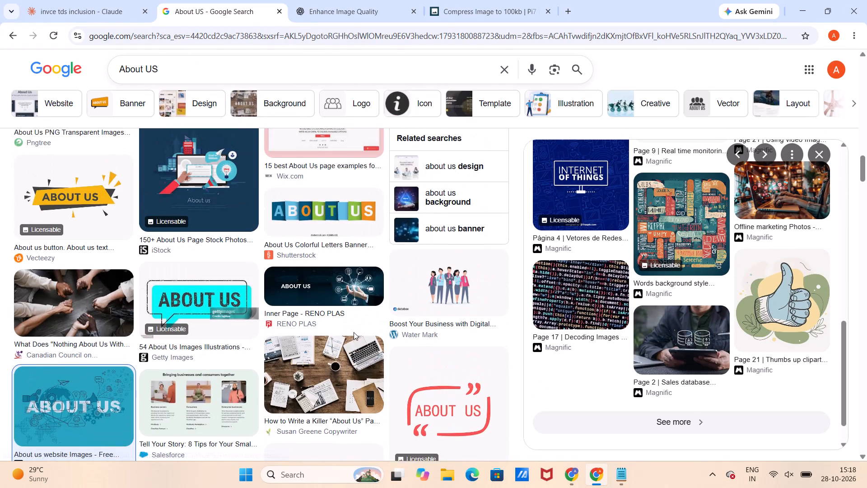
scroll(354, 332, up, 13)
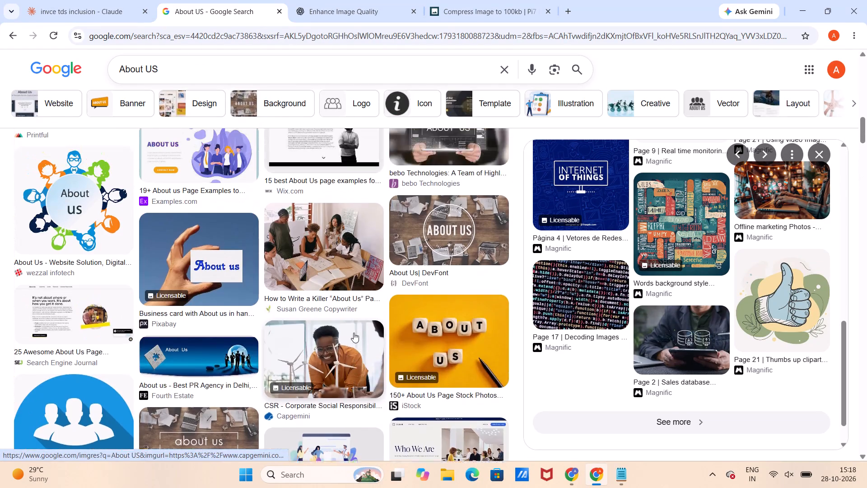
scroll(354, 333, up, 6)
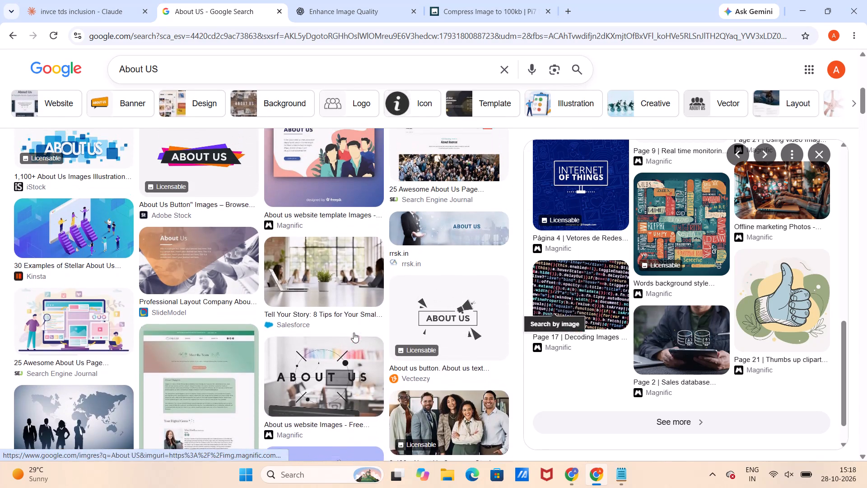
scroll(354, 333, up, 8)
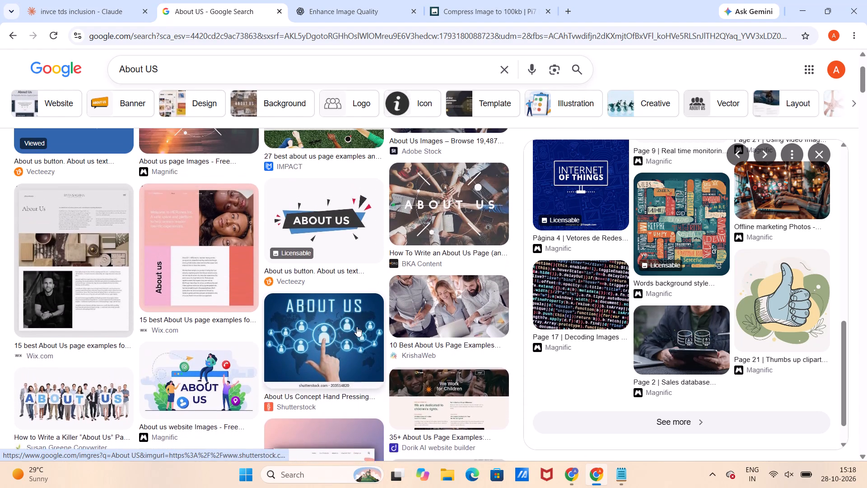
scroll(357, 327, up, 4)
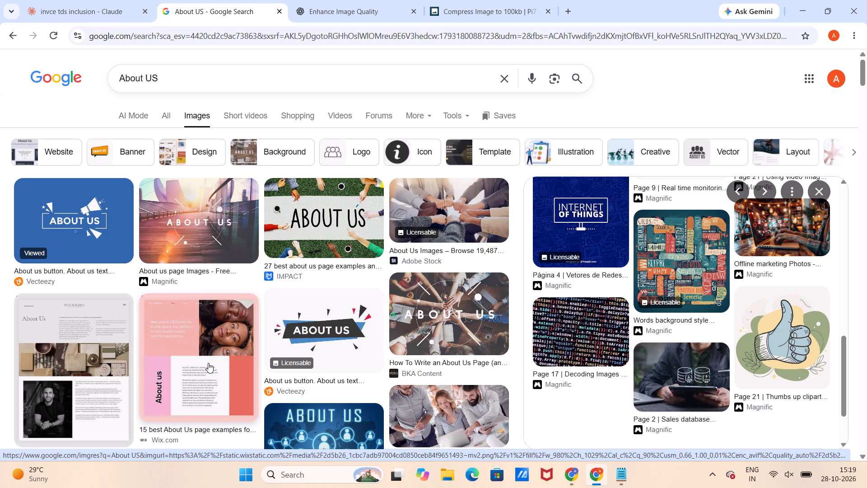
Show the hidden system tray icons.
click(713, 474)
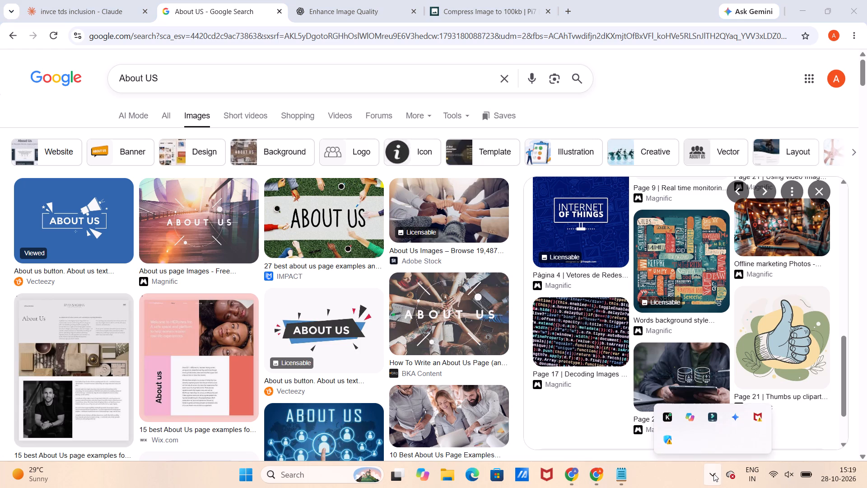
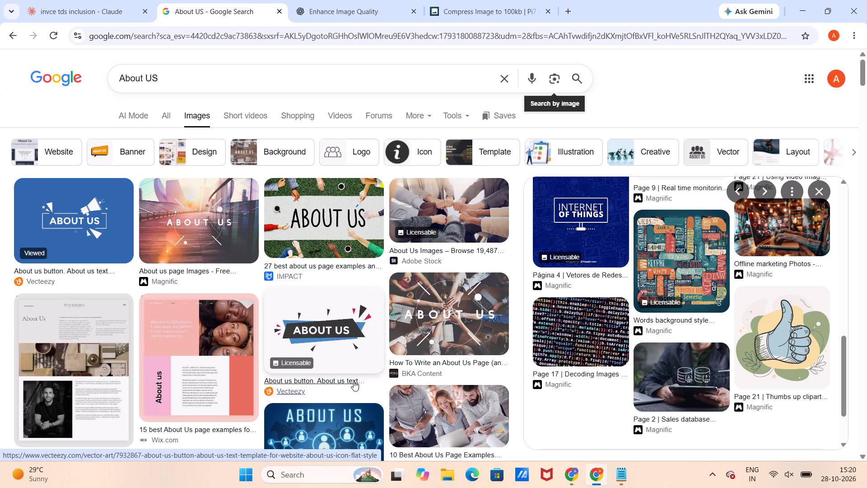
scroll(297, 354, up, 2)
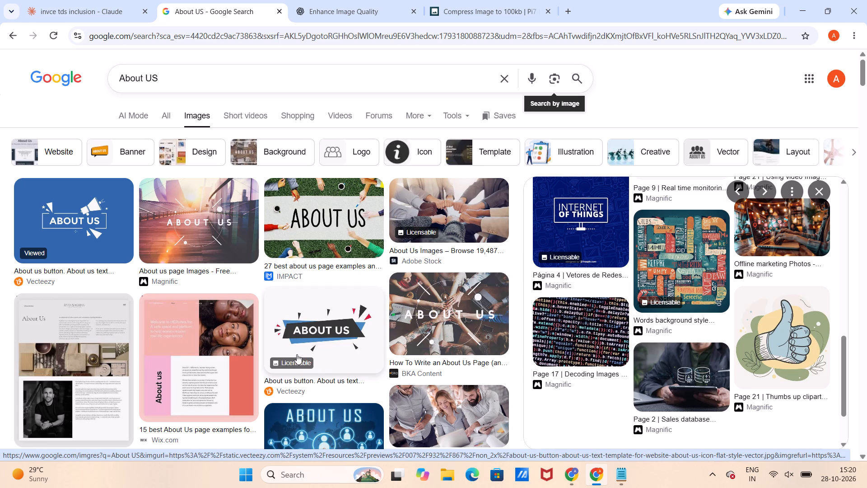
scroll(296, 356, down, 5)
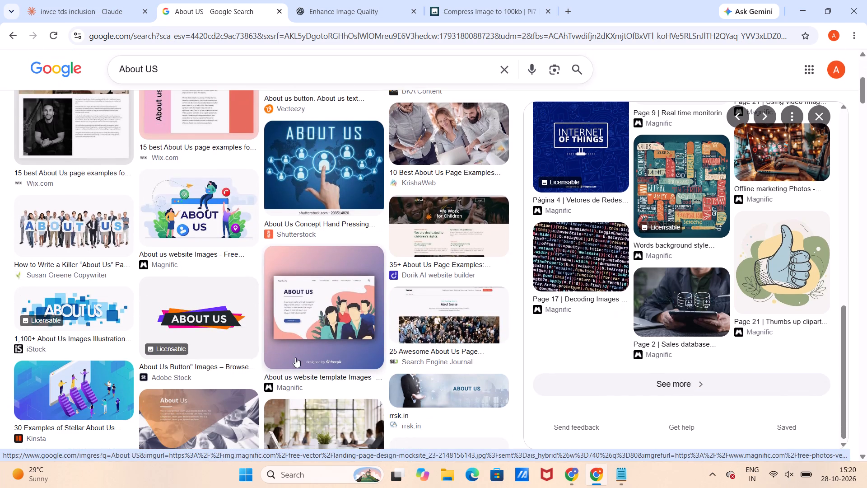
scroll(295, 357, down, 9)
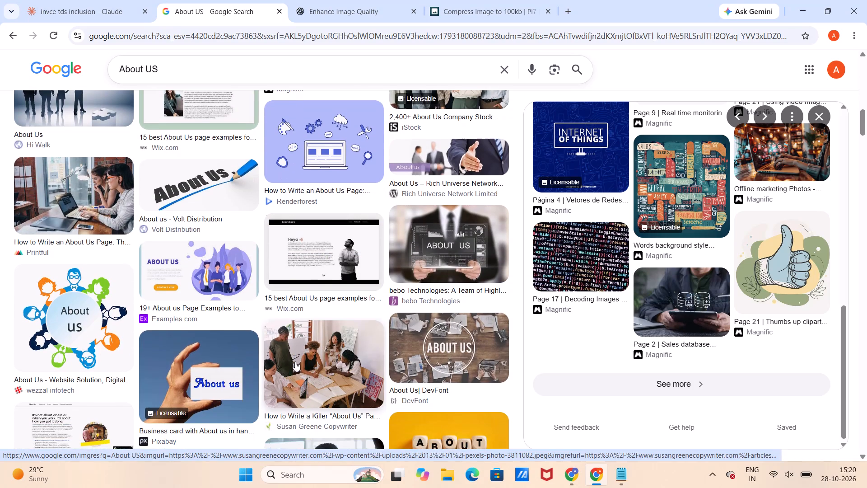
scroll(295, 361, down, 6)
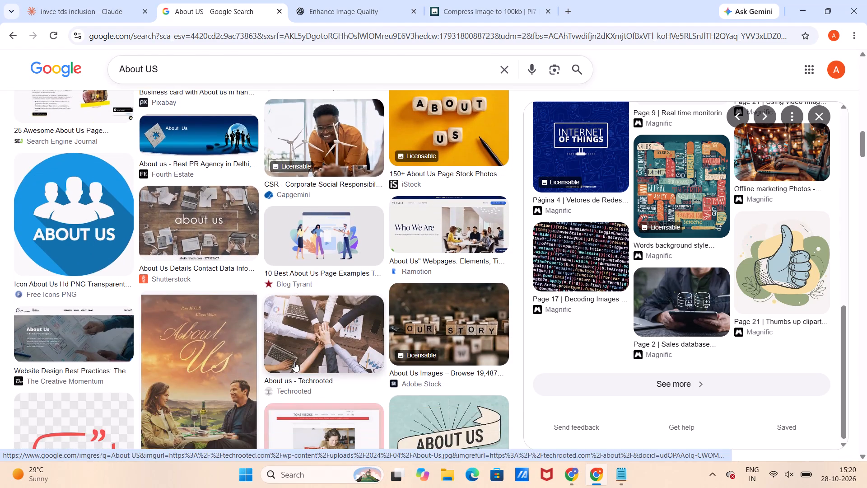
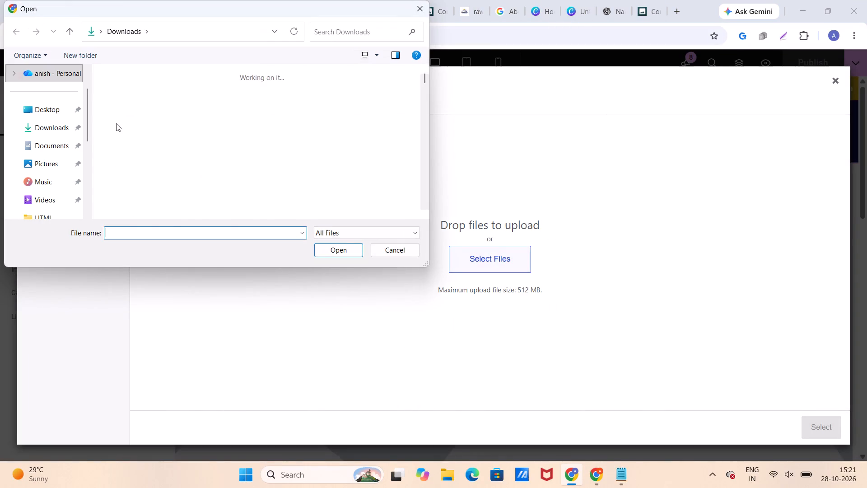
Upload the compressed 100 KB Goa-themed About Us banner from Downloads and insert it into the page's top image widget.
click(116, 110)
click(117, 109)
scroll(866, 307, down, 1)
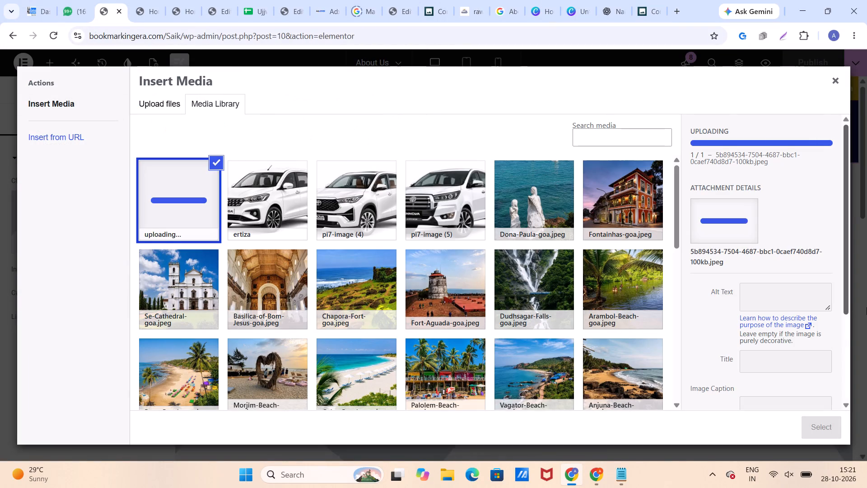
scroll(866, 307, down, 1)
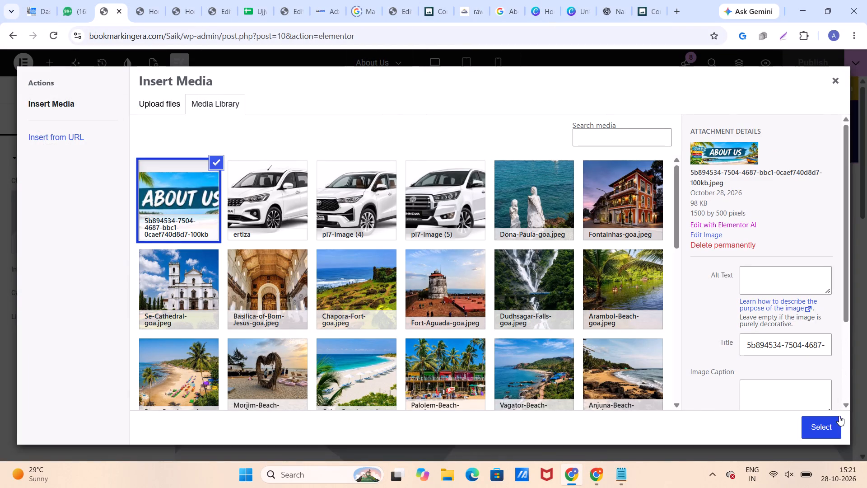
click(827, 431)
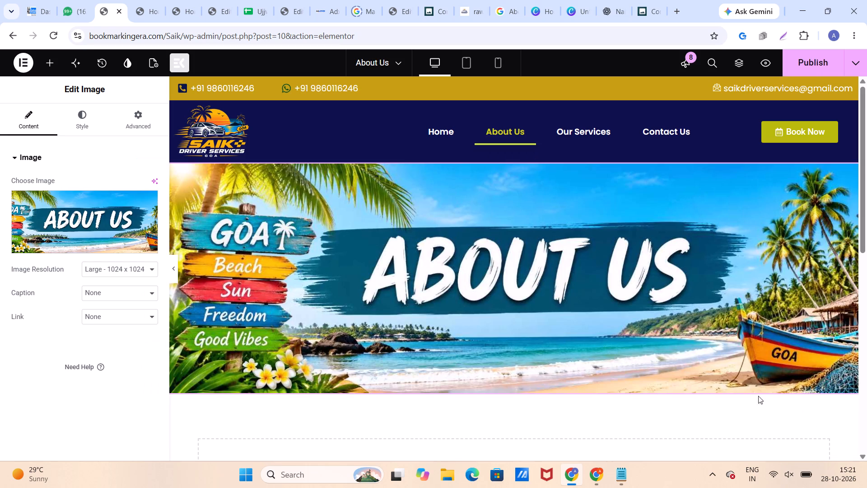
Set the About Us banner's image resolution to Full.
scroll(628, 354, down, 2)
scroll(628, 354, up, 2)
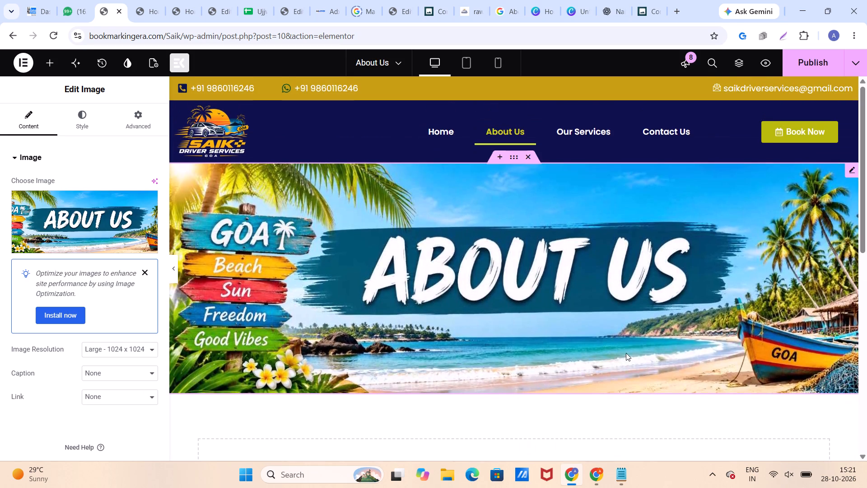
scroll(462, 312, down, 1)
scroll(462, 312, up, 3)
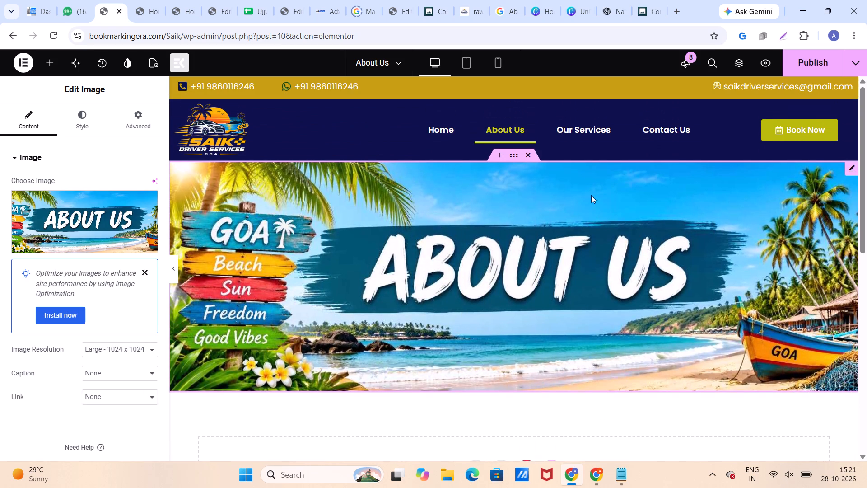
click(847, 169)
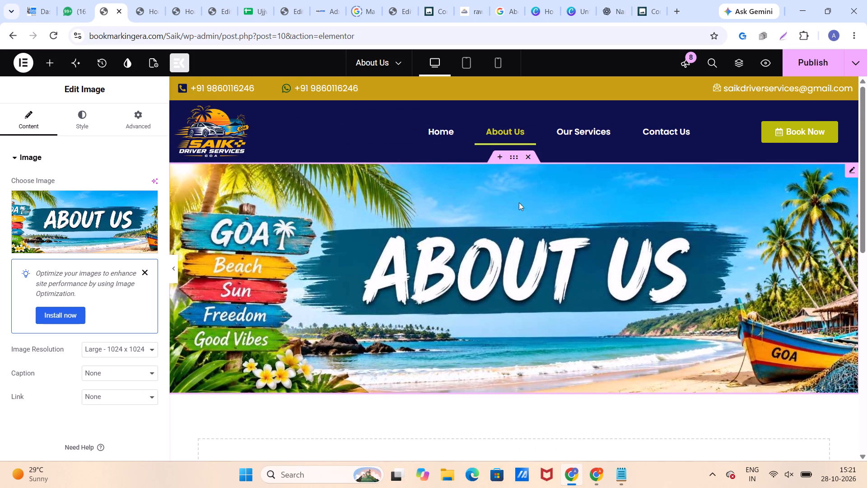
click(515, 151)
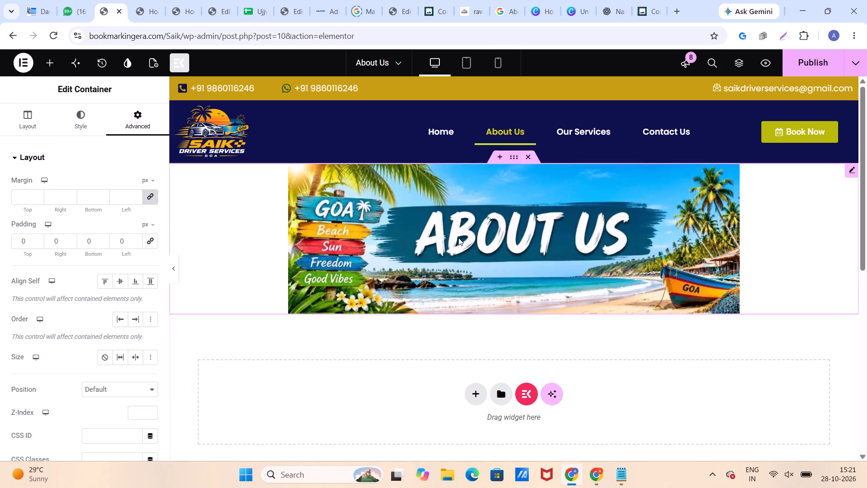
click(458, 238)
click(103, 347)
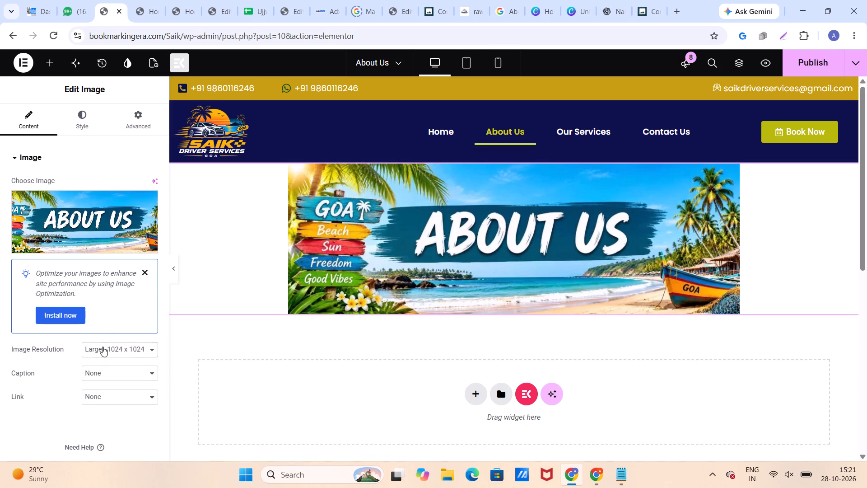
click(99, 318)
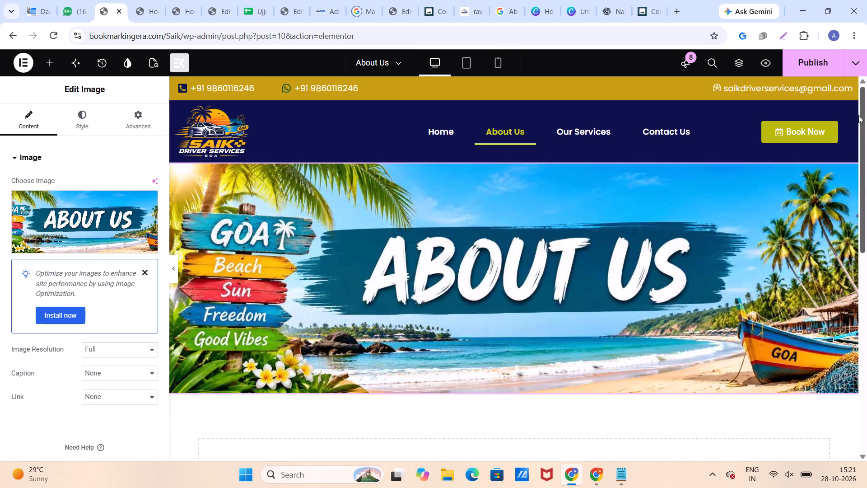
Publish the About Us page with its banner and look over the page layout.
click(816, 58)
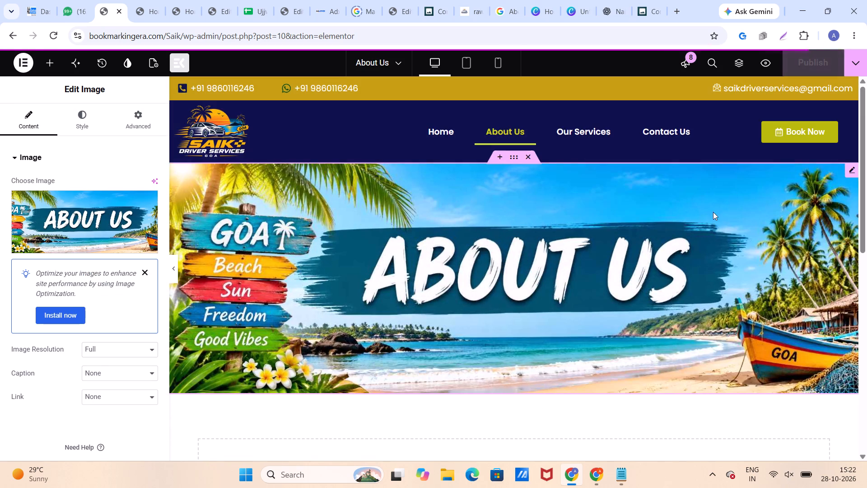
scroll(574, 292, down, 6)
scroll(574, 289, up, 5)
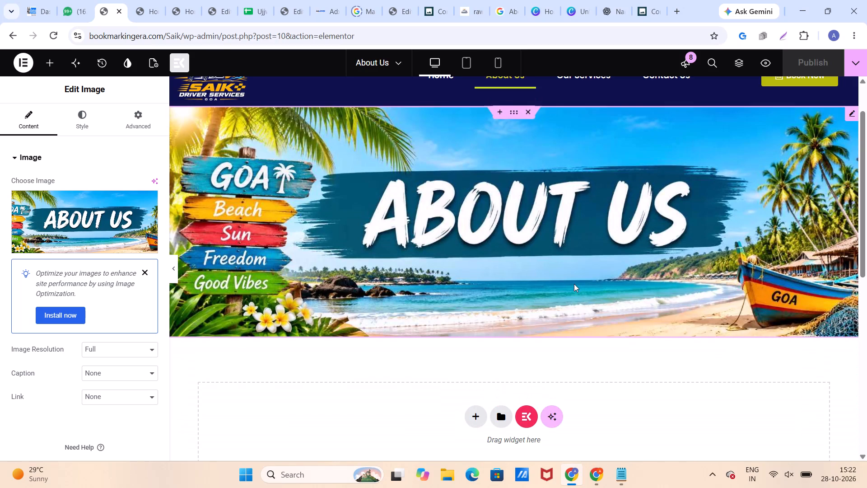
scroll(574, 281, down, 2)
scroll(574, 281, up, 2)
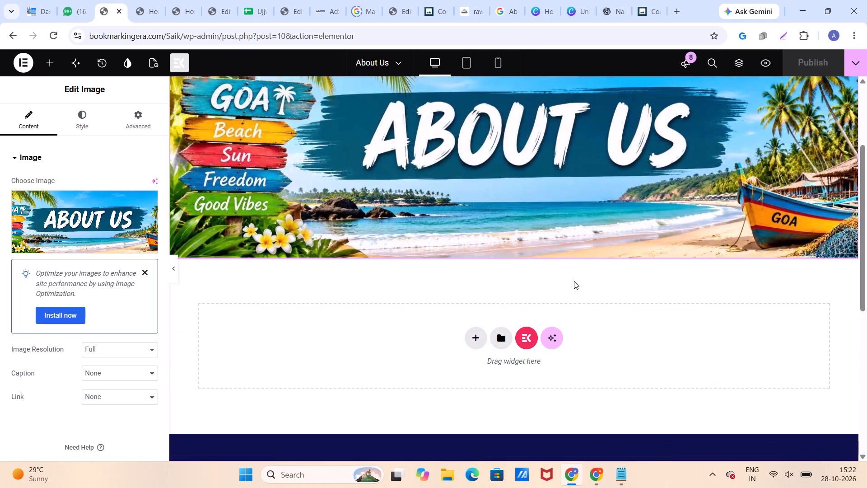
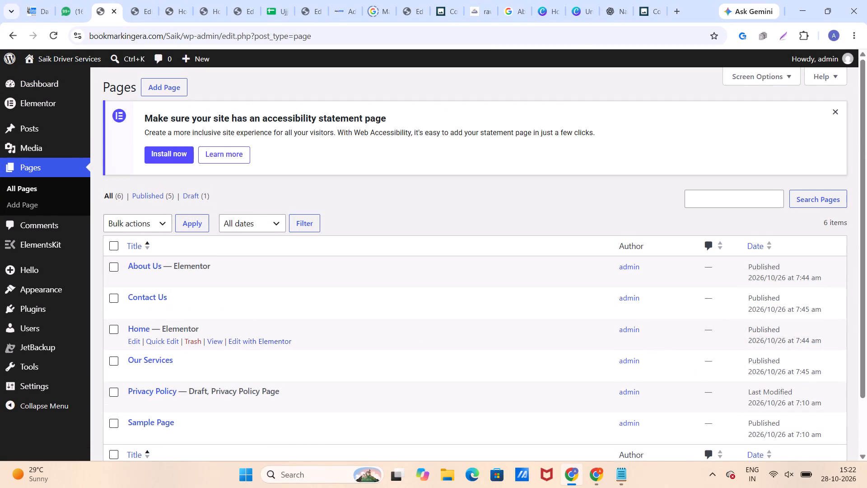
Open the Home page from the WordPress Pages list for editing with Elementor.
click(237, 341)
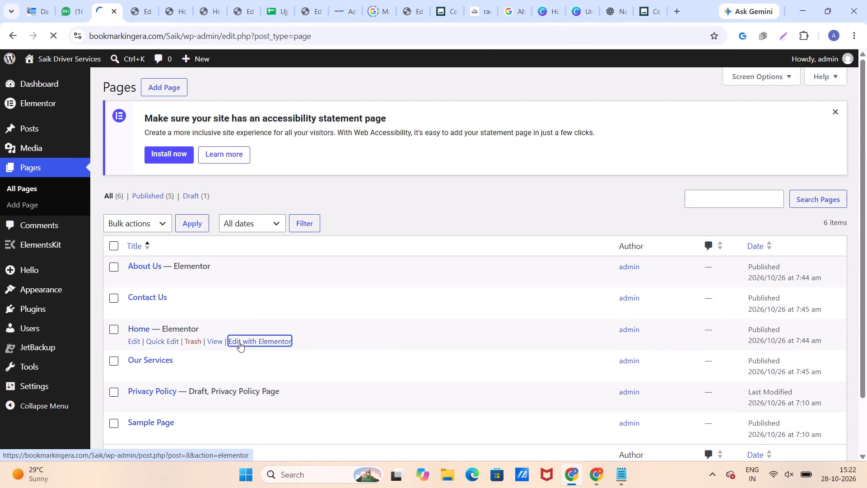
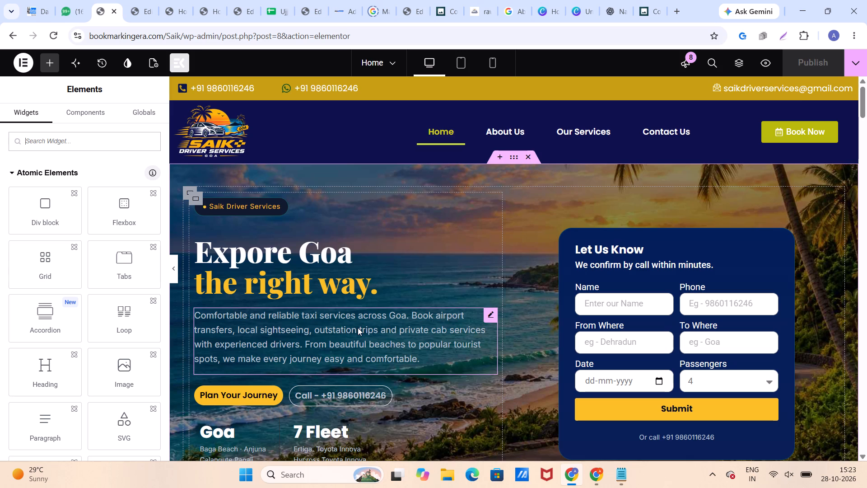
Review the Home page in Elementor from the Goa hero section down through the travel agency introduction and its feature boxes.
scroll(358, 328, down, 5)
scroll(358, 328, up, 1)
scroll(358, 328, down, 1)
scroll(358, 328, up, 1)
scroll(358, 328, down, 6)
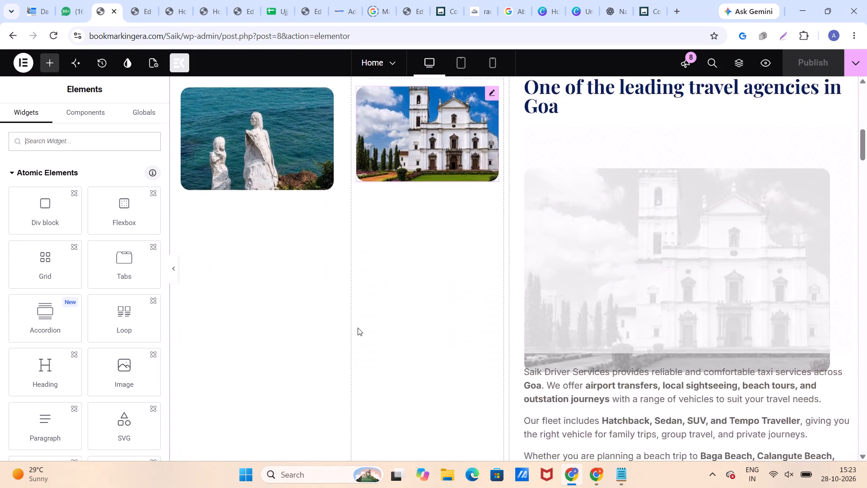
scroll(358, 328, down, 6)
scroll(358, 328, up, 4)
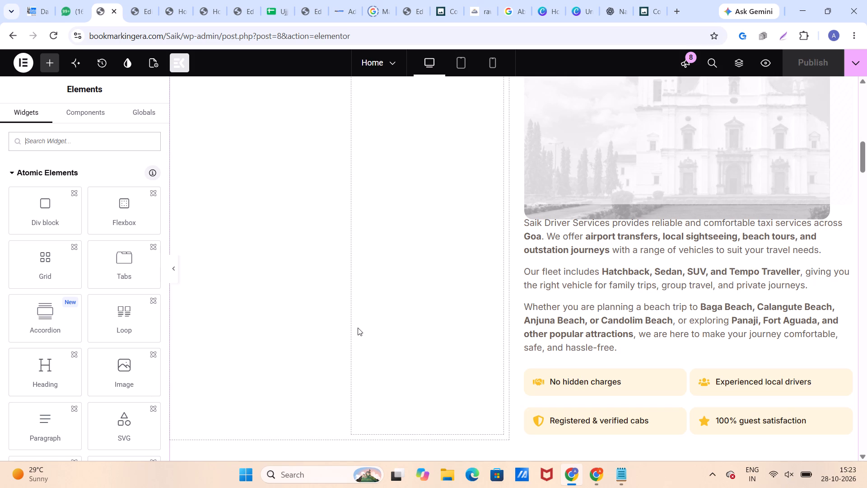
Open the Rawat Taxi Service reference website among the open pages and close it.
click(281, 9)
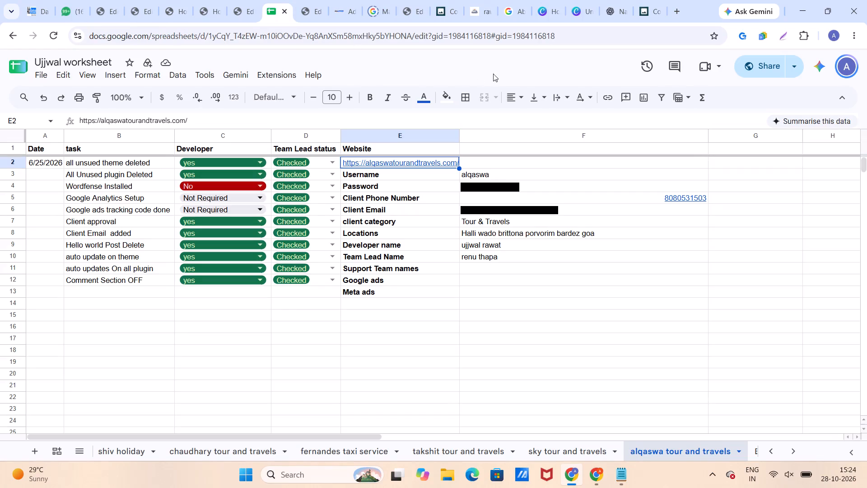
click(479, 14)
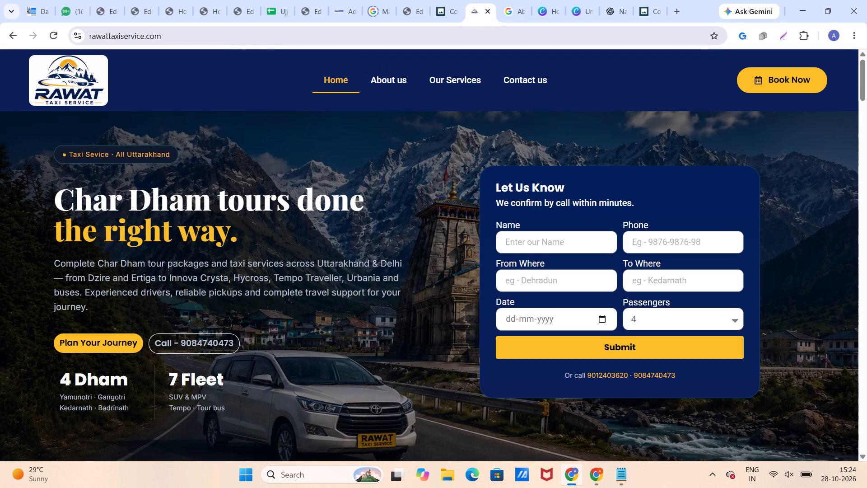
click(486, 13)
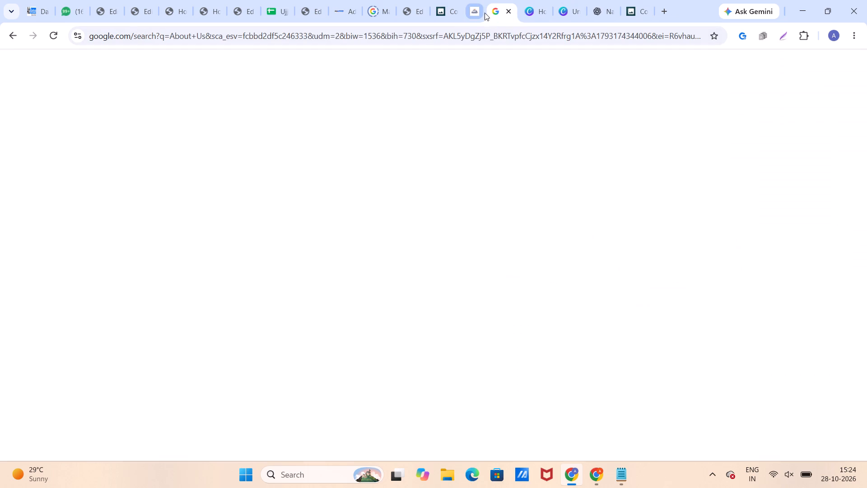
Switch to the Ujjwal worksheet and browse through its client sheet names in both directions.
click(291, 17)
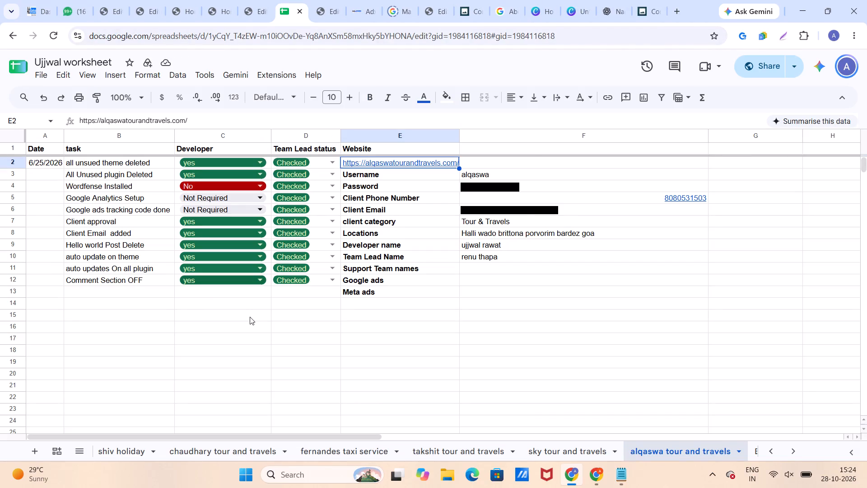
scroll(250, 317, down, 2)
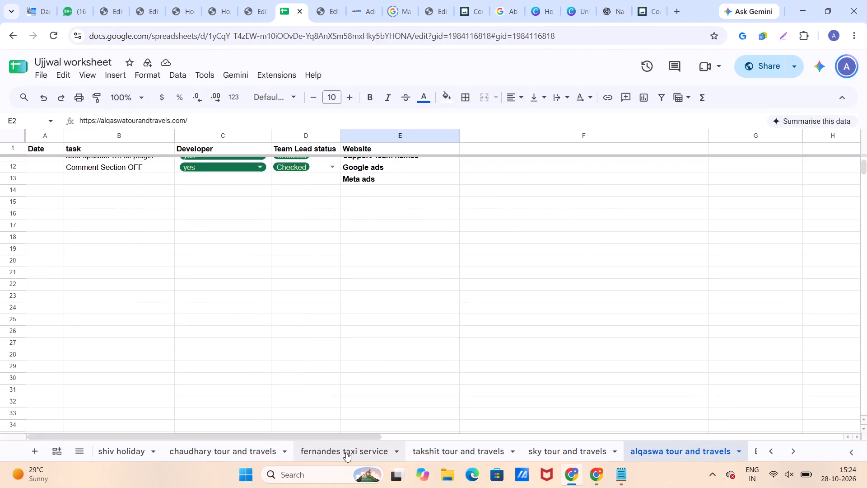
scroll(346, 452, down, 7)
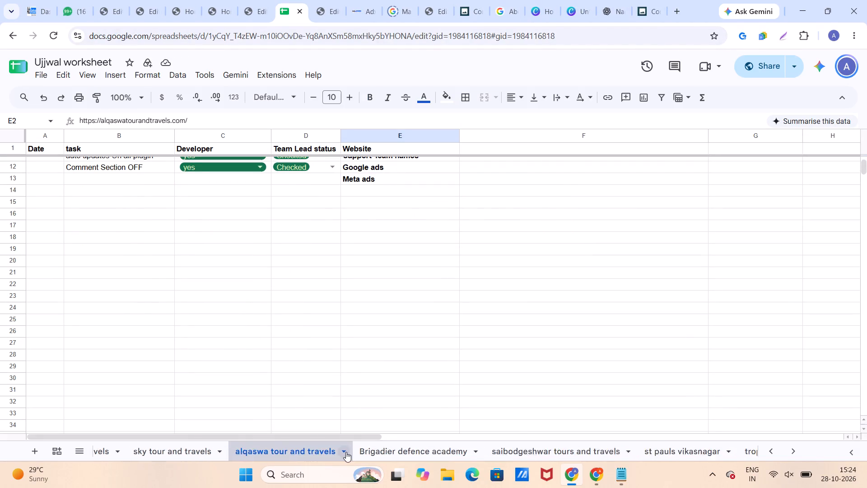
scroll(346, 452, down, 12)
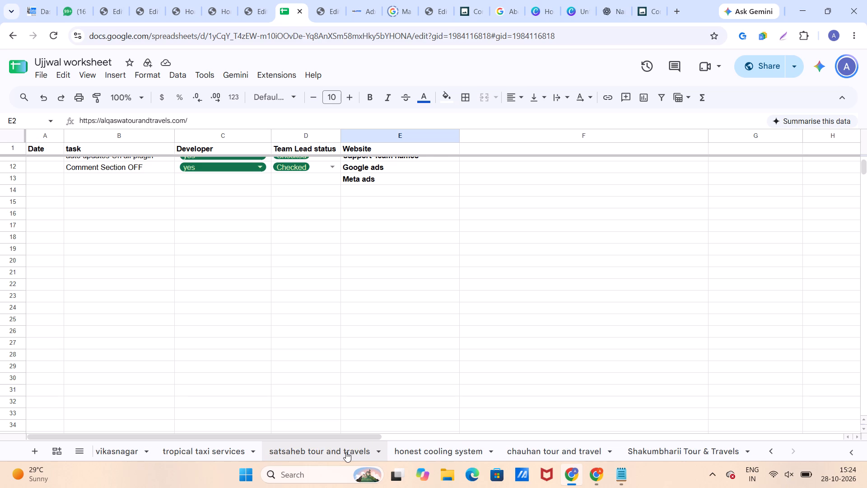
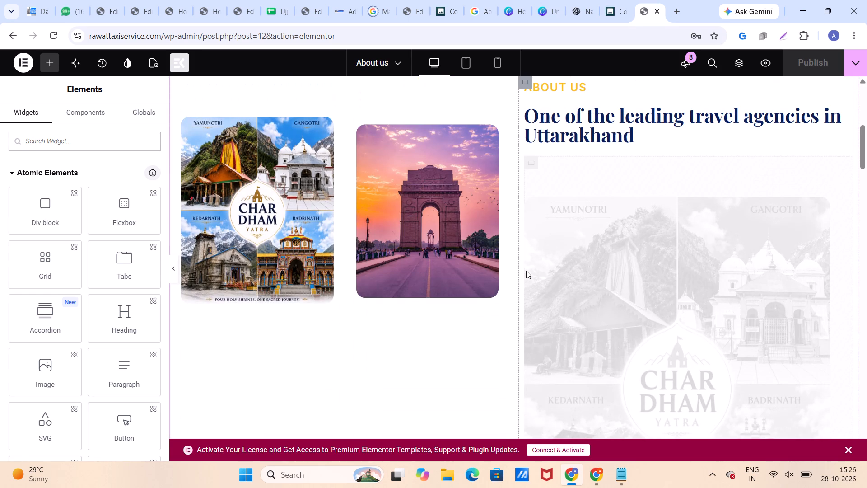
Review the Rawat Taxi Service About us page in Elementor from the travel agency introduction down to the footer.
scroll(526, 271, down, 12)
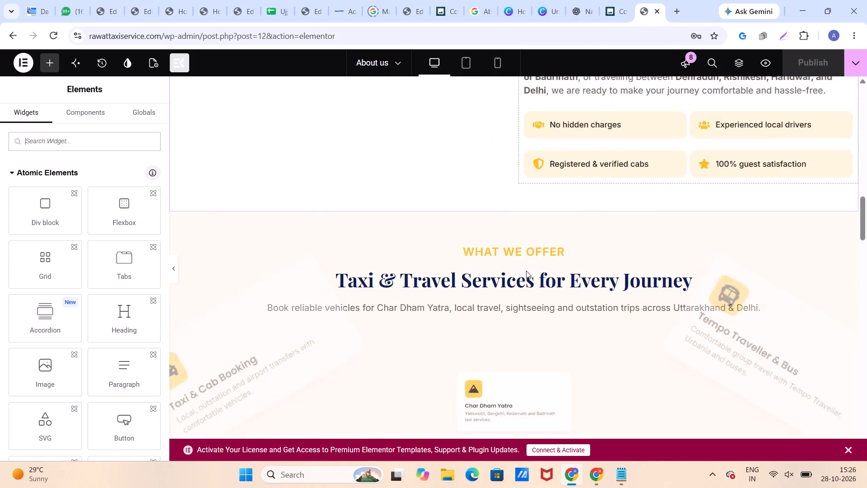
scroll(526, 271, down, 10)
scroll(526, 271, up, 1)
scroll(526, 271, down, 8)
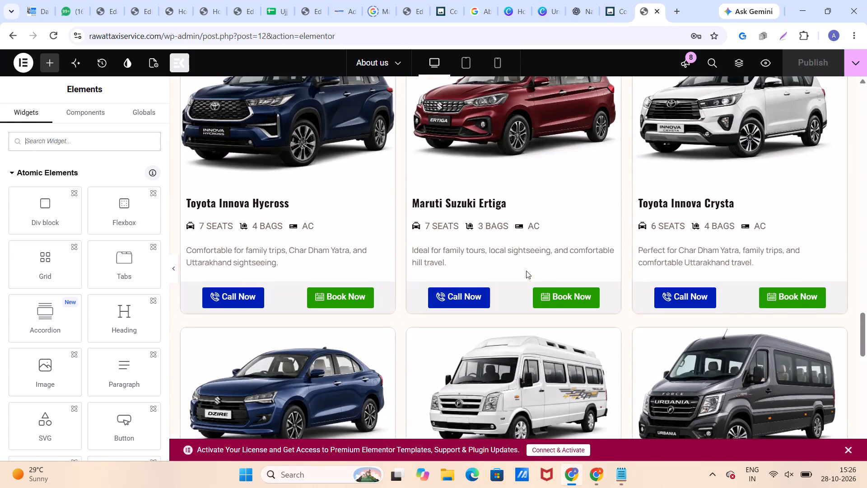
scroll(526, 271, down, 13)
scroll(526, 271, down, 9)
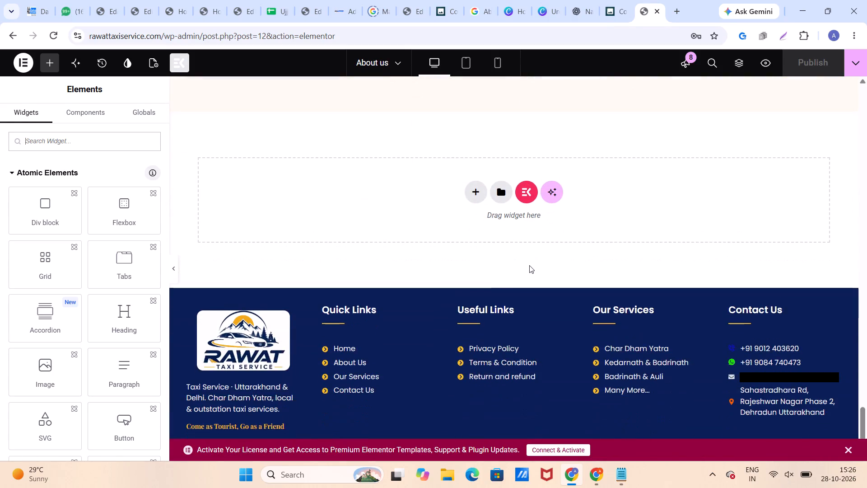
scroll(527, 265, up, 14)
Copy the "One of the leading travel agencies in Goa" container from Saik's Home page and paste it below the About Us page banner.
click(145, 7)
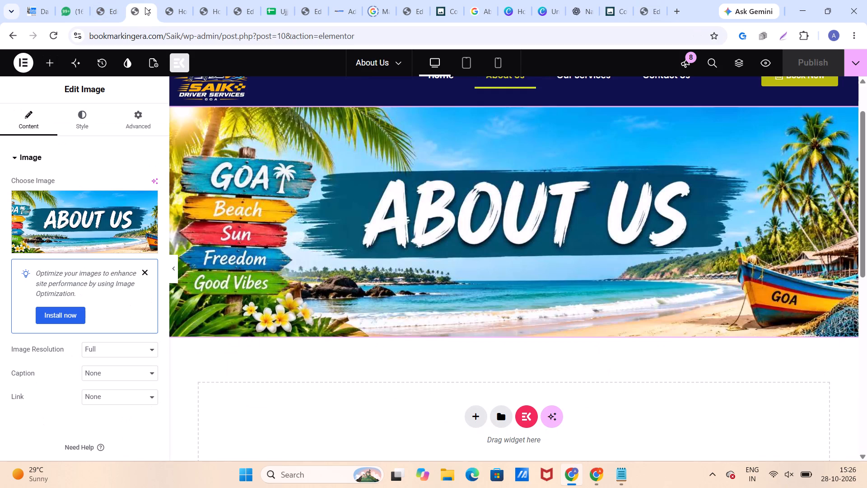
click(101, 9)
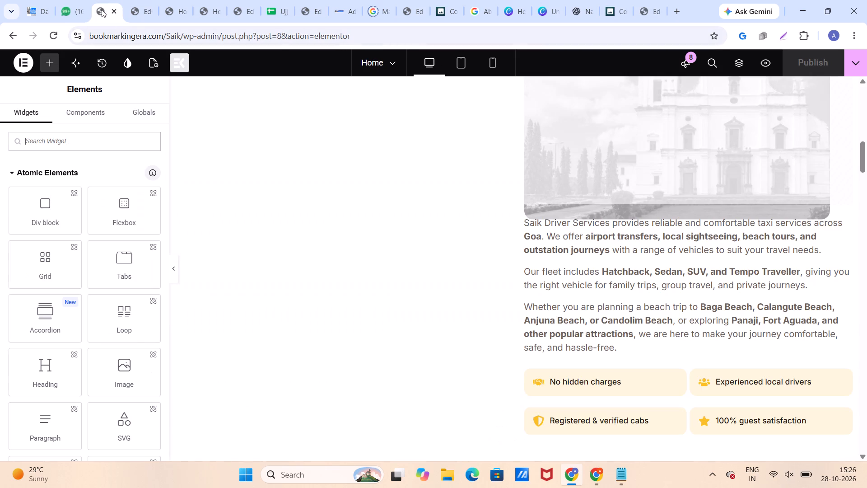
scroll(441, 260, up, 7)
scroll(441, 258, down, 1)
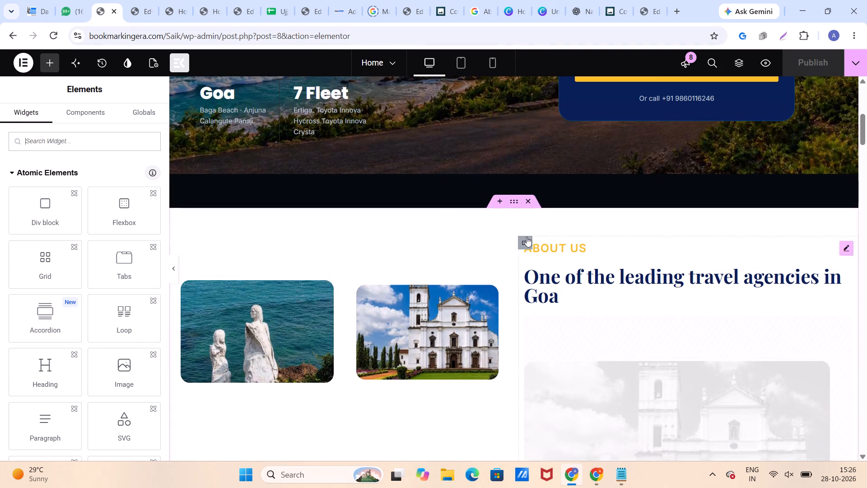
click(513, 202)
right_click(513, 202)
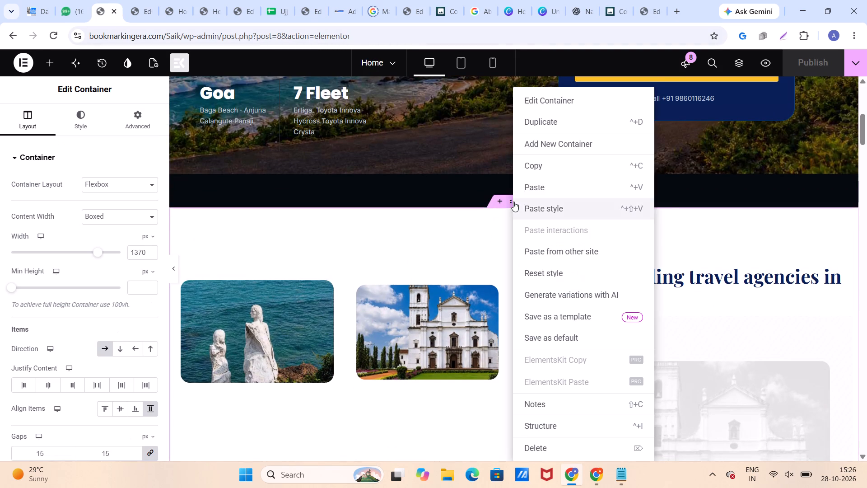
click(531, 165)
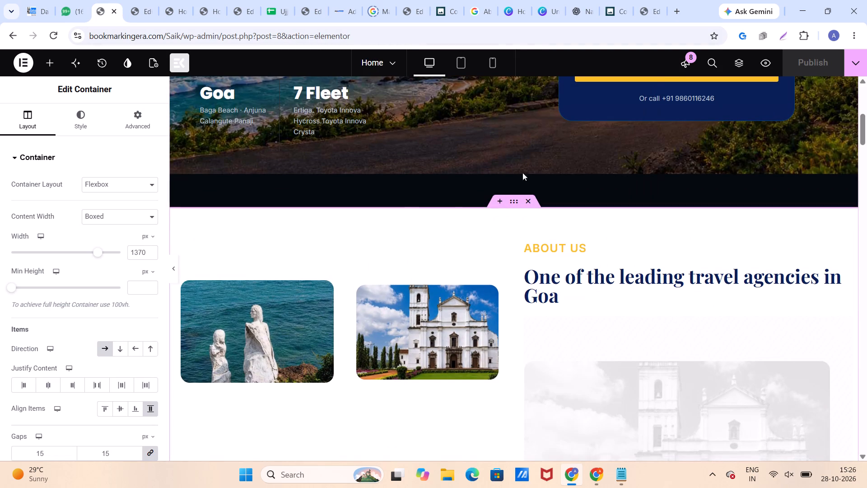
click(144, 13)
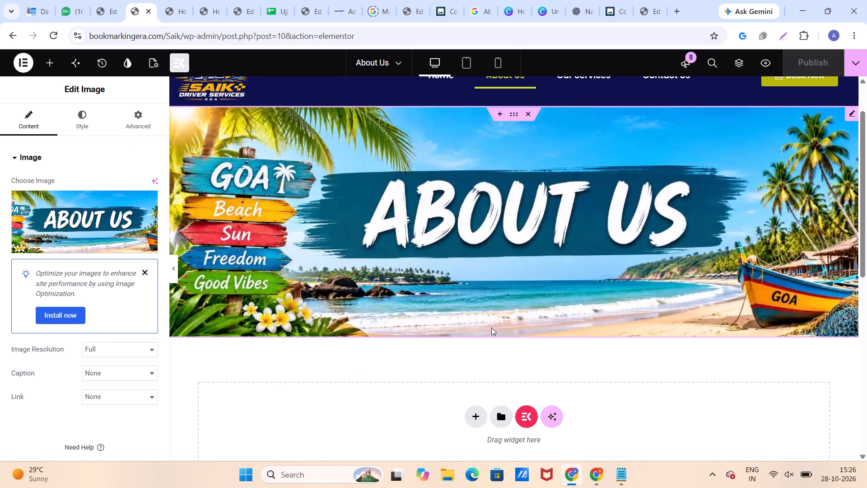
scroll(491, 328, down, 3)
click(329, 243)
right_click(330, 239)
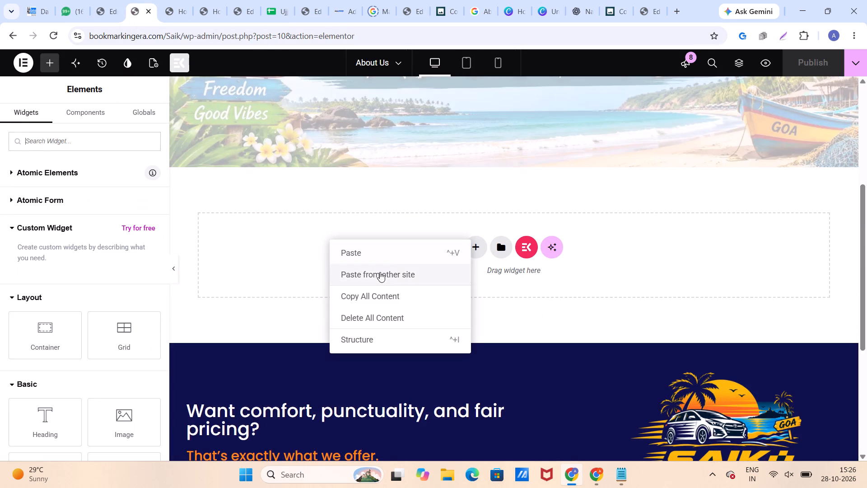
click(380, 272)
key(ctrl+v)
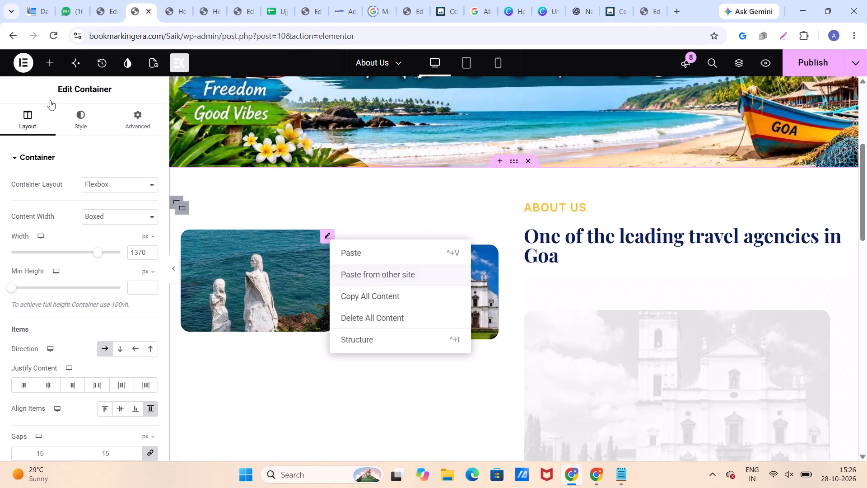
Copy the whole "What We Offer" services container from the Saik Home page.
click(103, 10)
scroll(322, 230, down, 9)
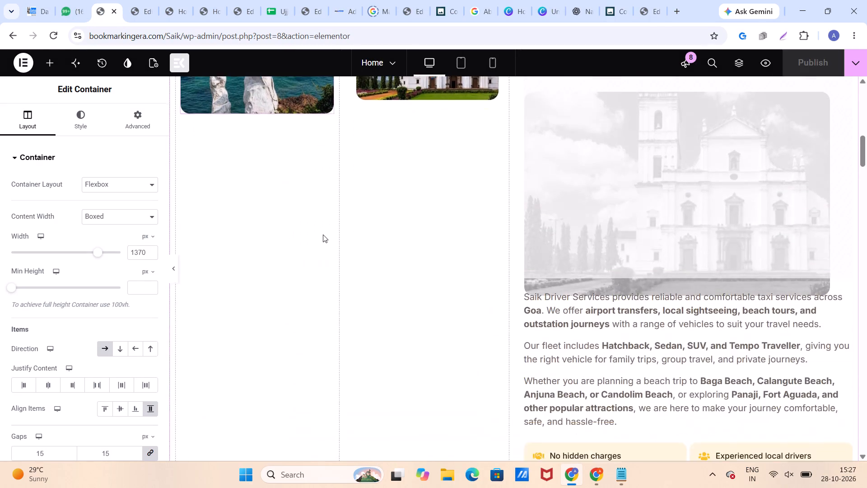
scroll(323, 235, down, 3)
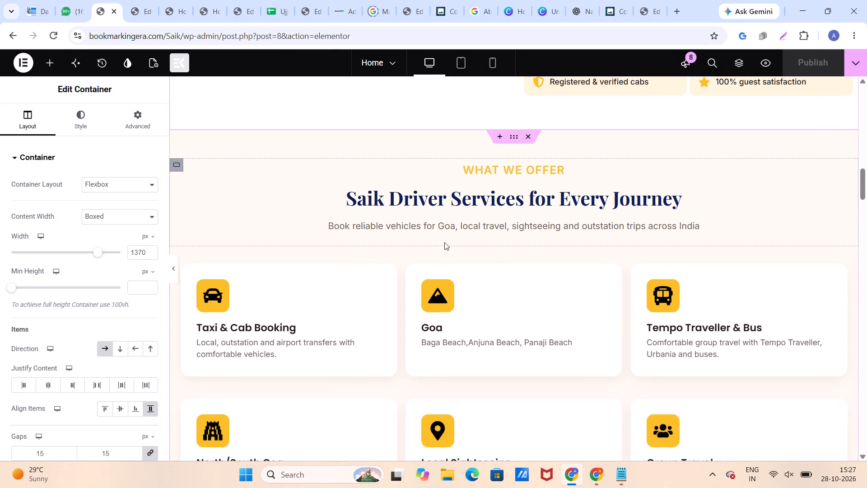
scroll(444, 242, down, 1)
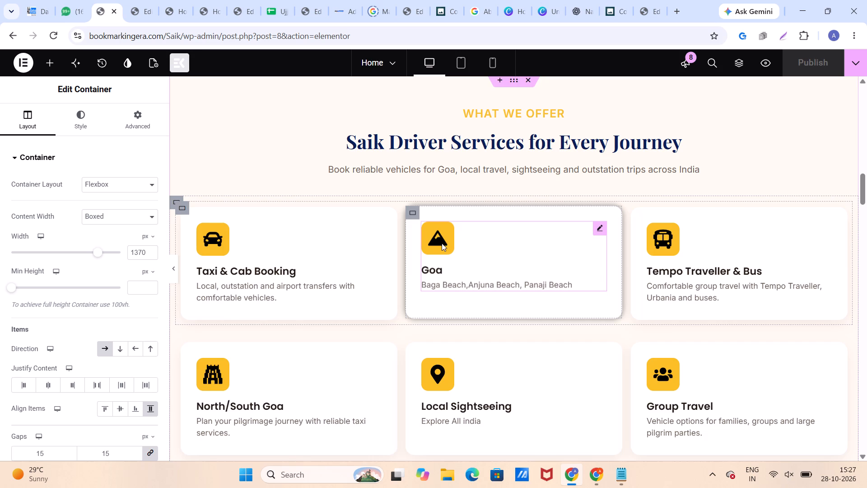
scroll(441, 244, up, 20)
scroll(441, 244, up, 3)
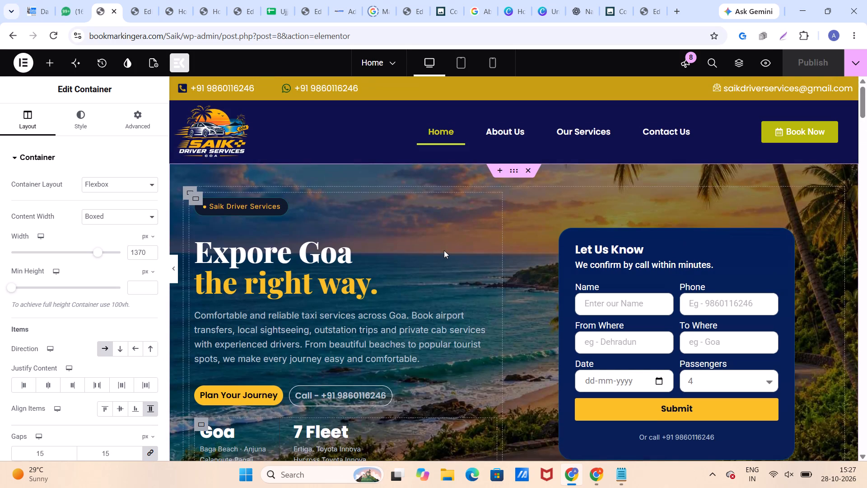
scroll(443, 252, down, 6)
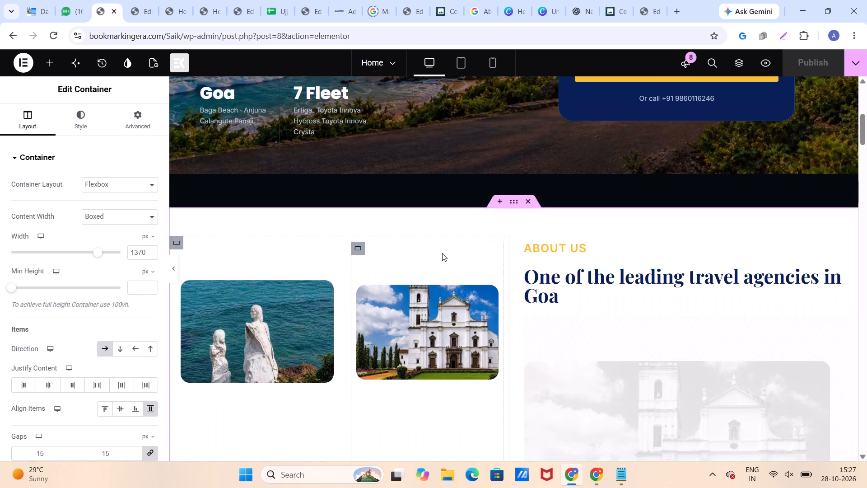
scroll(442, 253, down, 12)
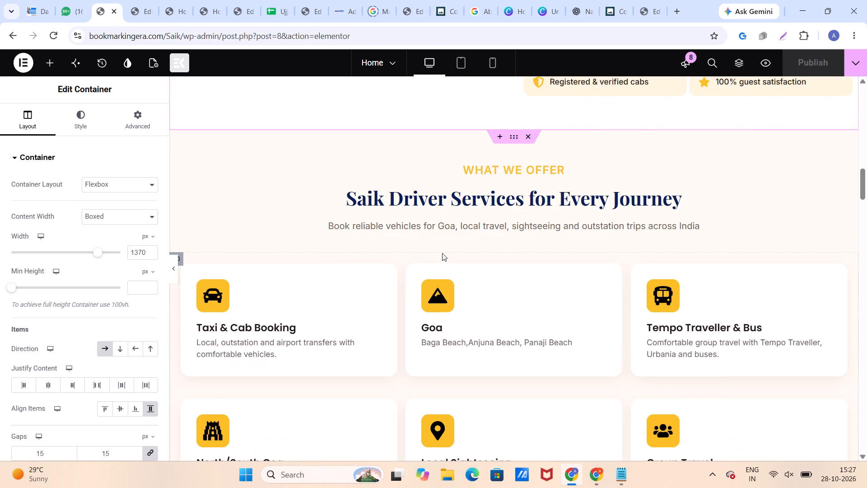
scroll(442, 253, up, 5)
scroll(442, 253, down, 3)
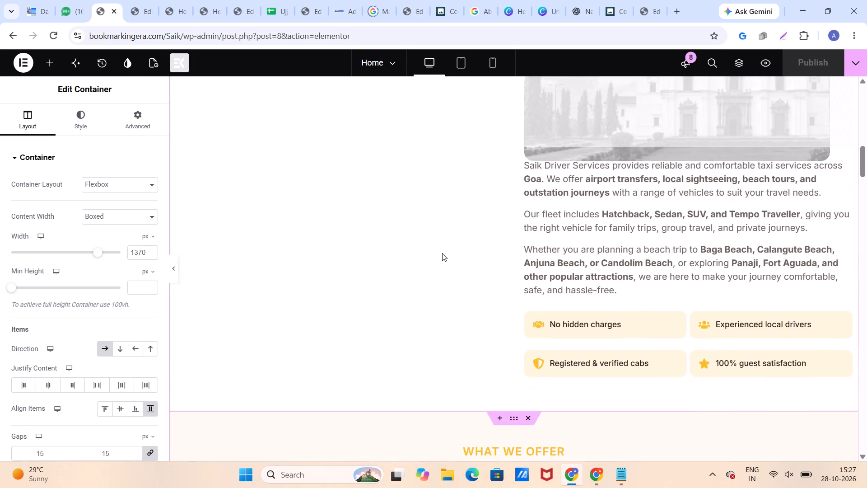
scroll(442, 253, down, 2)
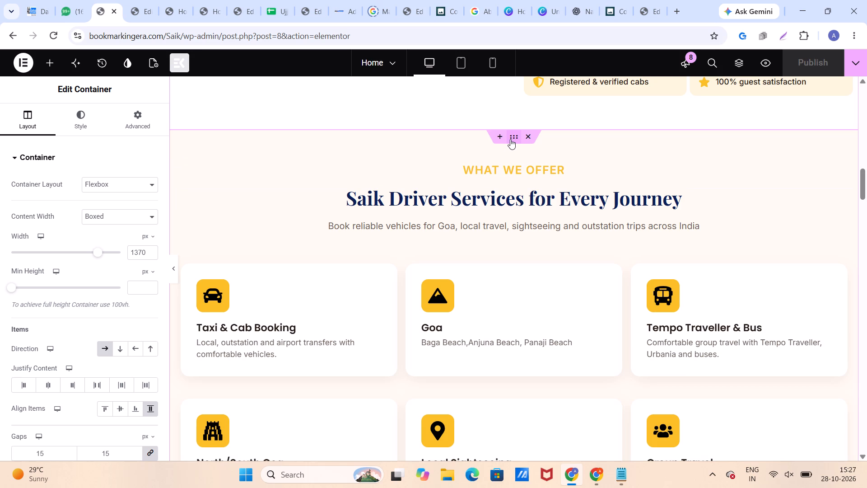
click(510, 139)
right_click(510, 139)
click(538, 161)
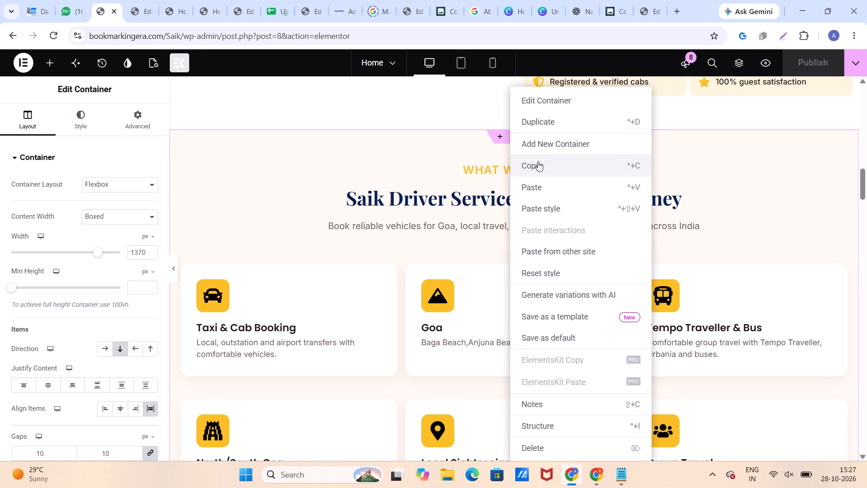
Paste the copied "What We Offer" container below the travel agency introduction on the Saik About Us page.
click(140, 9)
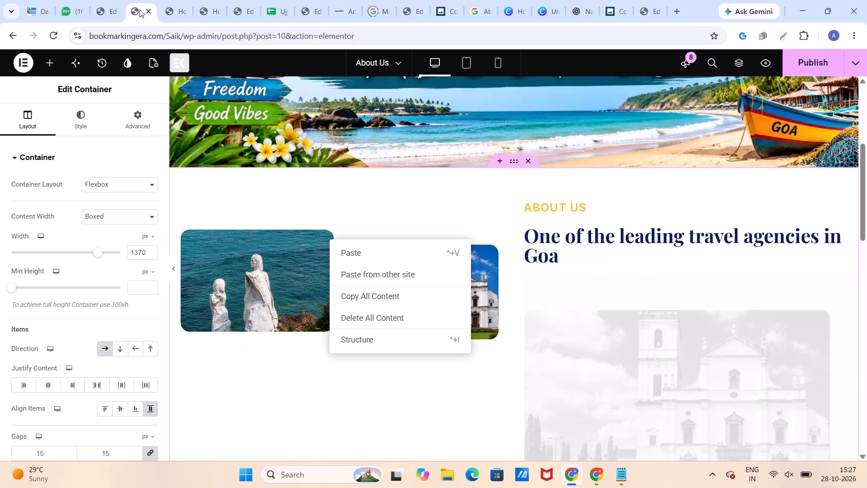
scroll(378, 191, down, 12)
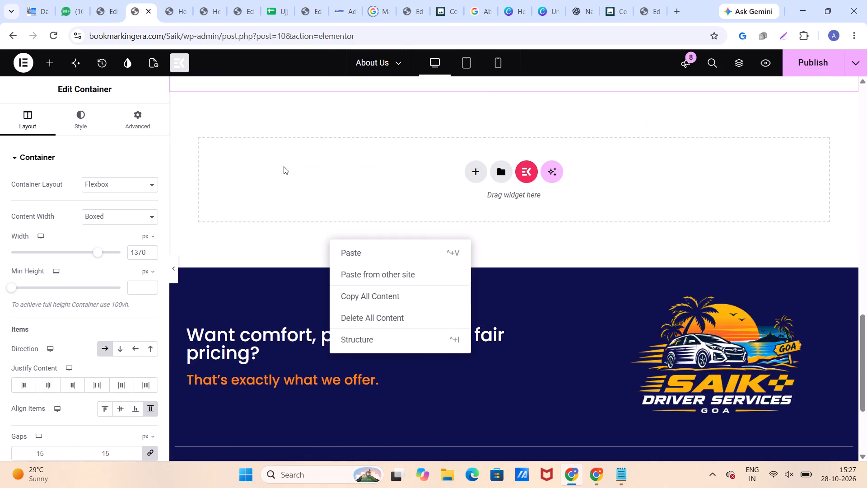
click(284, 166)
right_click(284, 166)
click(341, 203)
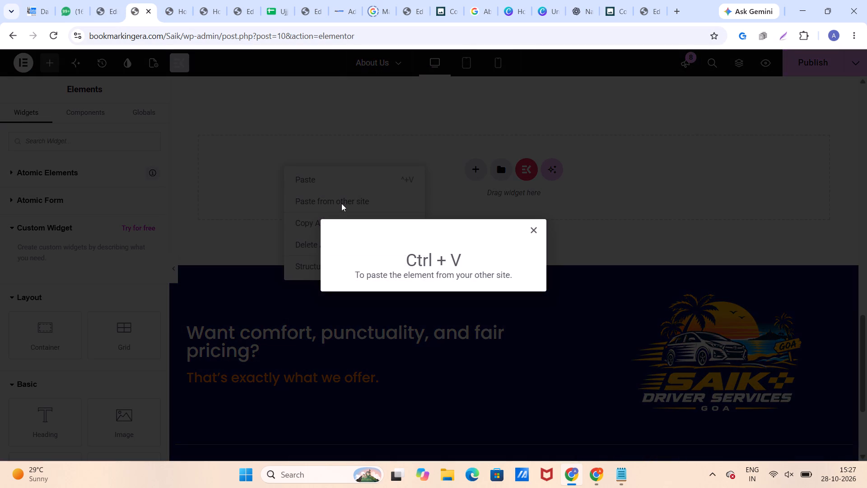
key(ctrl+v)
click(343, 147)
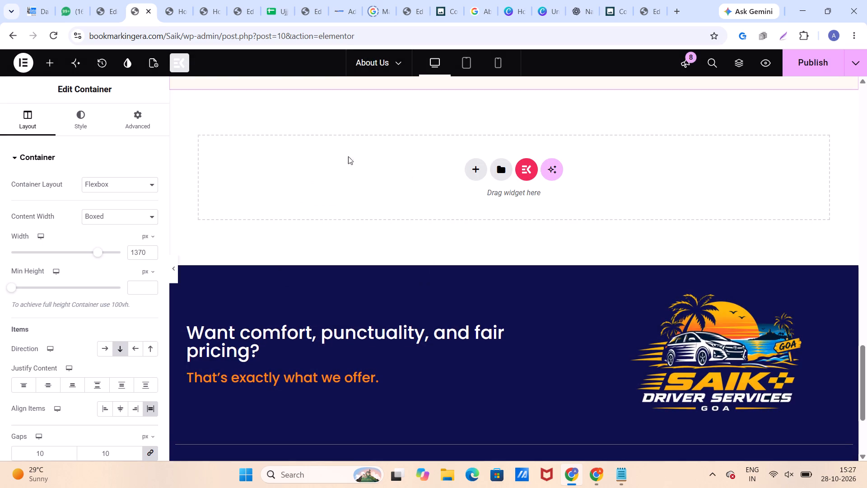
Review the pasted introduction and "What We Offer" sections on the About Us page.
scroll(367, 173, up, 3)
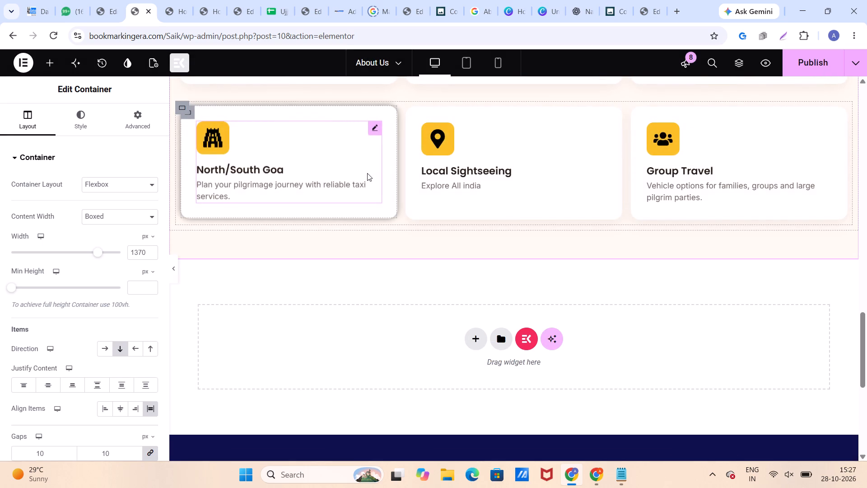
scroll(367, 173, up, 10)
scroll(367, 173, down, 4)
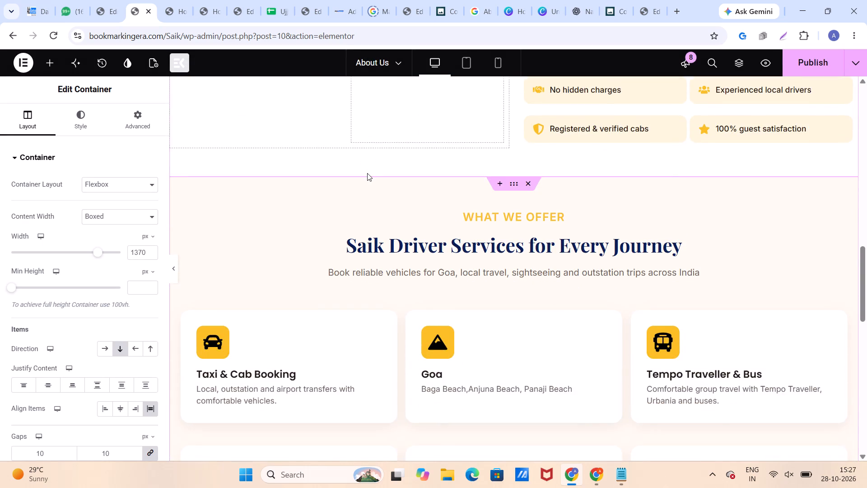
scroll(367, 173, up, 9)
scroll(369, 174, down, 8)
scroll(369, 174, up, 1)
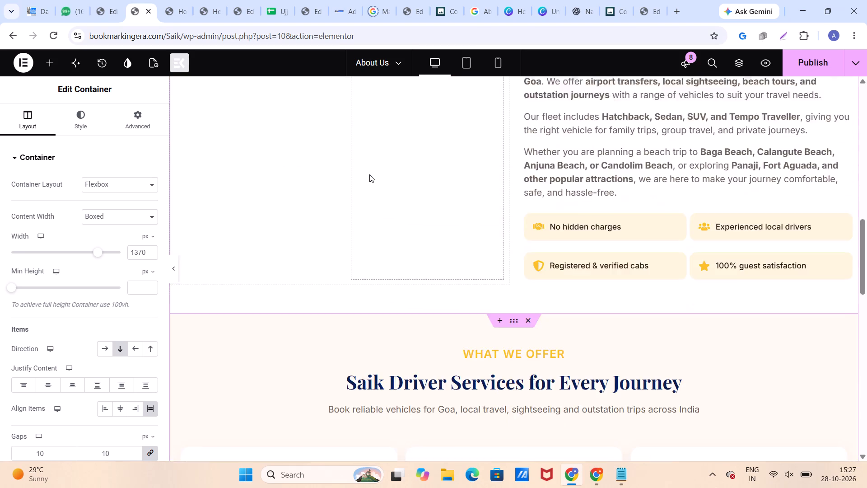
scroll(369, 174, down, 11)
scroll(369, 174, up, 3)
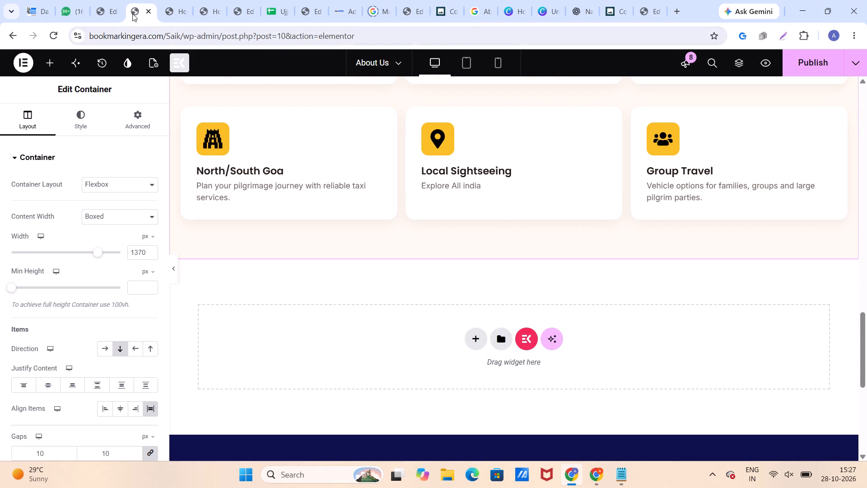
Copy the "Destinations & Gallery" heading container from the Home page and paste it below the service cards on the About Us page.
click(115, 8)
scroll(425, 233, down, 5)
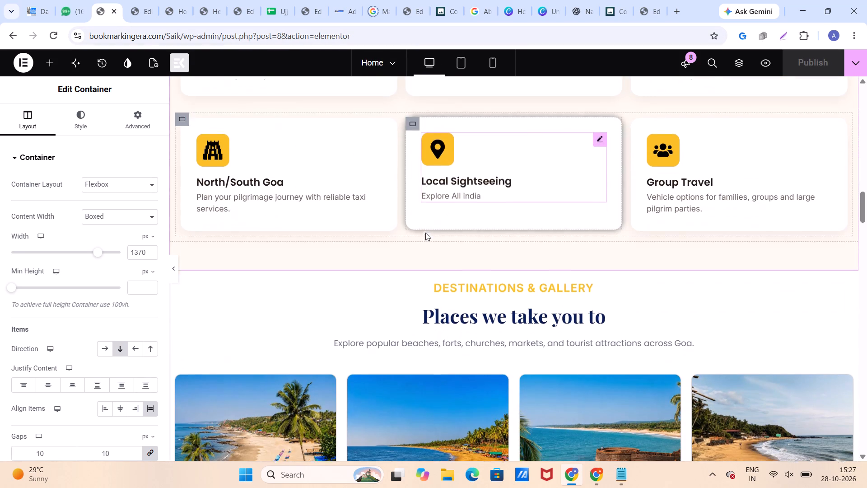
click(515, 263)
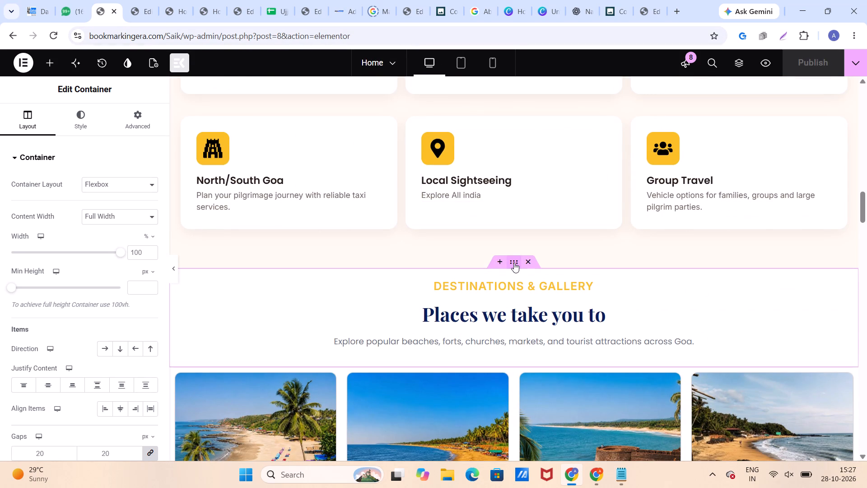
right_click(513, 263)
click(535, 167)
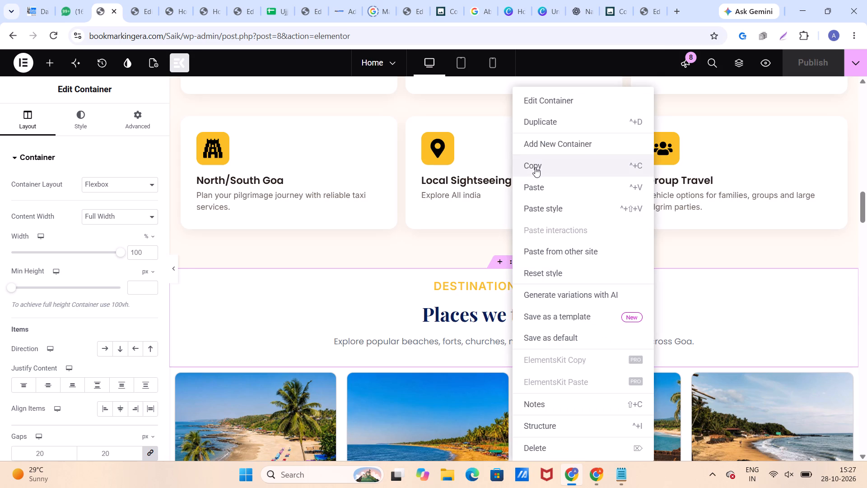
click(147, 12)
scroll(330, 243, down, 4)
scroll(330, 244, up, 2)
click(293, 241)
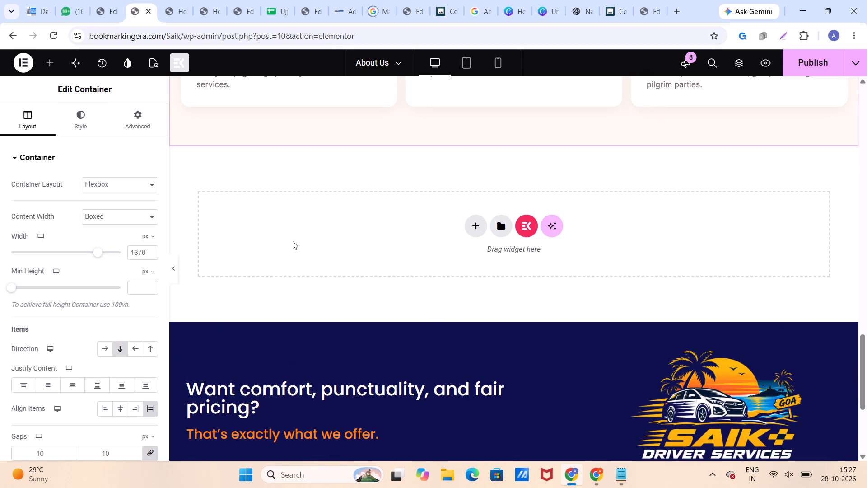
right_click(293, 241)
click(333, 274)
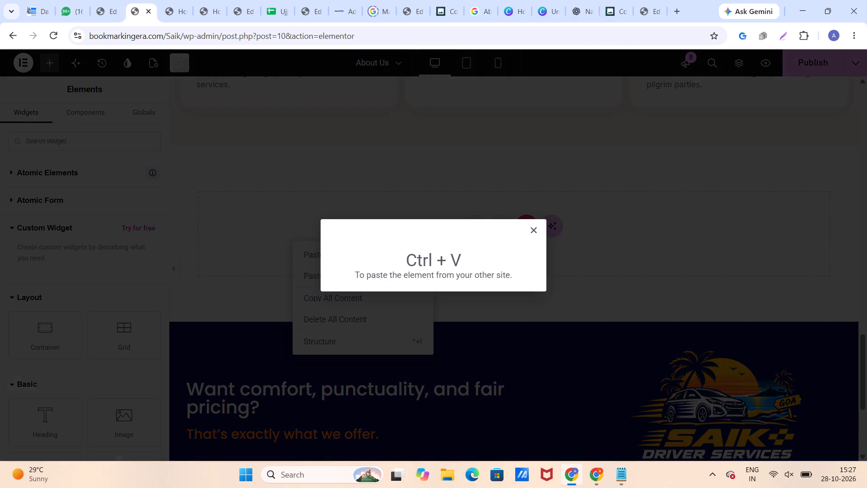
key(ctrl+v)
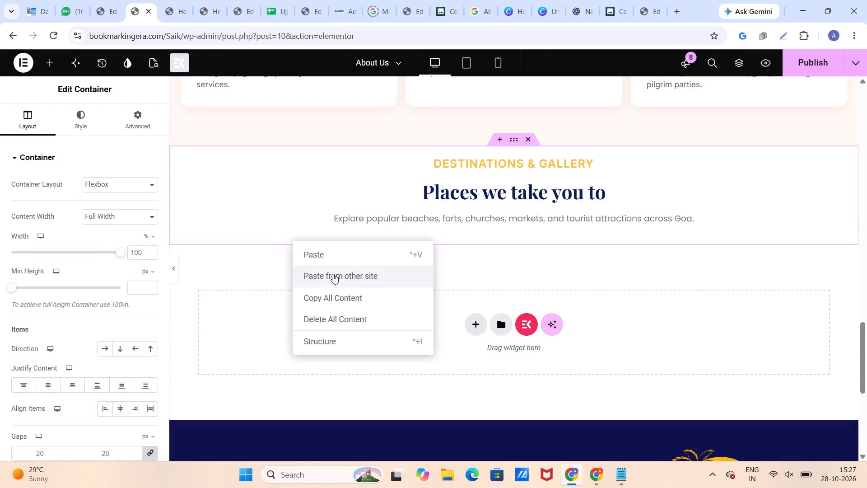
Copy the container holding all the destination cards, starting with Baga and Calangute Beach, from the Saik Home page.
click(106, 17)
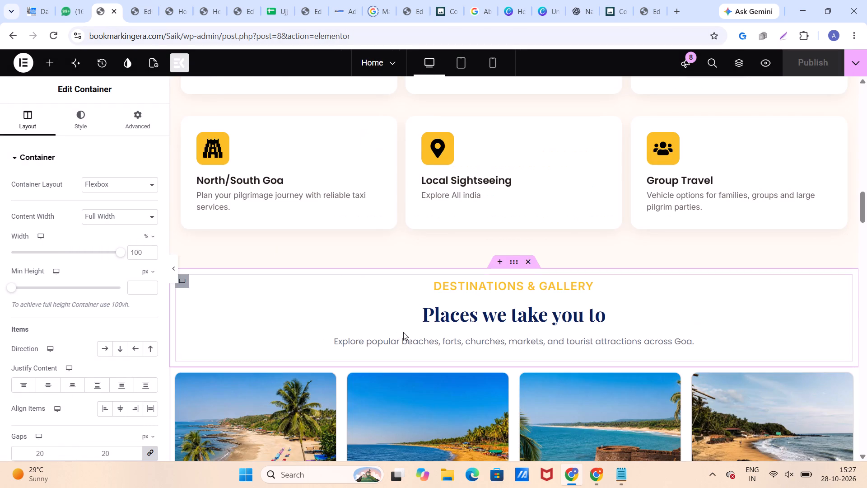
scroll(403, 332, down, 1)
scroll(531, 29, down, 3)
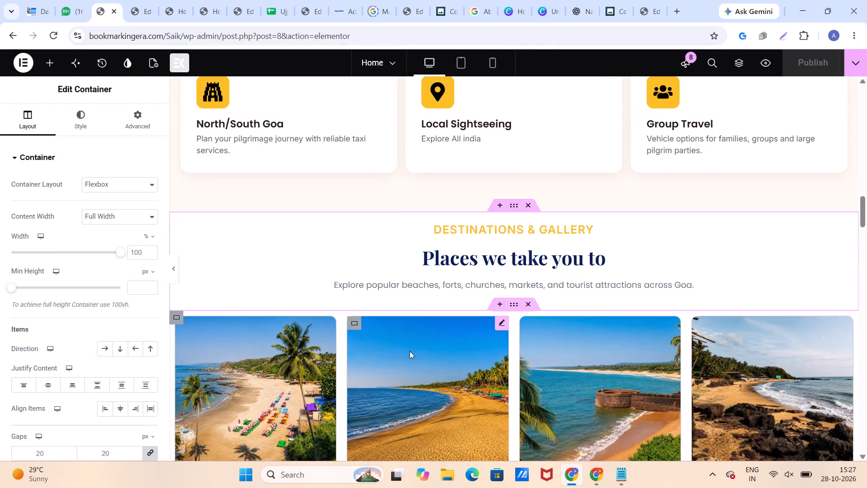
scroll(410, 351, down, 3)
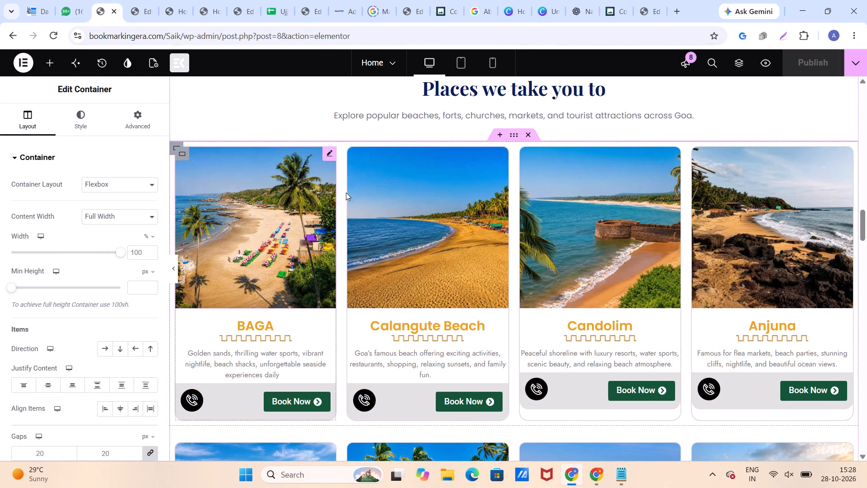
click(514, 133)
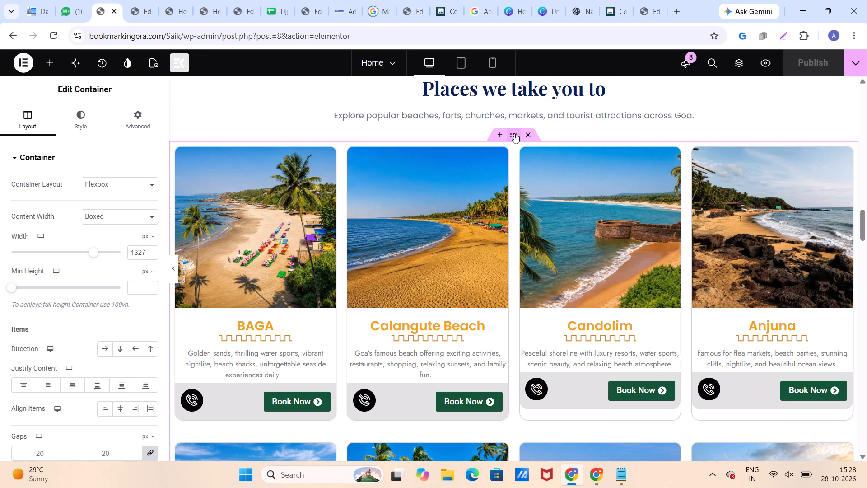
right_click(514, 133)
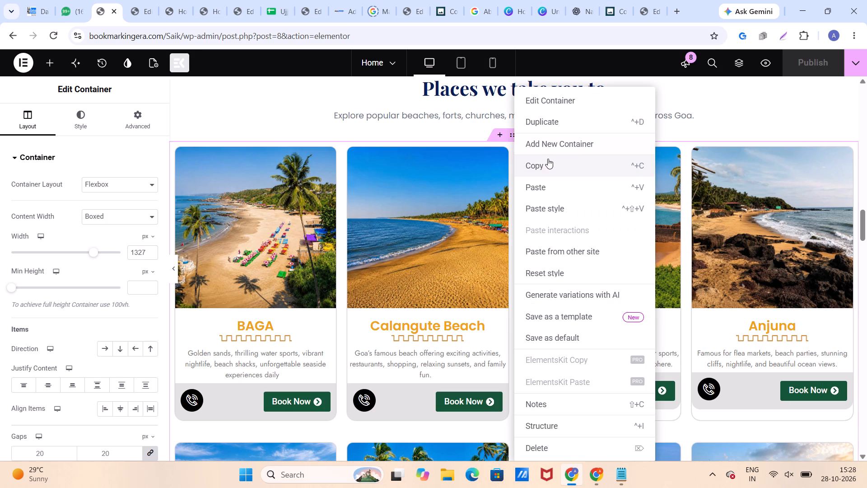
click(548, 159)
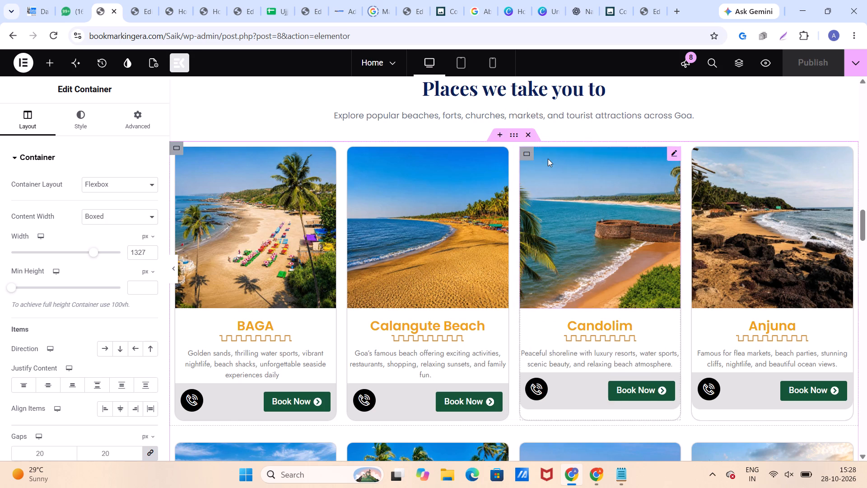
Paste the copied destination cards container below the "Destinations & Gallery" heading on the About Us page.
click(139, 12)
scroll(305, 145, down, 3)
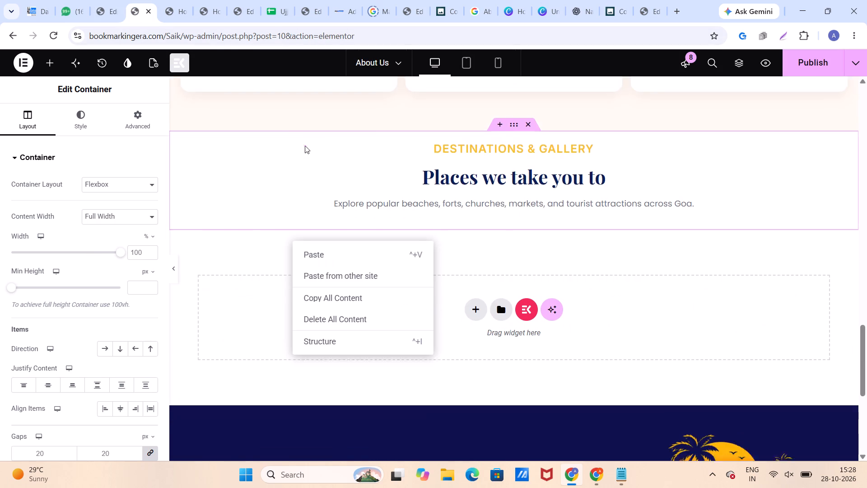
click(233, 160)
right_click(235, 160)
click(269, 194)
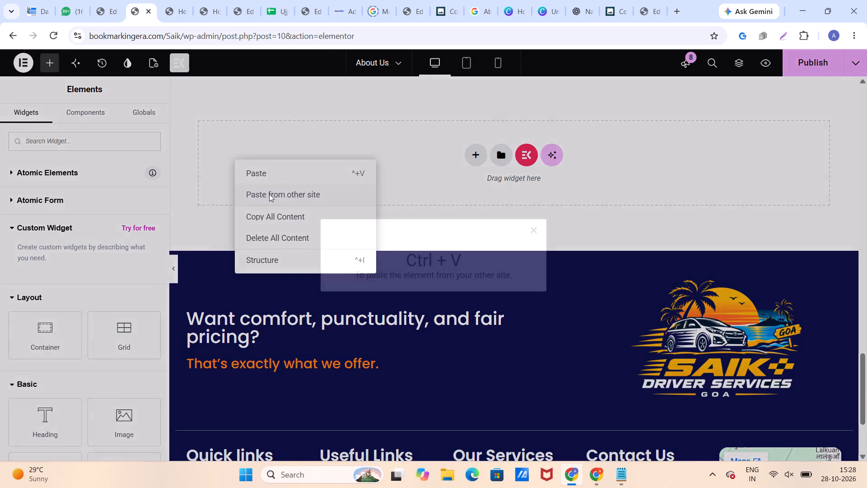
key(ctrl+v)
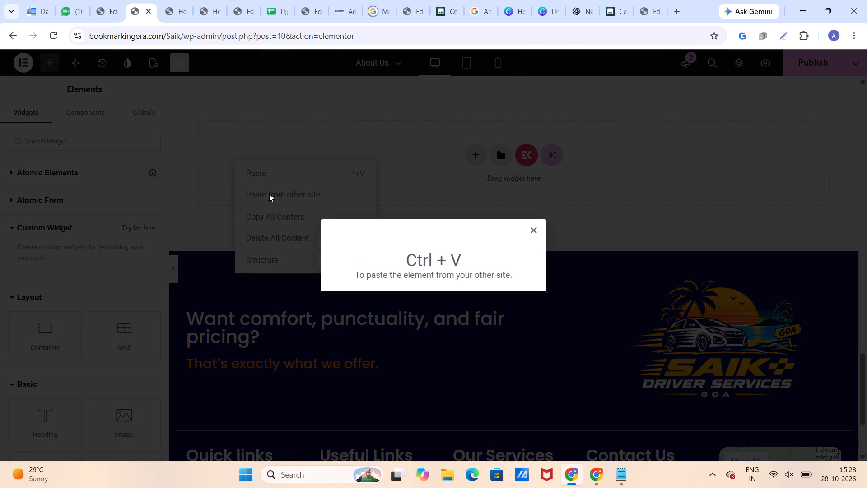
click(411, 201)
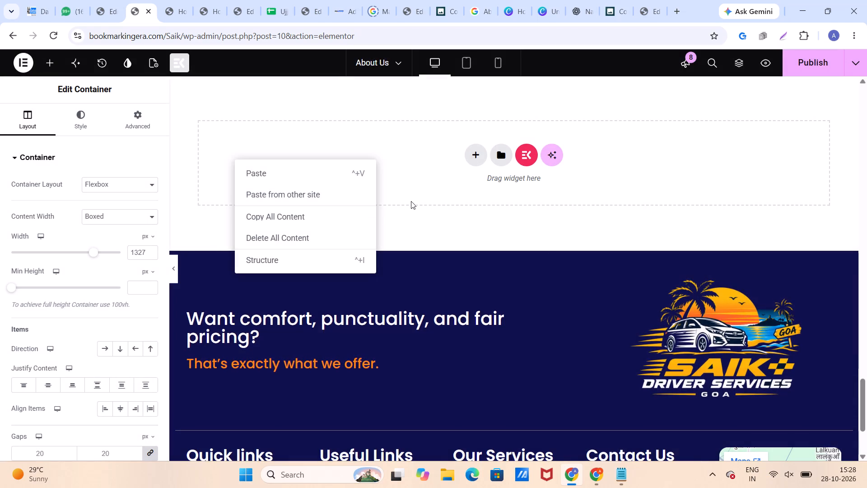
Review the pasted rows of destination cards on the About Us page.
scroll(411, 201, up, 4)
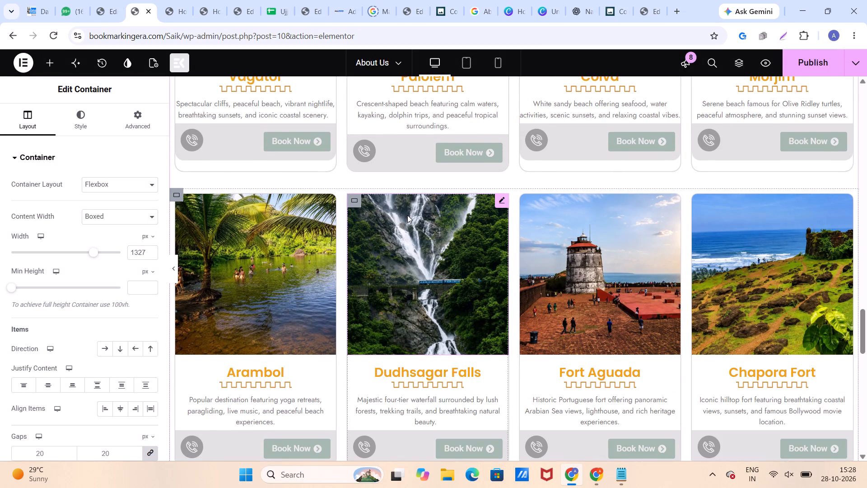
scroll(407, 215, up, 12)
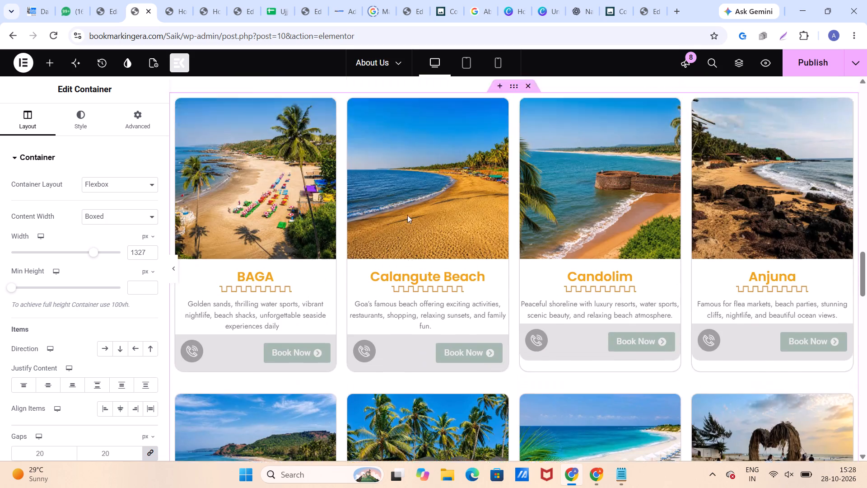
scroll(407, 215, down, 12)
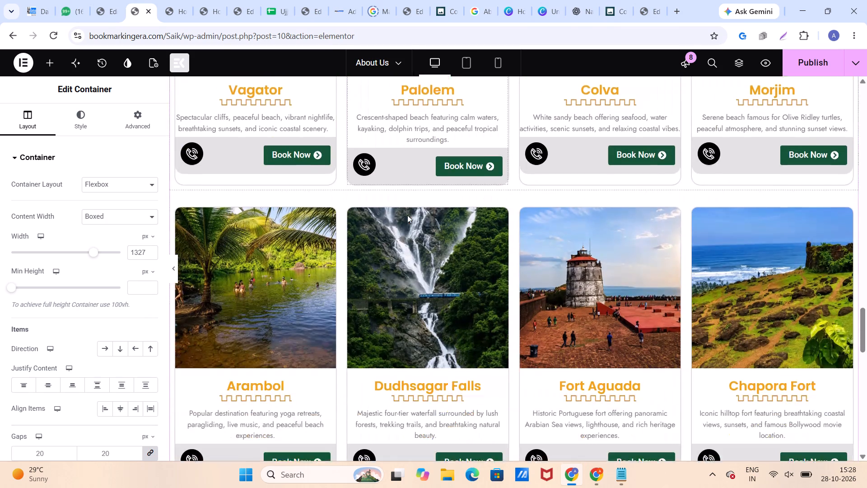
scroll(407, 215, down, 7)
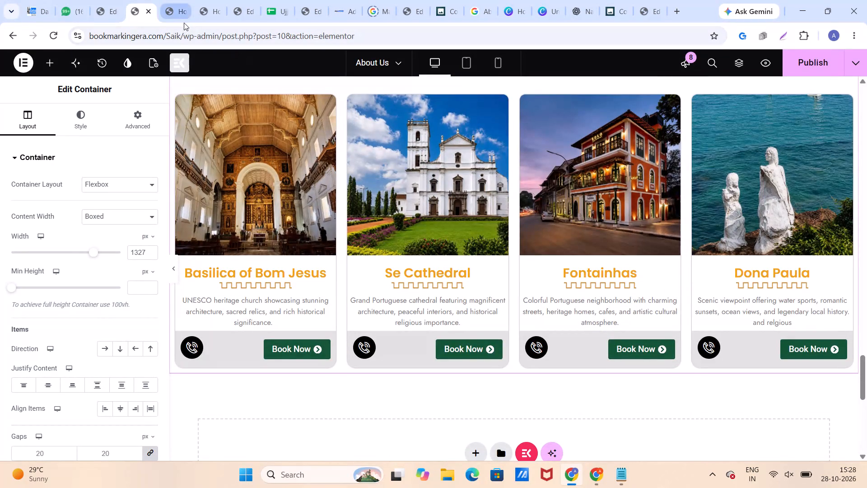
Delete the destination cards container and the "Destinations & Gallery" heading container from the About Us page.
scroll(384, 210, up, 16)
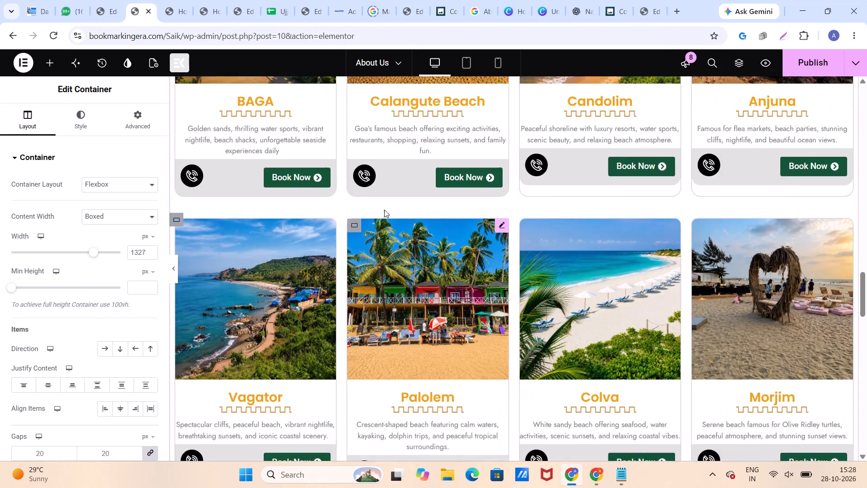
scroll(384, 210, up, 2)
click(531, 212)
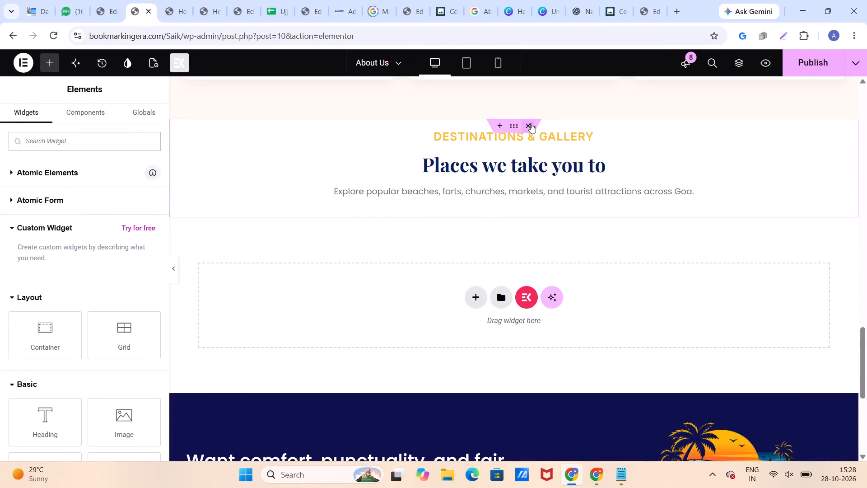
click(531, 123)
scroll(452, 258, up, 9)
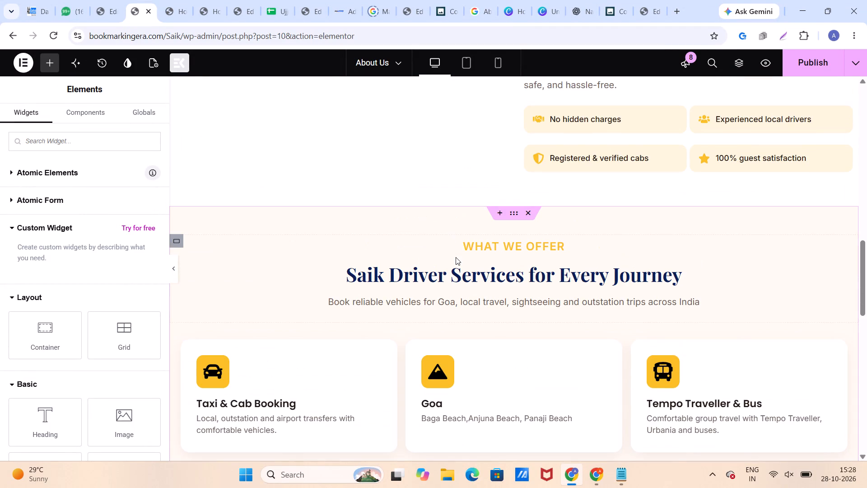
Copy the whole "Why Choose Us" container with its four numbered cards from the Home page.
click(109, 5)
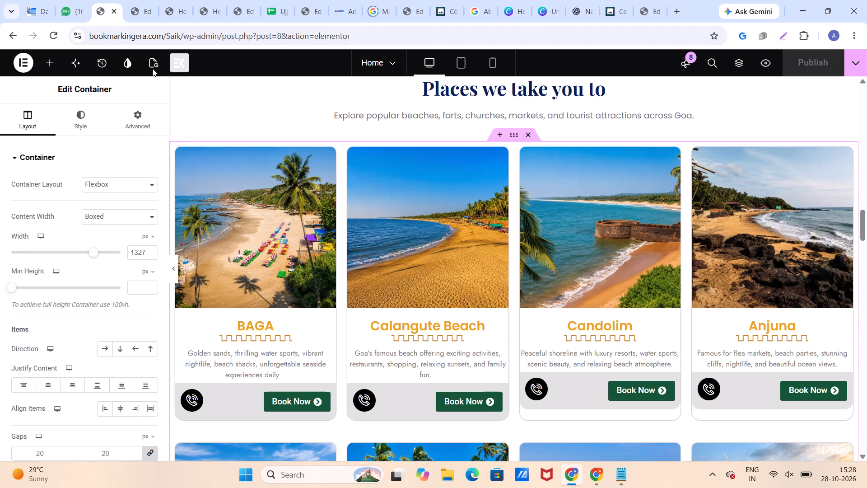
scroll(495, 292, down, 20)
scroll(495, 292, down, 3)
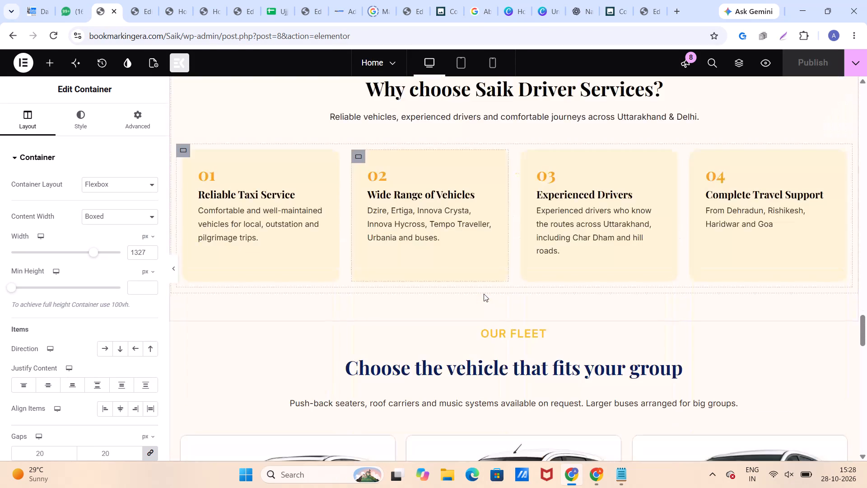
scroll(484, 294, up, 2)
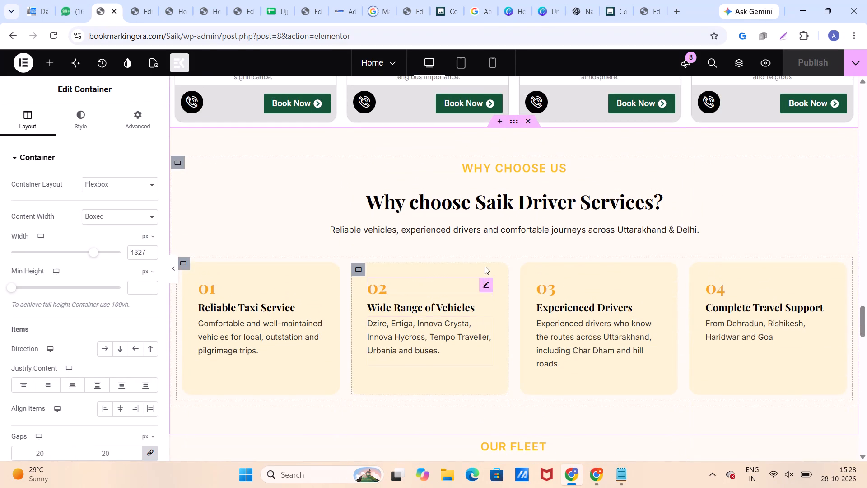
click(511, 124)
right_click(511, 124)
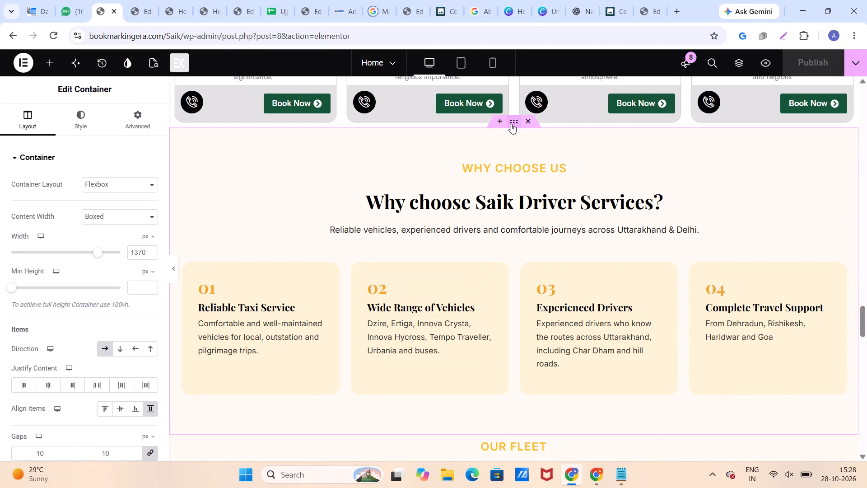
click(538, 162)
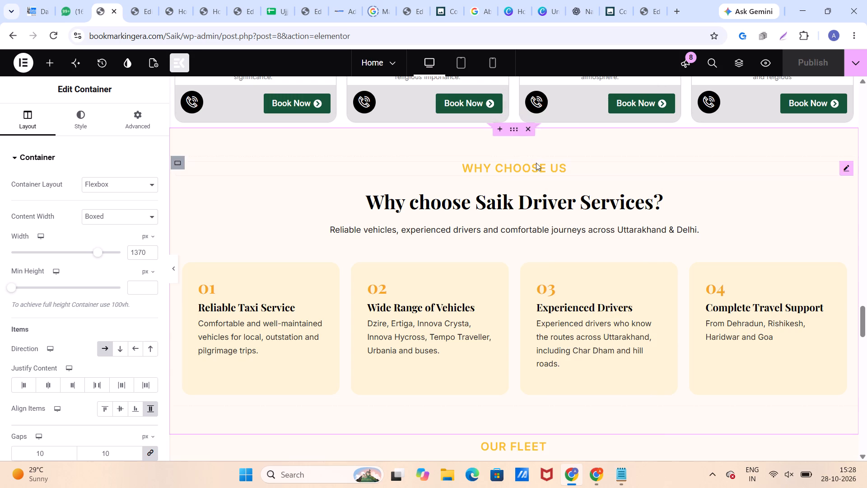
Paste the copied "Why Choose Us" container below the "What We Offer" service cards on the About Us page.
click(136, 10)
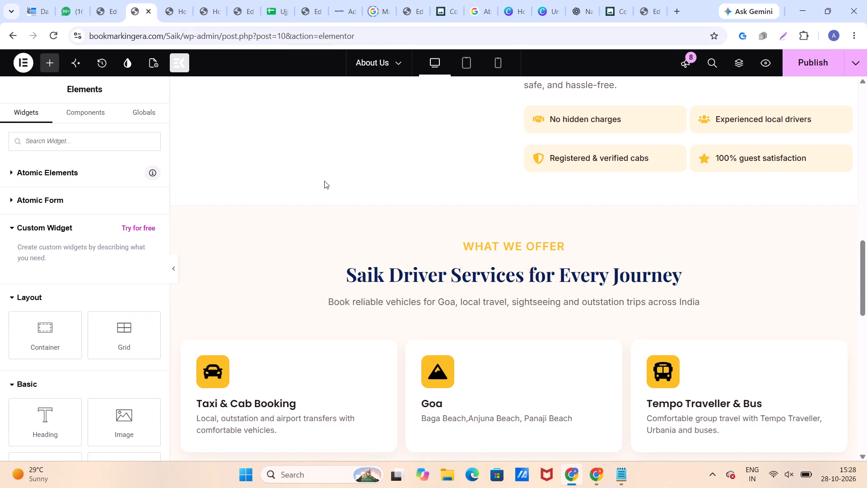
scroll(324, 180, down, 10)
scroll(307, 192, up, 3)
click(272, 331)
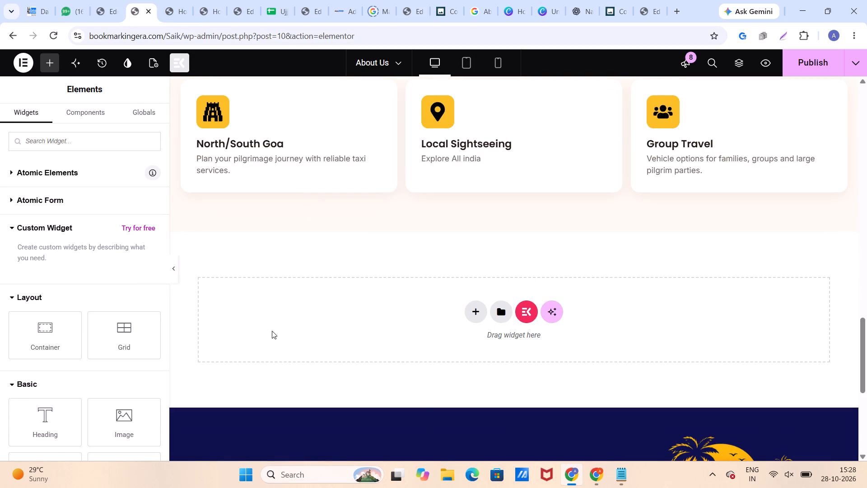
right_click(282, 301)
click(330, 333)
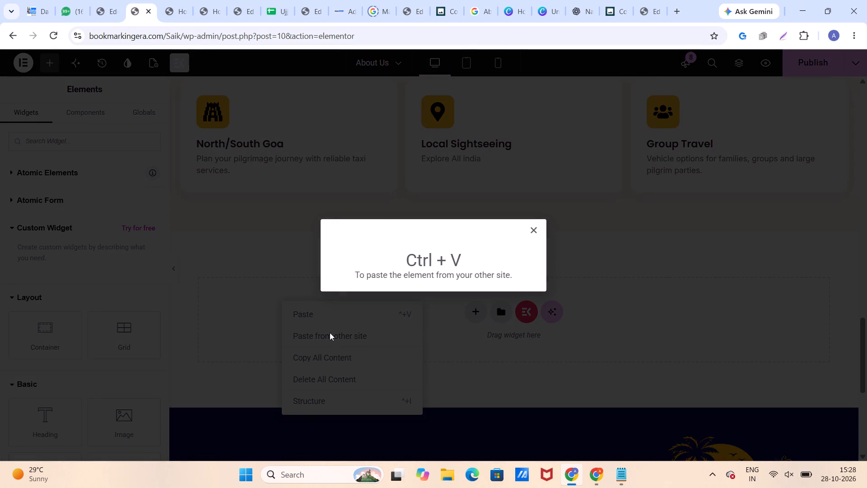
key(ctrl+v)
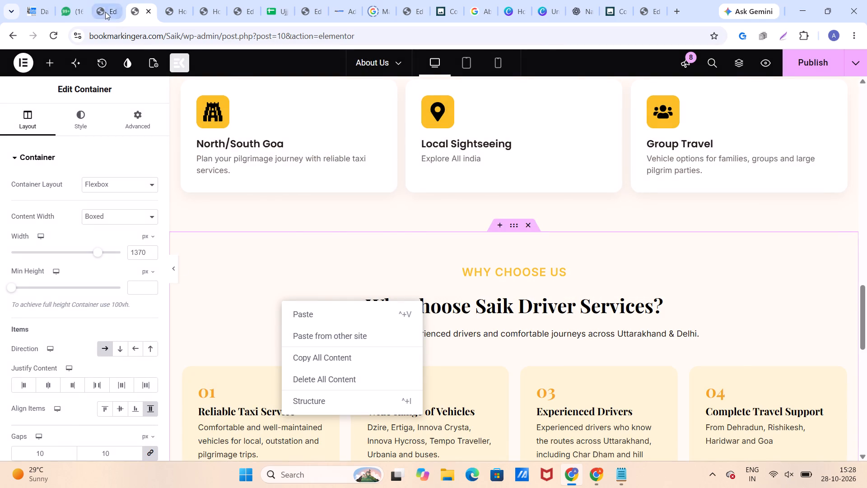
Copy the whole "Testimonials" container with the guest reviews from the Home page.
click(103, 9)
scroll(344, 443, down, 3)
scroll(384, 374, down, 2)
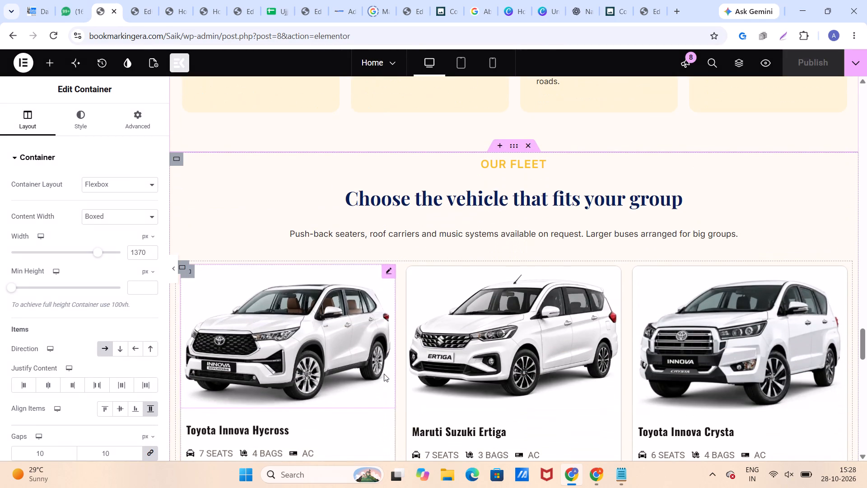
scroll(384, 374, down, 4)
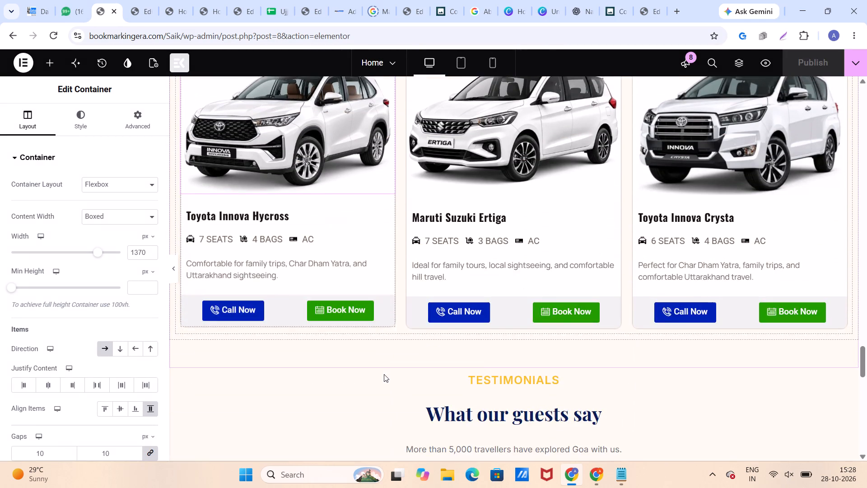
scroll(384, 374, down, 3)
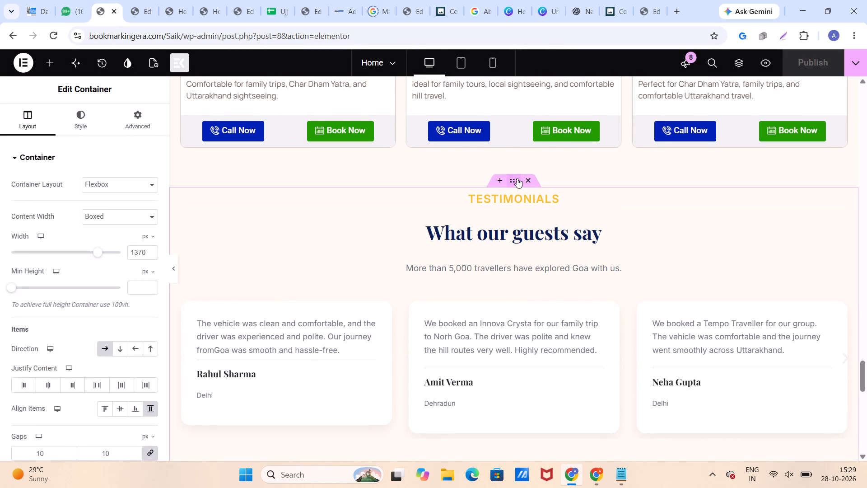
click(515, 180)
right_click(515, 180)
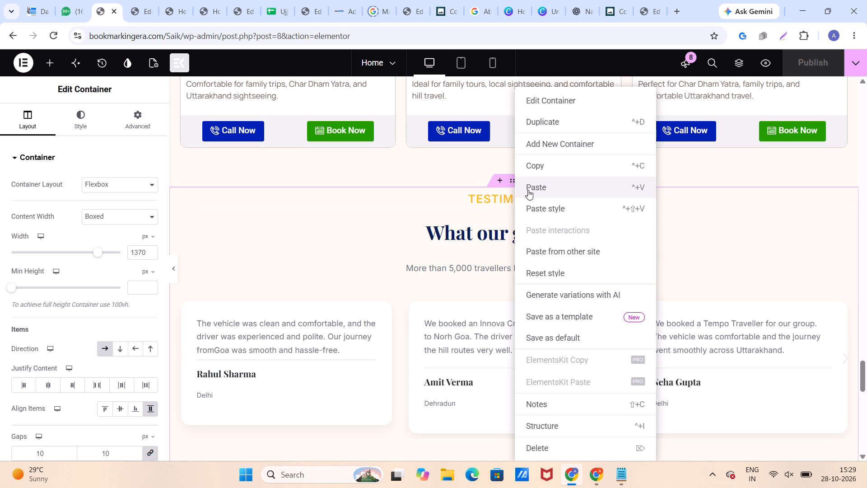
click(533, 164)
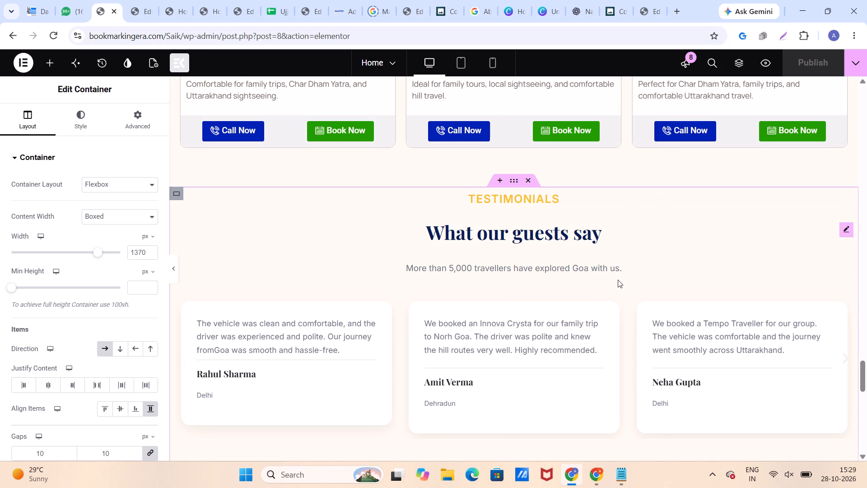
Replace "Tempo Traveller" with "Maruti Suzuki Ertiga" in the third guest testimonial on the Home page.
click(680, 337)
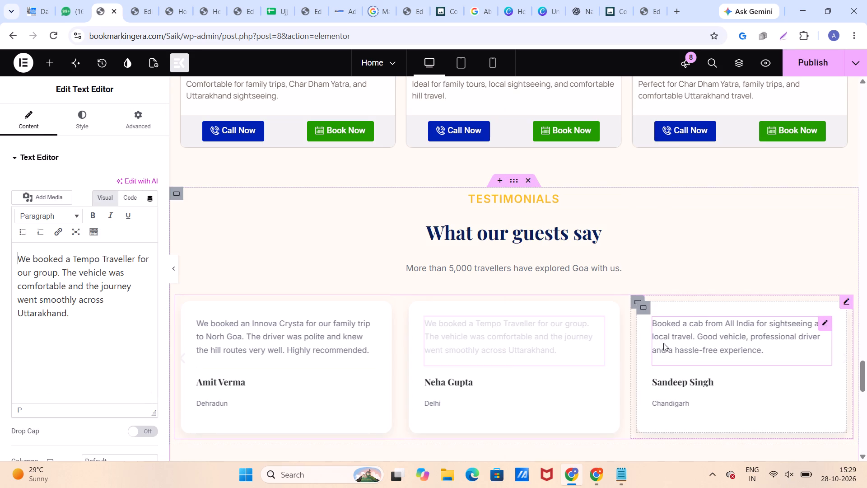
drag(134, 259, 72, 252)
scroll(283, 304, up, 4)
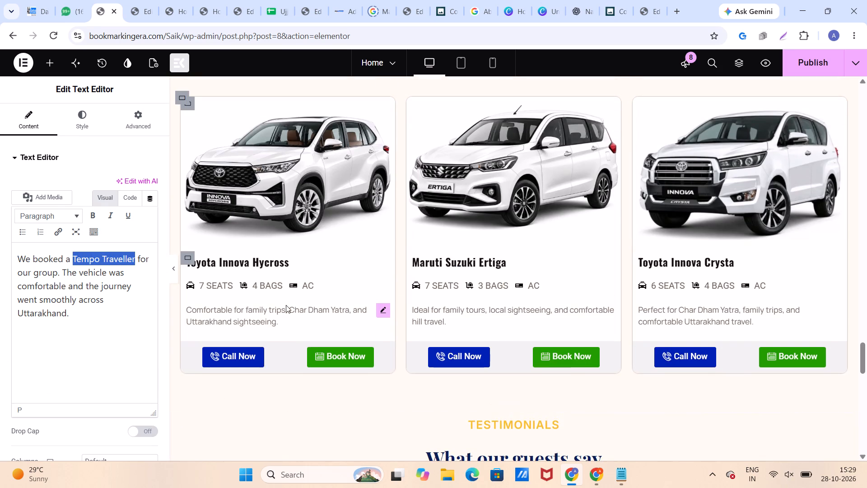
scroll(286, 305, down, 1)
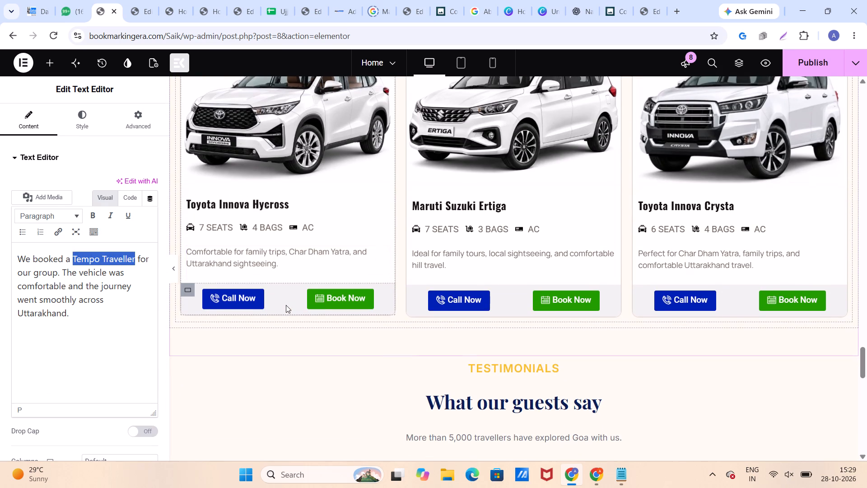
text(Maruti)
key(space)
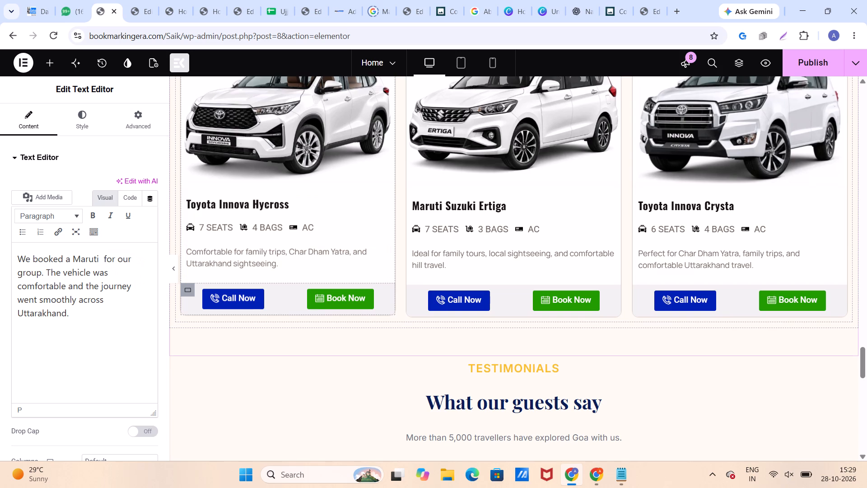
text(Su)
text(zuki Erti)
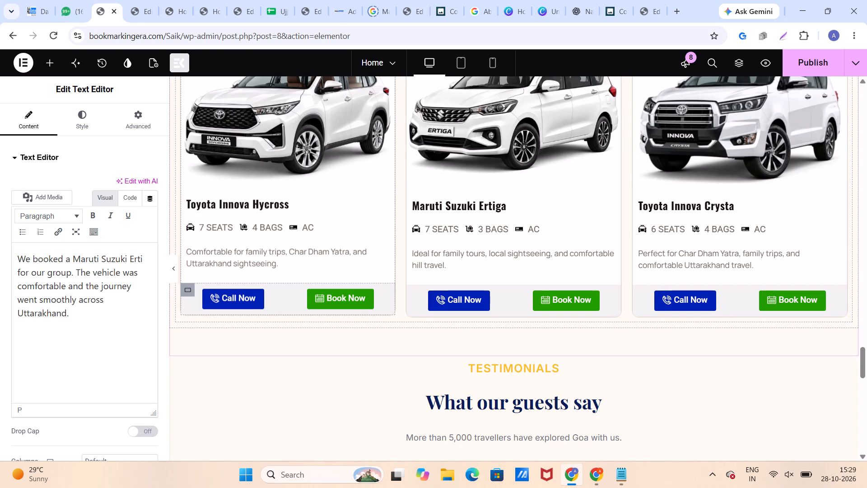
text(ga)
Replace "All India" with "Goa" in the fourth testimonial, the one about booking a cab for sightseeing.
scroll(345, 255, down, 5)
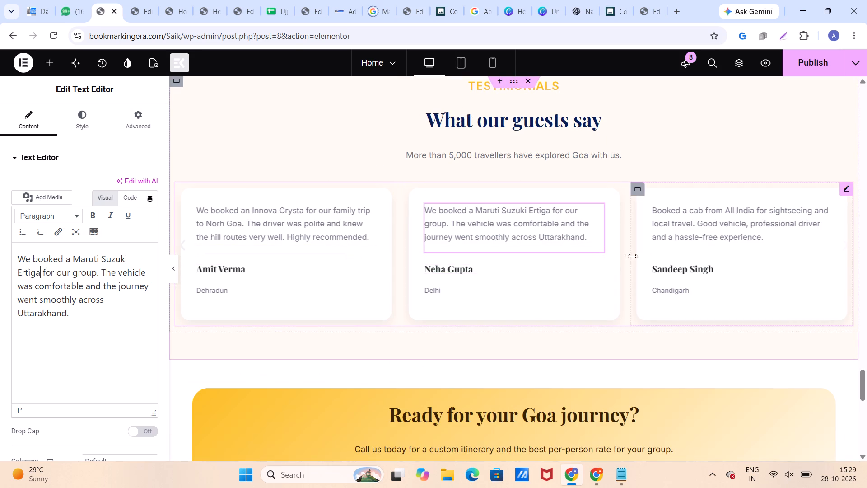
click(682, 231)
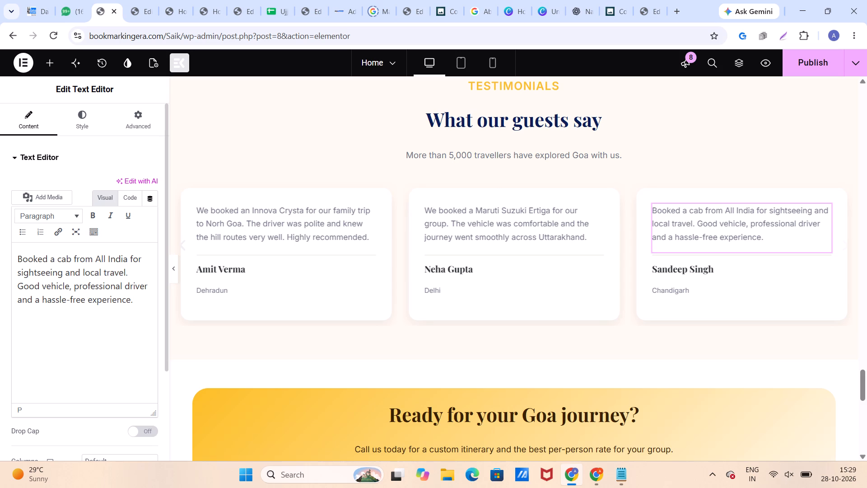
drag(126, 258, 108, 258)
drag(108, 258, 97, 254)
text(Goa)
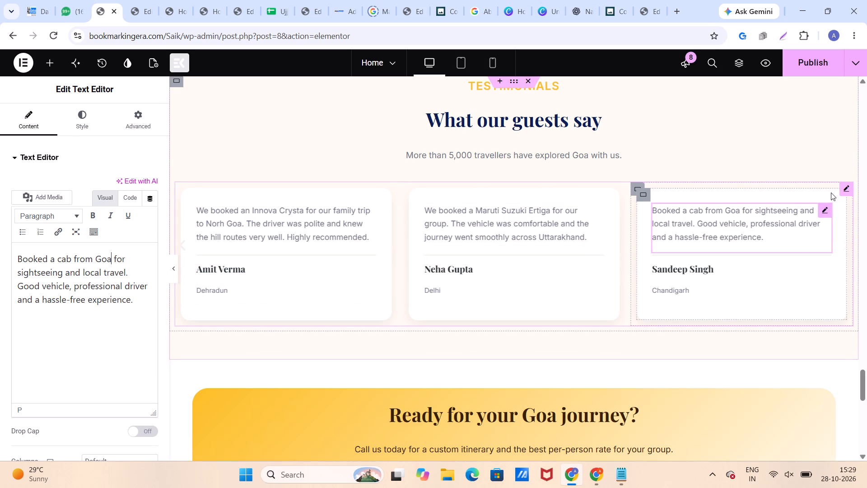
Return the testimonial carousel to Slide #1 and insert the missing space in its review so it reads "from Goa".
click(847, 188)
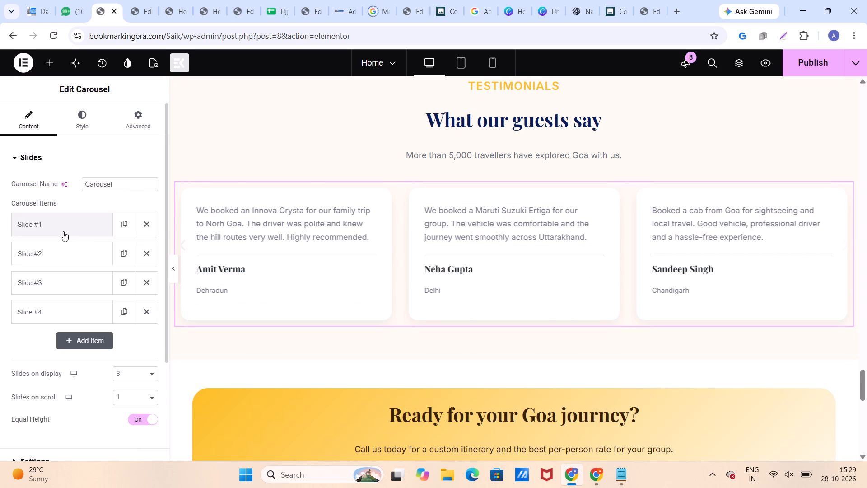
click(63, 231)
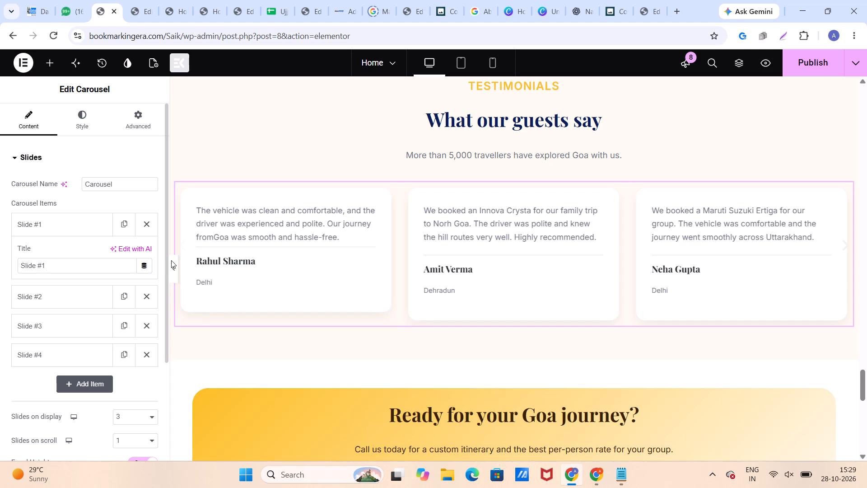
click(225, 239)
click(236, 222)
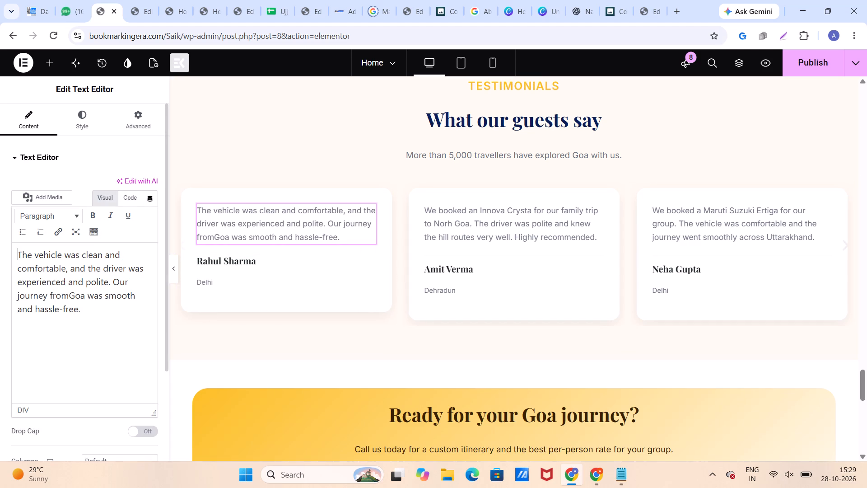
click(69, 296)
key(space)
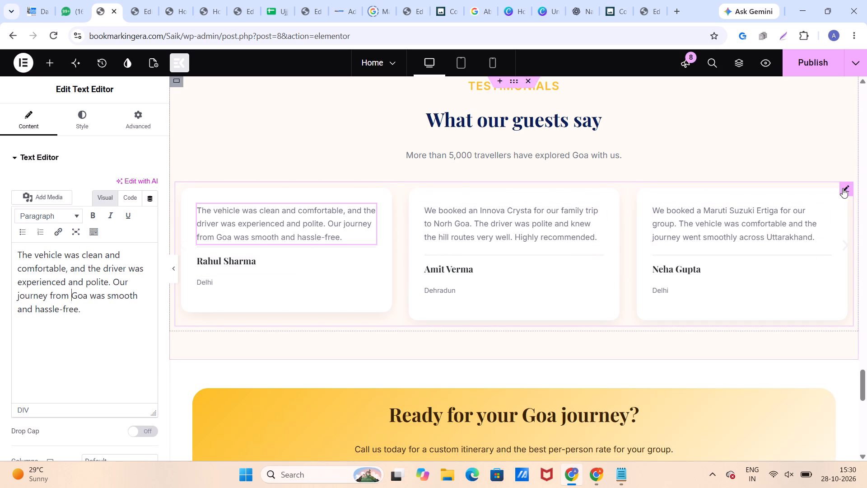
Check the remaining testimonial slides from Slide #2 and the call-to-action section below, and publish the Home page changes.
click(843, 188)
click(63, 256)
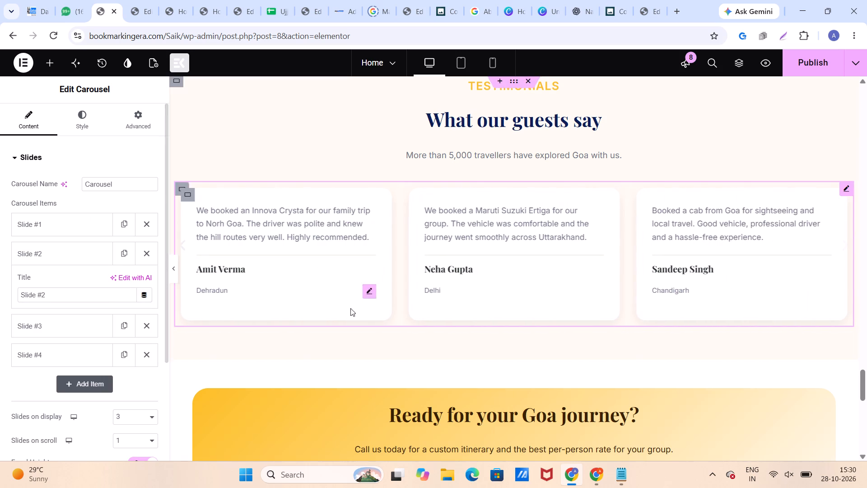
scroll(481, 300, down, 5)
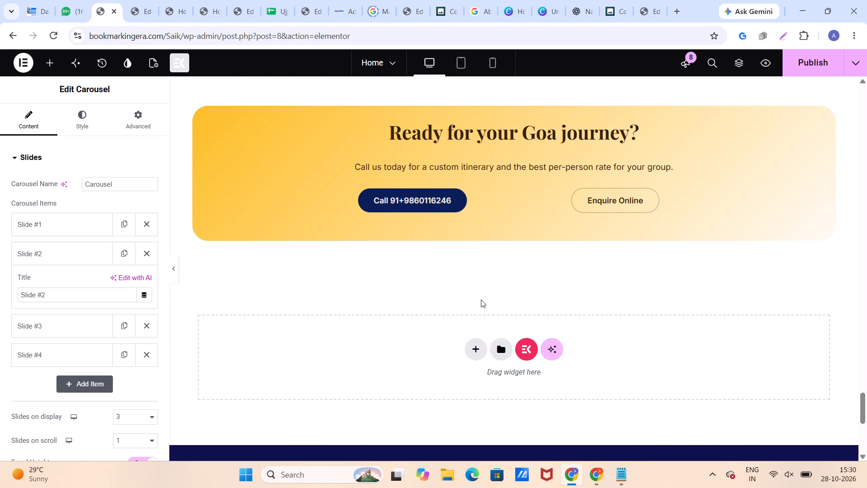
scroll(481, 300, down, 4)
scroll(481, 300, up, 7)
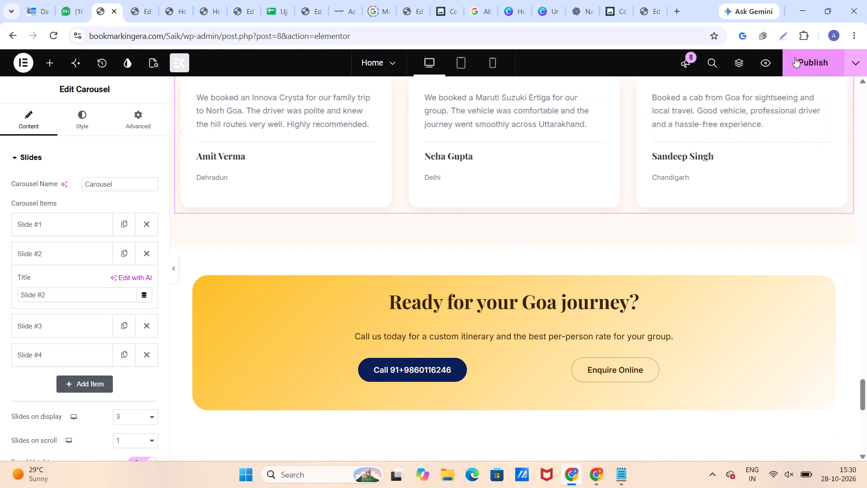
click(803, 61)
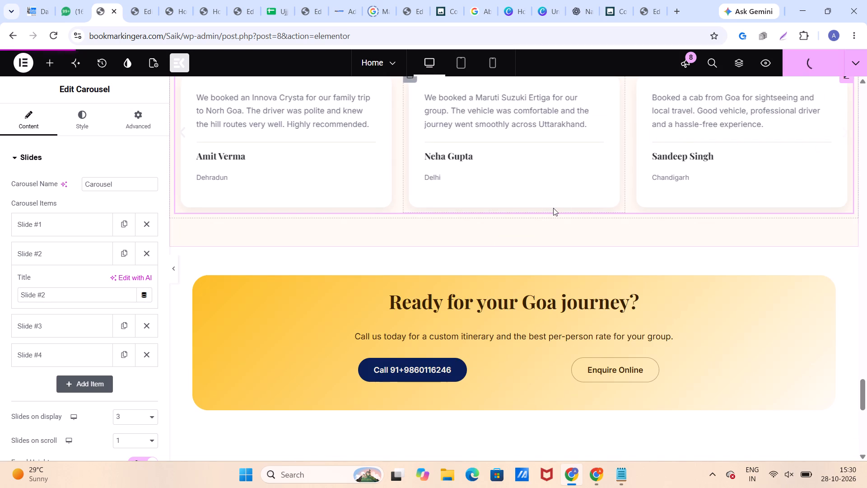
Copy the Home page's "What our guests say" testimonials container and paste it below the numbered service cards on the About Us page.
scroll(542, 212, up, 4)
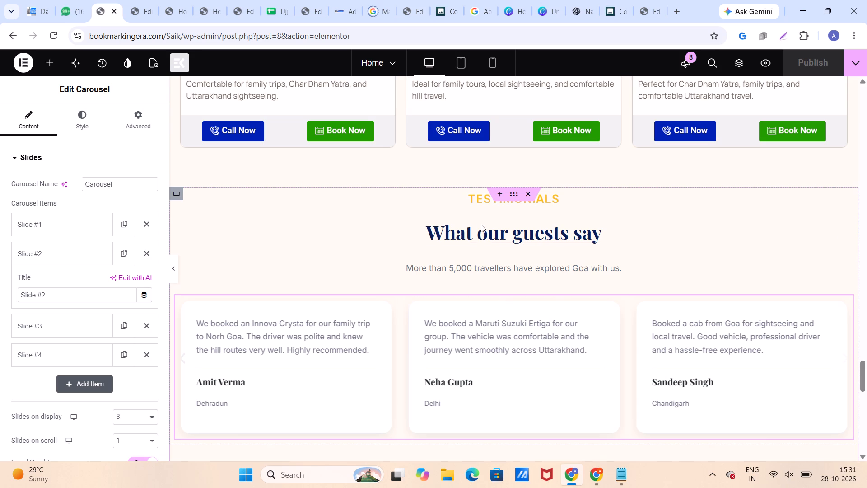
click(515, 195)
right_click(515, 195)
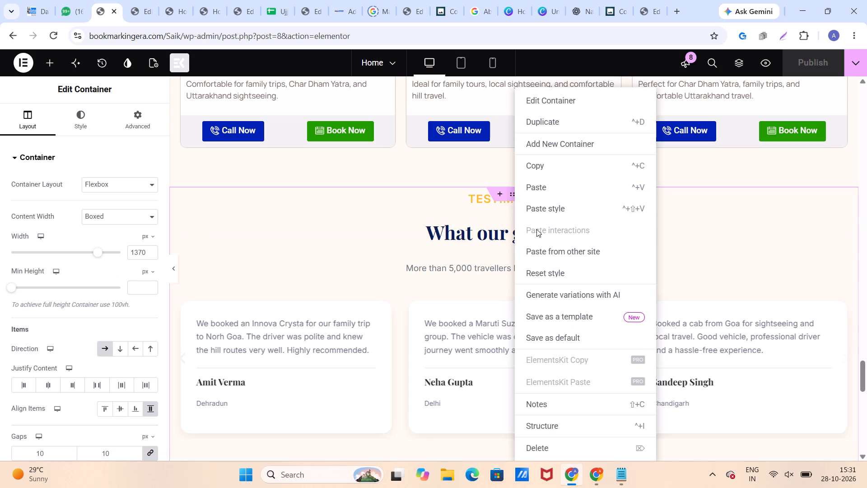
click(533, 158)
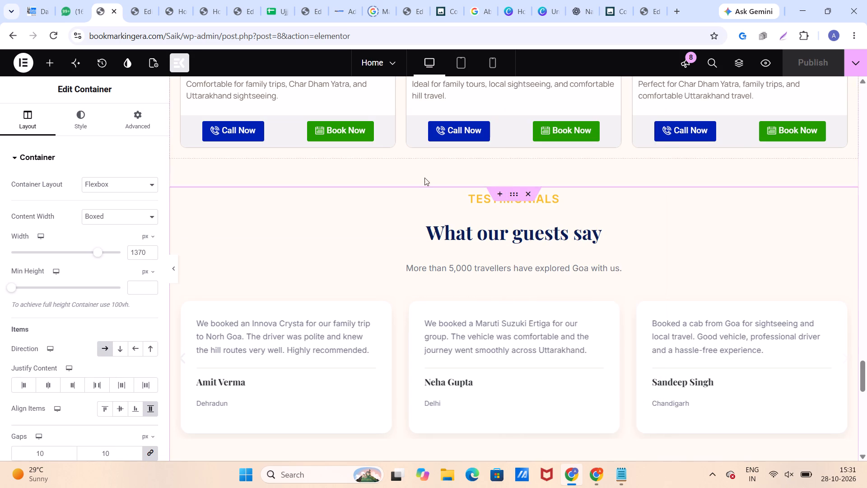
click(143, 9)
scroll(370, 152, down, 5)
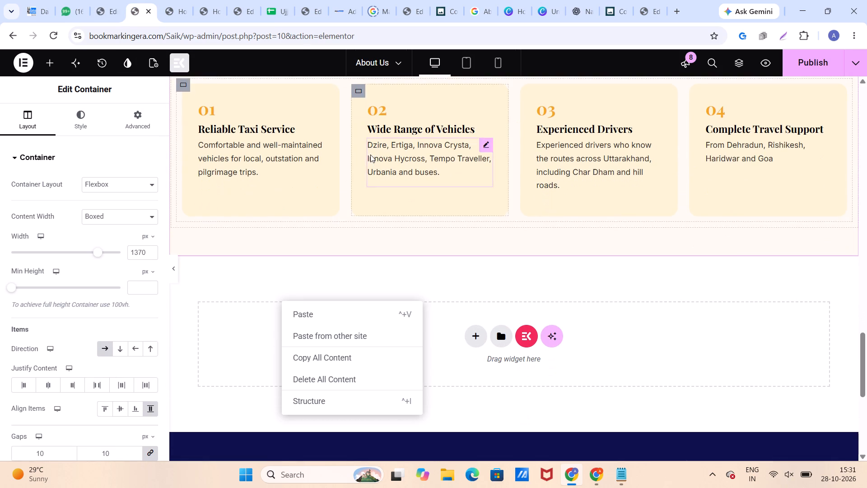
click(210, 346)
right_click(249, 327)
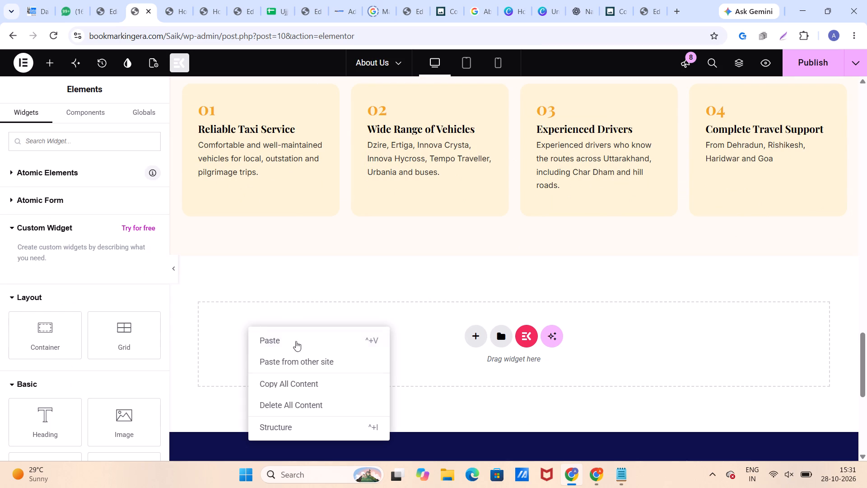
click(298, 359)
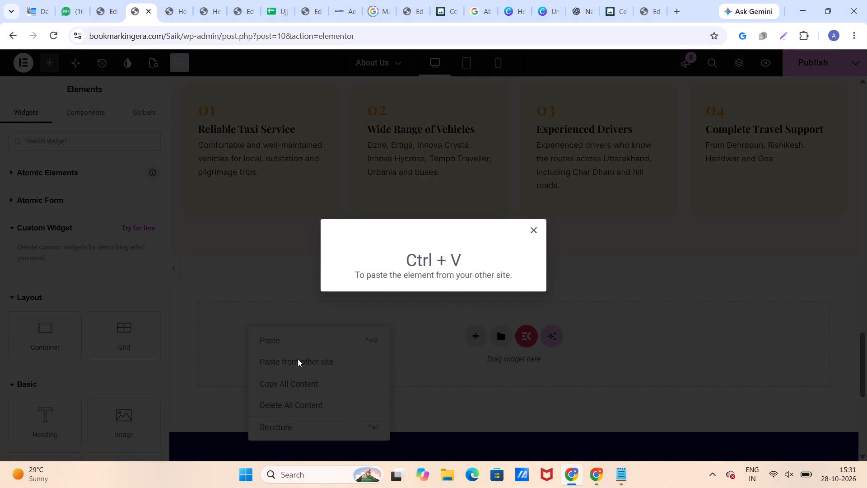
key(ctrl+v)
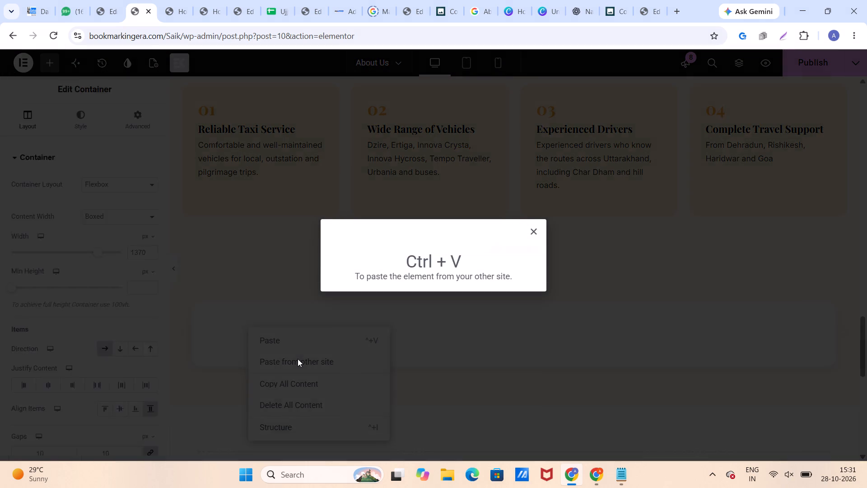
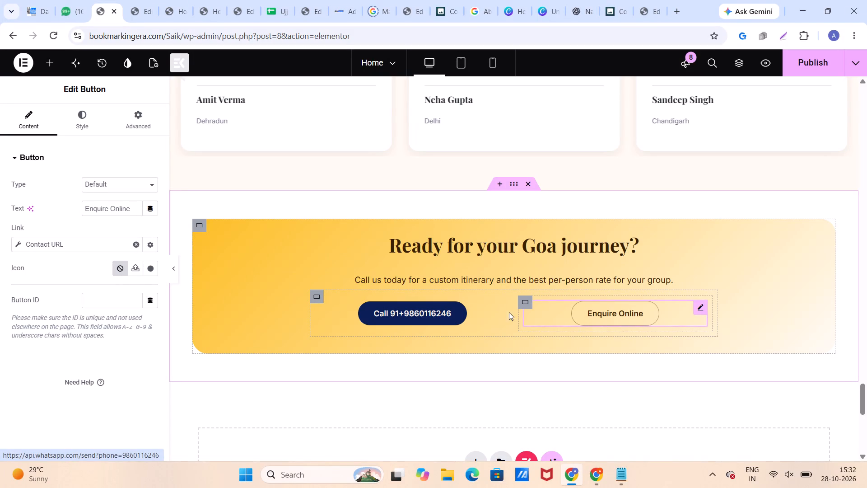
Check the contact link settings of the Enquire Online button in the "Ready for your Goa journey?" section.
click(86, 246)
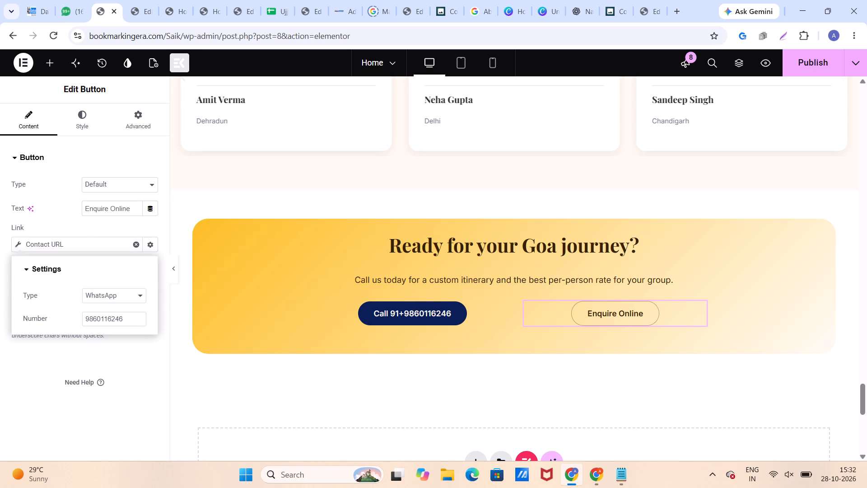
click(120, 363)
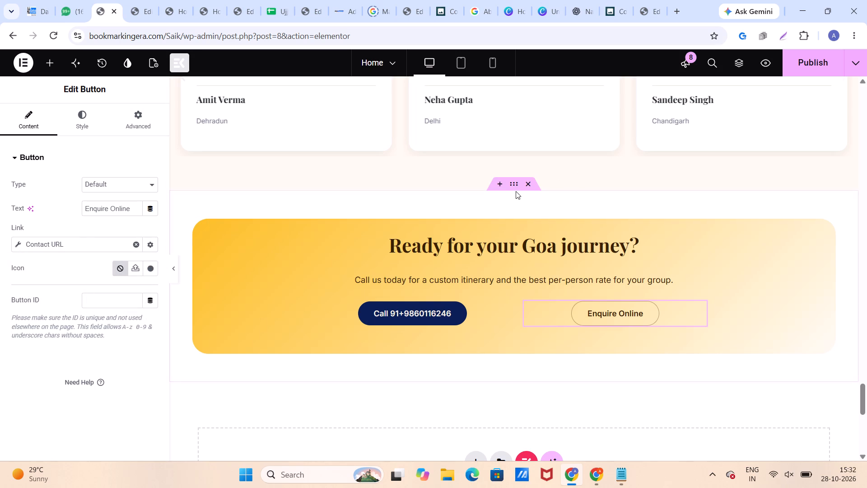
Copy the "Ready for your Goa journey?" section from the Home page to the end of the About Us page and publish it.
click(512, 188)
right_click(512, 188)
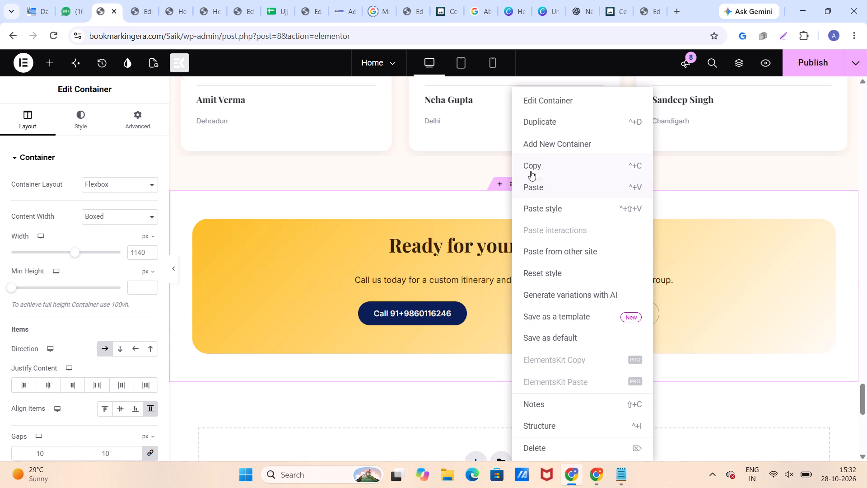
click(531, 166)
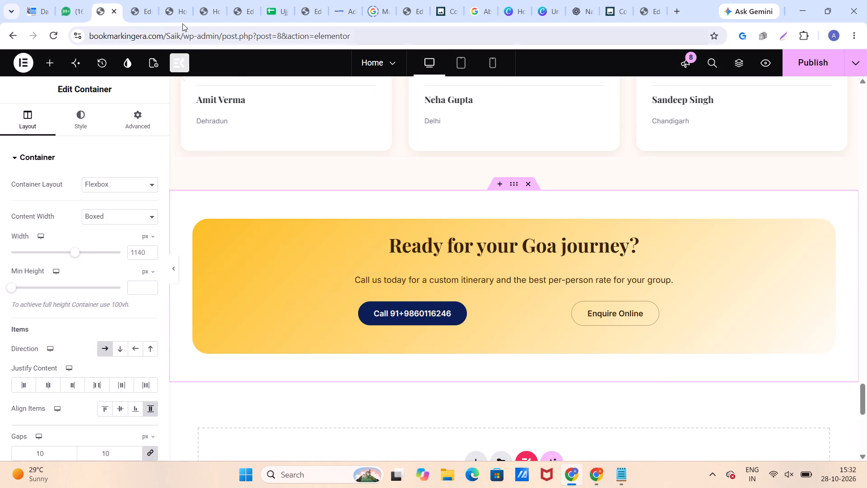
click(135, 8)
scroll(372, 272, down, 2)
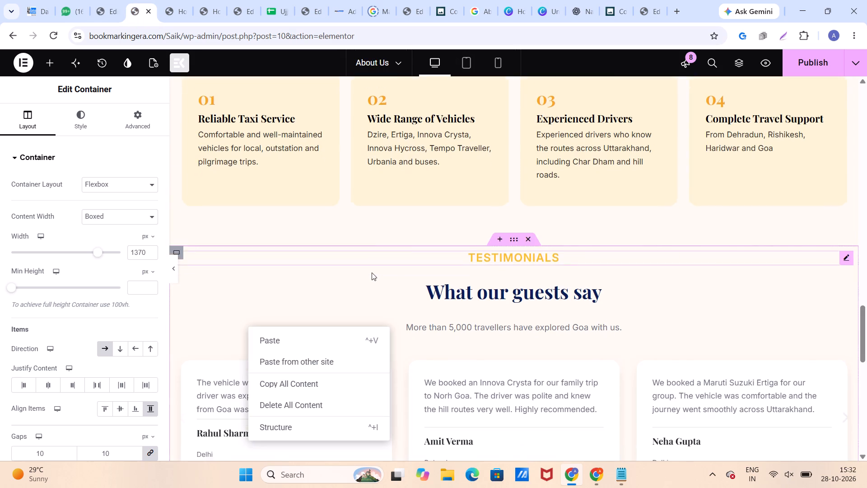
scroll(372, 272, down, 7)
click(332, 119)
right_click(332, 119)
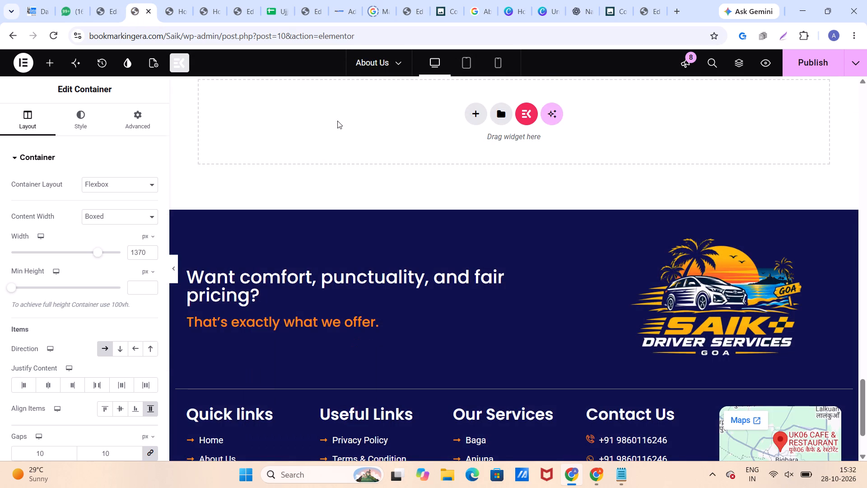
click(371, 155)
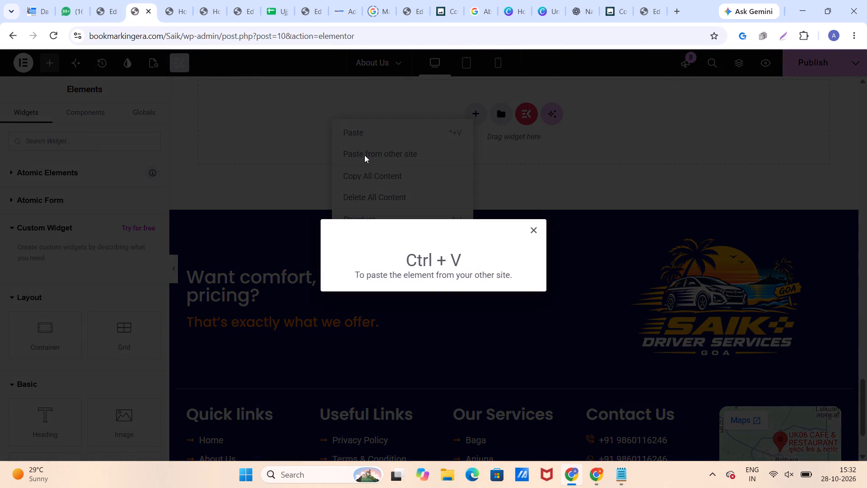
key(ctrl+v)
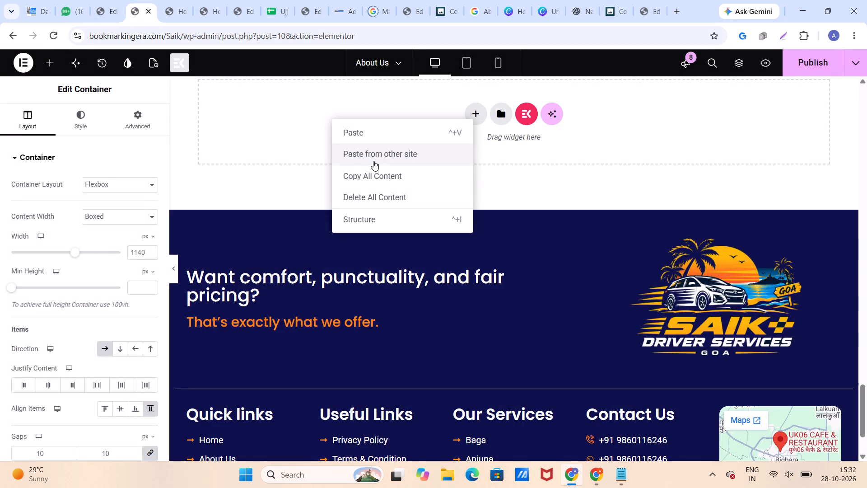
click(259, 174)
scroll(305, 172, up, 5)
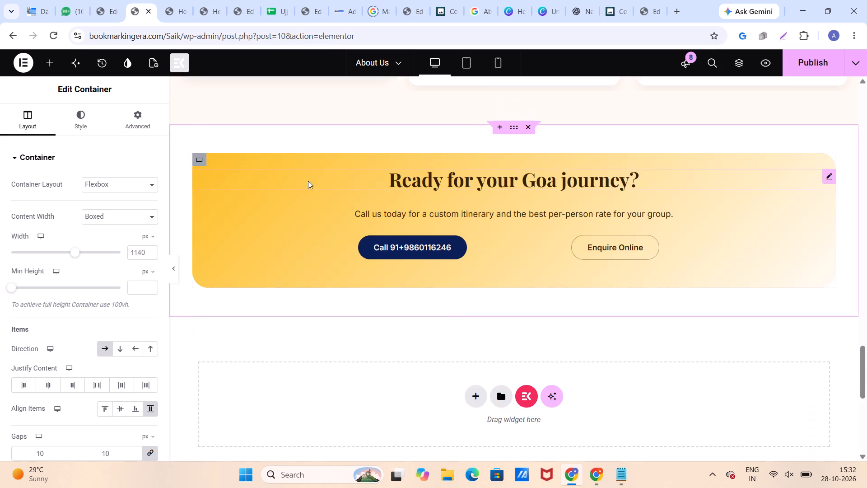
scroll(309, 183, up, 9)
click(817, 66)
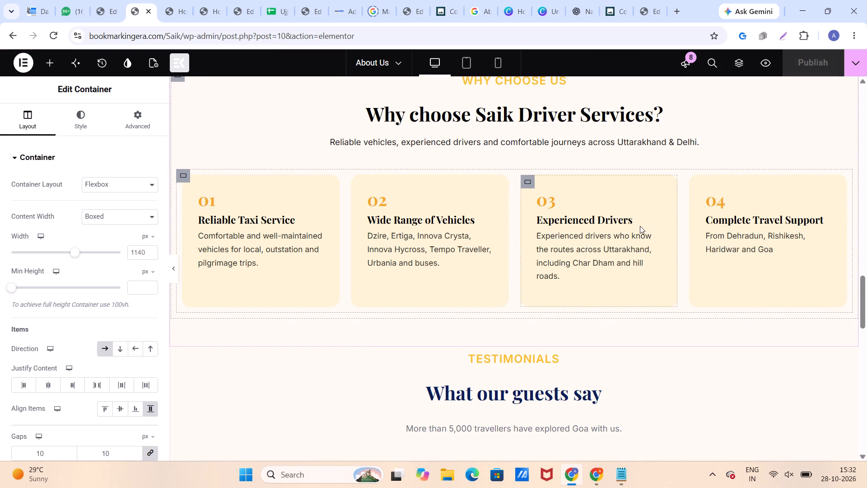
Switch the About Us page to the mobile portrait preview and skim its sections from header to call to action.
scroll(640, 226, up, 5)
click(499, 62)
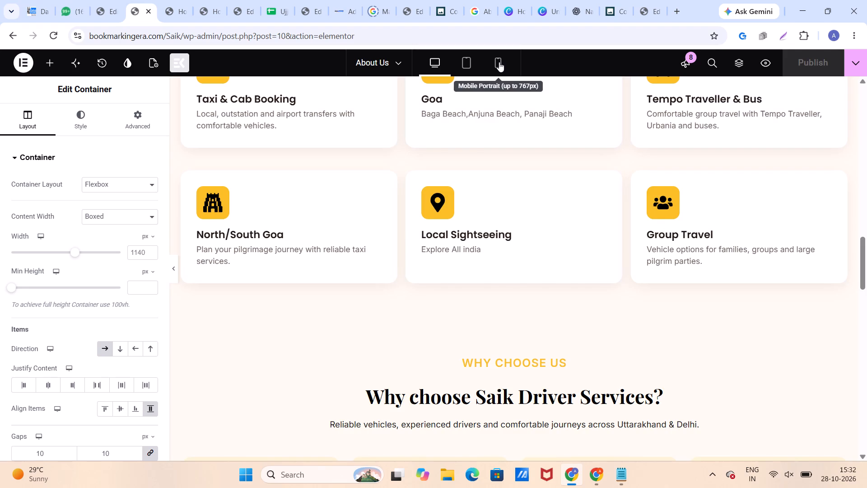
scroll(518, 203, up, 10)
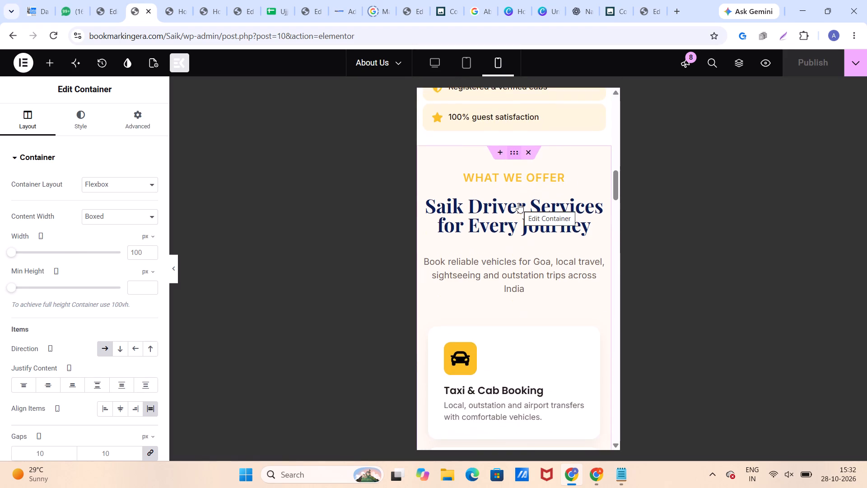
scroll(518, 203, up, 18)
scroll(518, 203, up, 7)
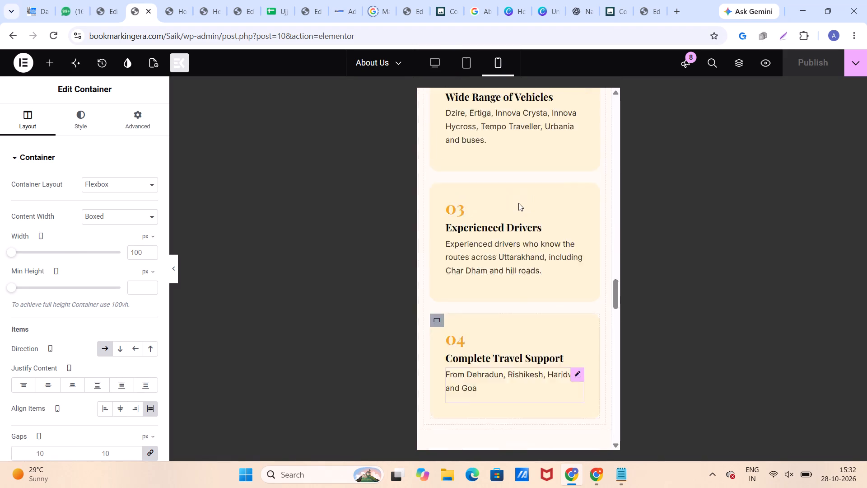
scroll(518, 203, down, 9)
scroll(518, 204, up, 1)
scroll(518, 204, down, 5)
scroll(518, 204, up, 1)
scroll(518, 204, down, 1)
scroll(518, 204, up, 1)
scroll(518, 204, down, 4)
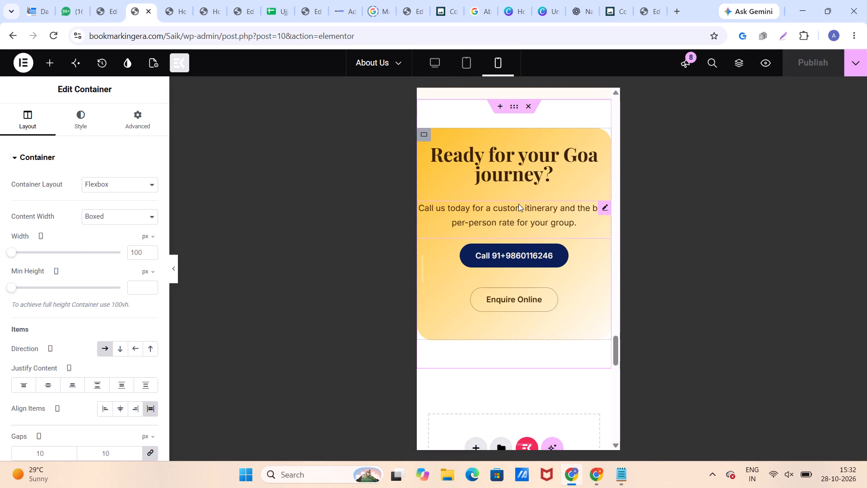
scroll(518, 204, up, 17)
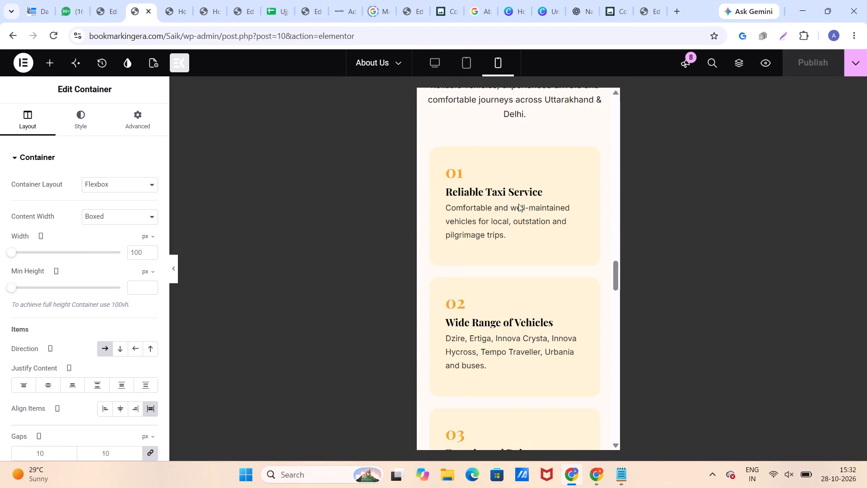
scroll(518, 204, up, 20)
scroll(518, 204, up, 18)
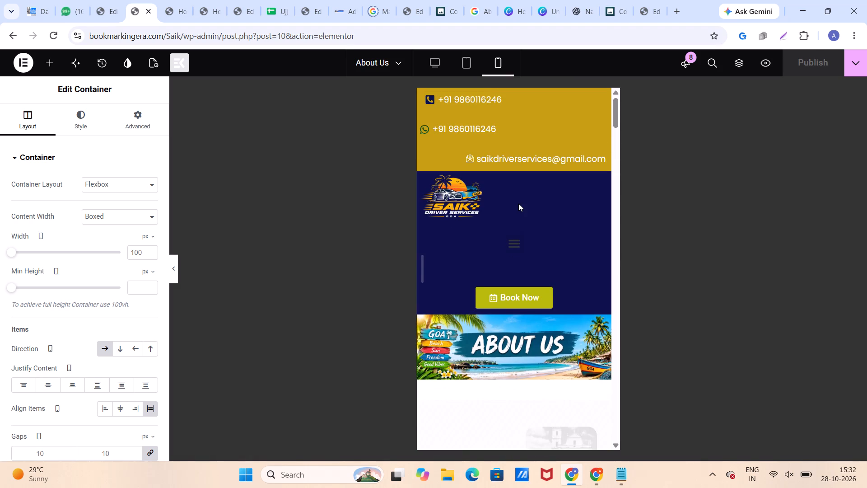
Examine the mobile layout of the About Us page from the header and banner through the Why Choose Us section.
scroll(518, 203, up, 5)
scroll(518, 203, down, 4)
scroll(518, 203, up, 1)
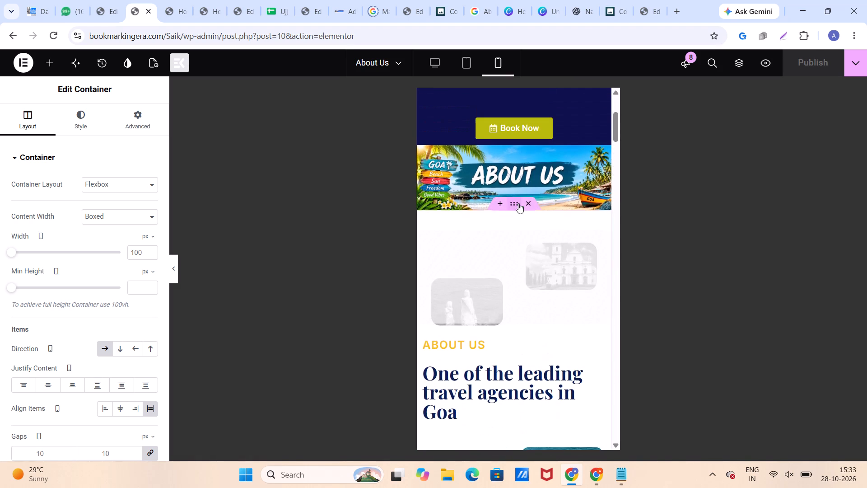
scroll(518, 203, up, 1)
scroll(518, 203, down, 4)
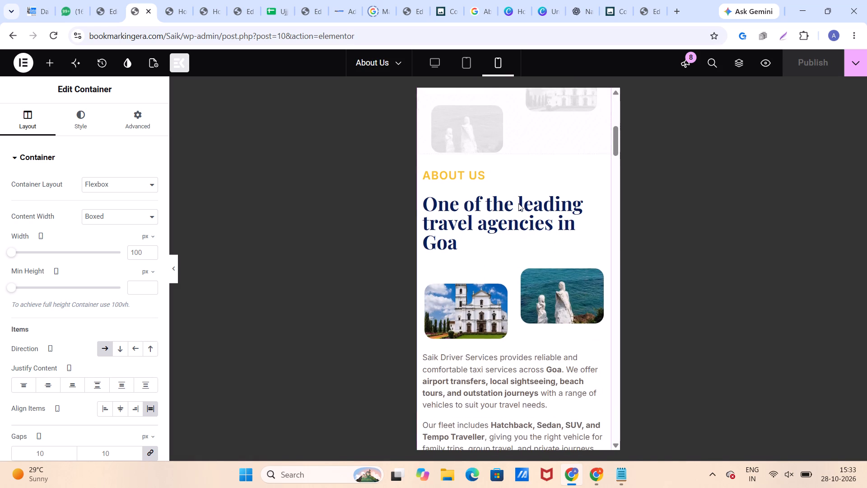
scroll(518, 203, down, 2)
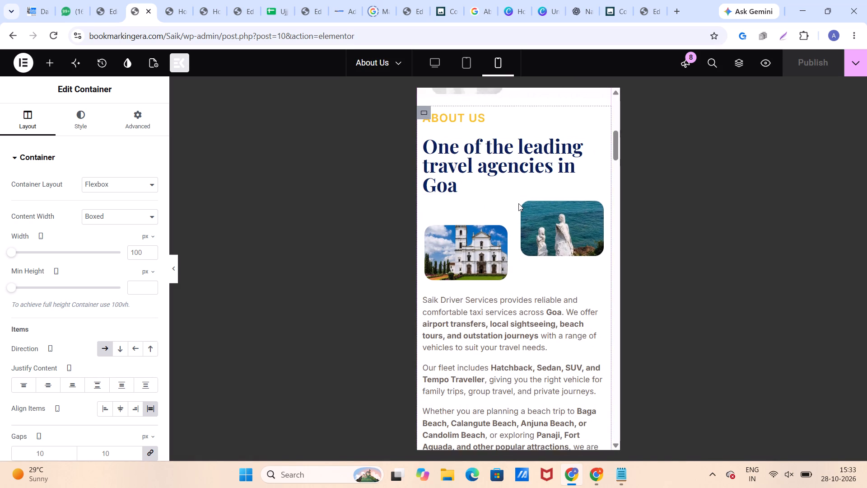
scroll(518, 203, down, 6)
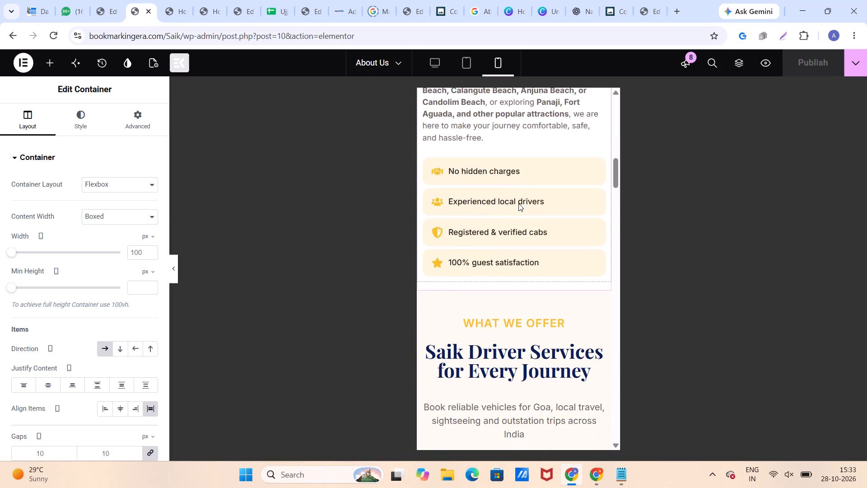
scroll(518, 203, down, 16)
scroll(518, 203, down, 6)
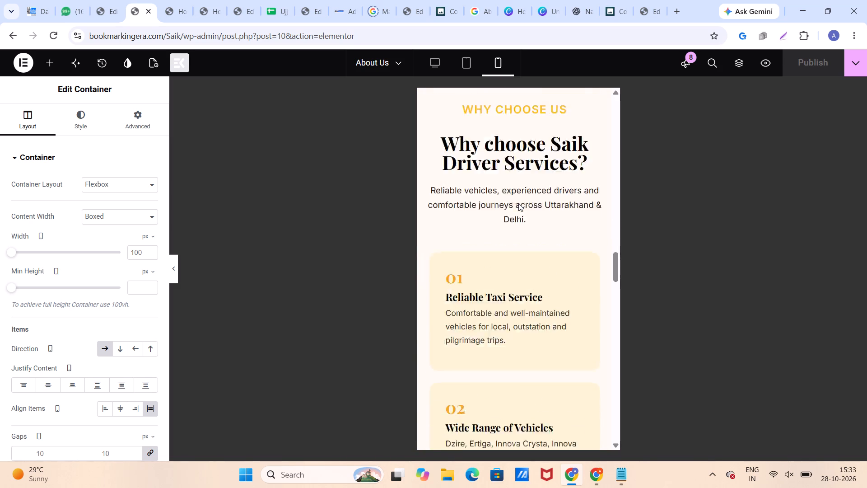
Examine the testimonials, call to action and footer in the mobile layout, and return to the desktop view.
scroll(518, 203, down, 12)
scroll(518, 203, up, 6)
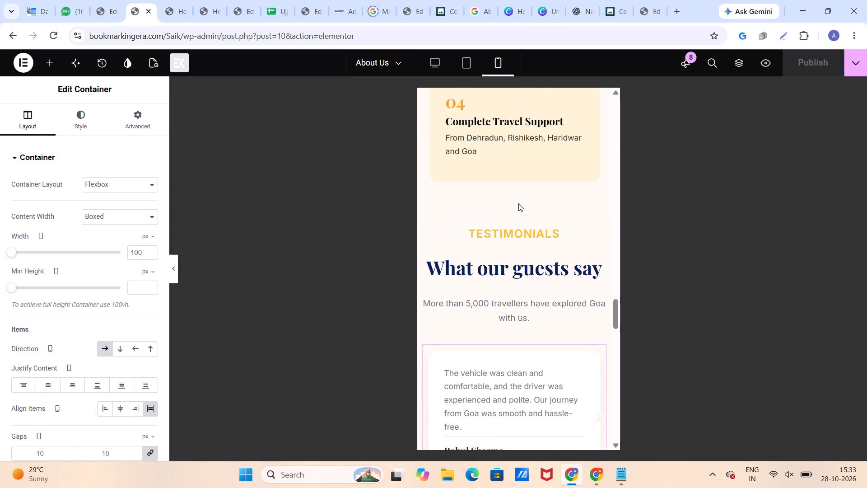
scroll(518, 203, up, 2)
scroll(518, 203, down, 17)
scroll(518, 203, up, 1)
scroll(518, 203, down, 5)
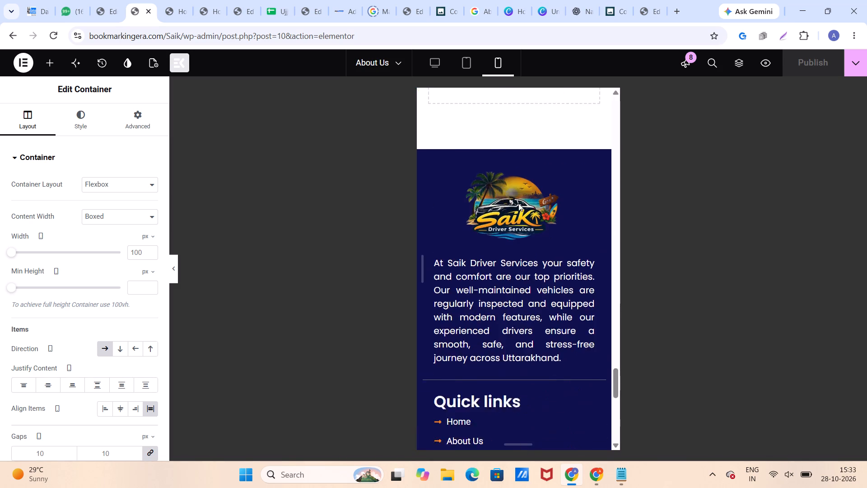
scroll(518, 203, down, 1)
scroll(518, 203, up, 13)
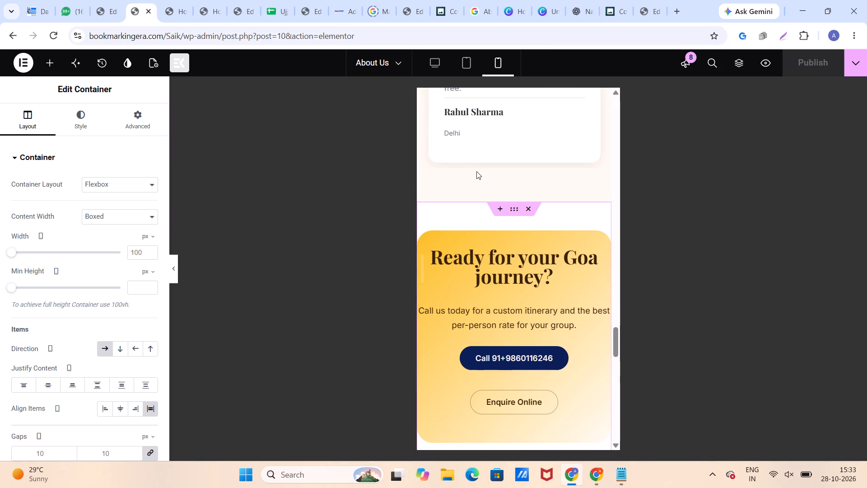
click(429, 62)
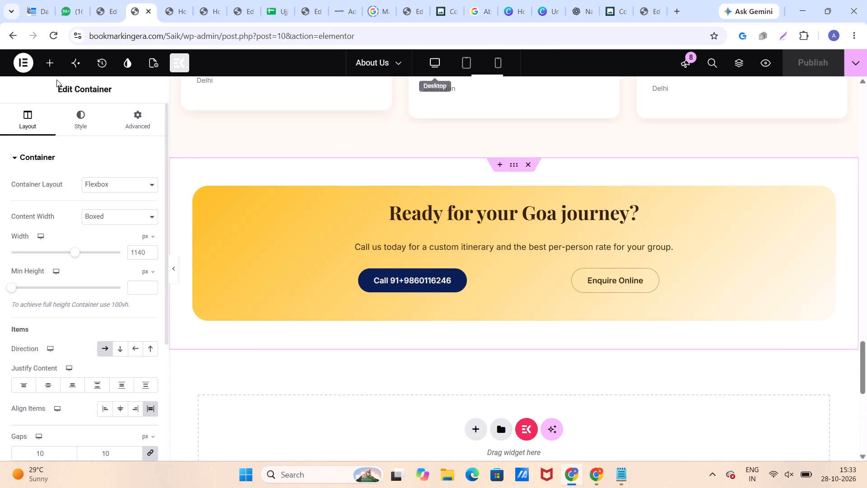
Exit the About Us editor to WordPress and open the Our Services page from the pages list in Elementor.
click(23, 61)
click(71, 225)
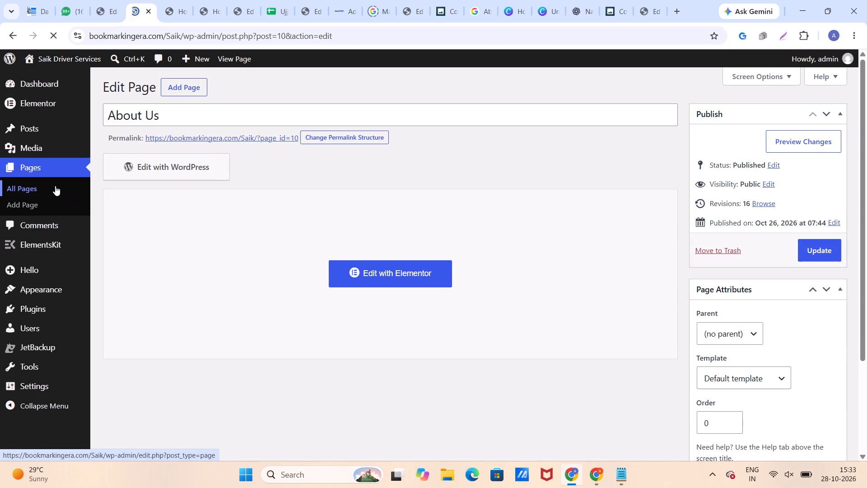
click(35, 185)
scroll(176, 294, down, 1)
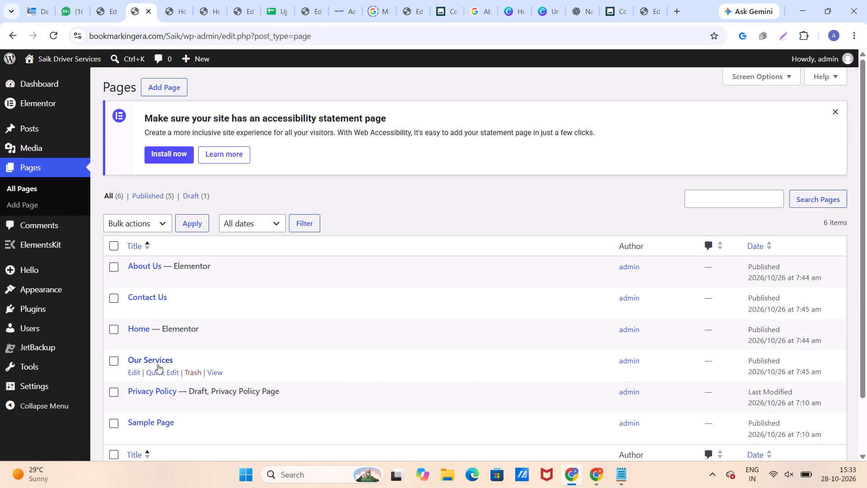
click(151, 359)
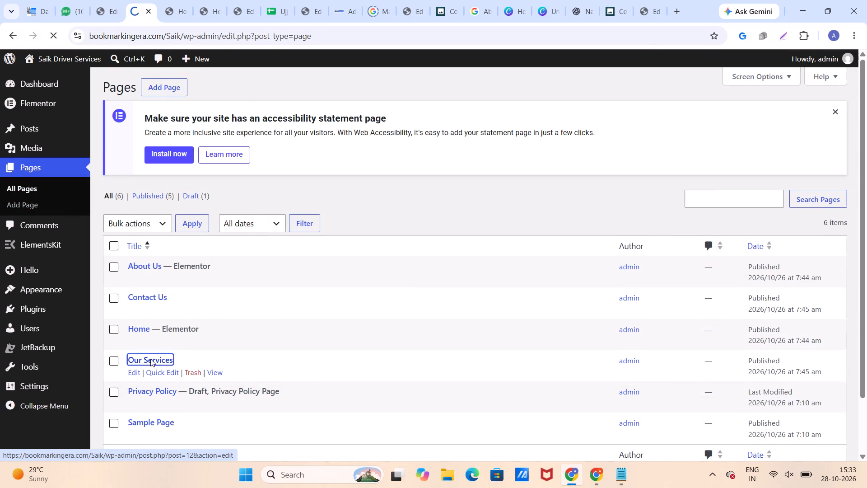
click(197, 172)
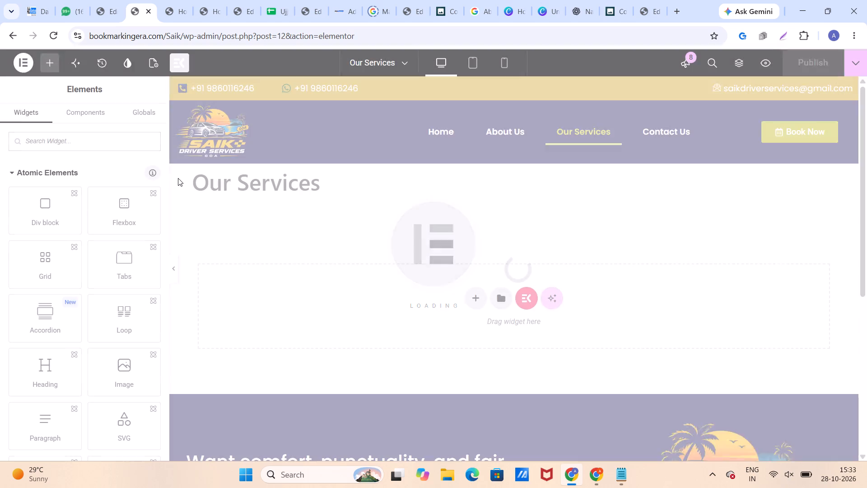
Hide the title of the Our Services page in its page settings and publish the change.
click(151, 67)
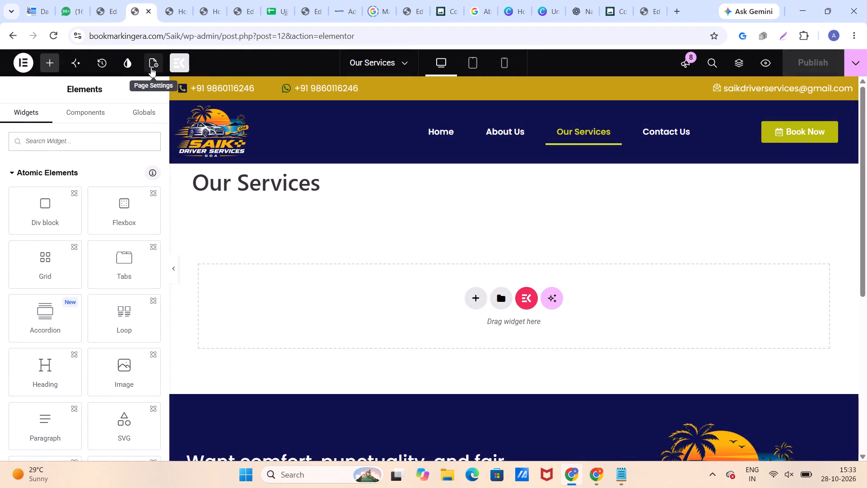
click(113, 224)
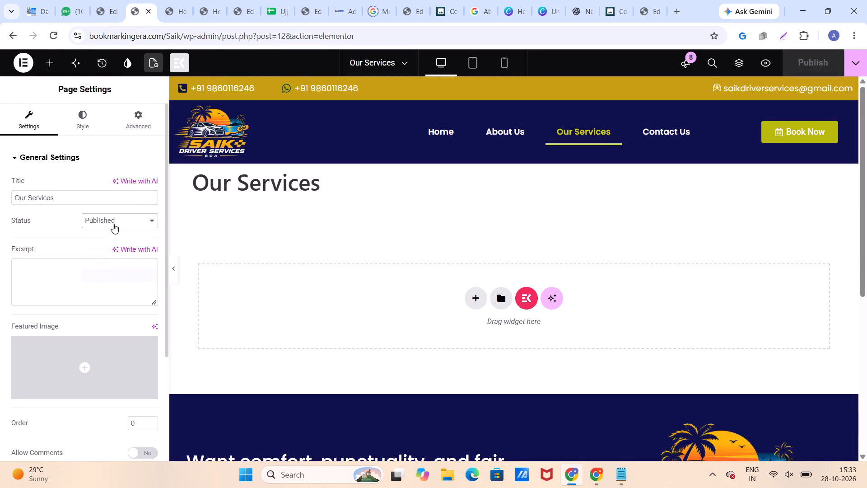
click(61, 215)
scroll(85, 227, down, 6)
click(145, 334)
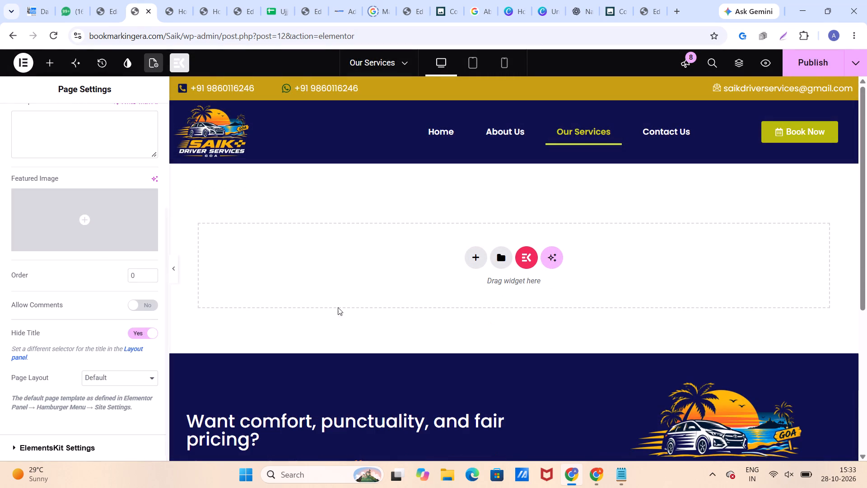
scroll(357, 296, up, 4)
click(795, 61)
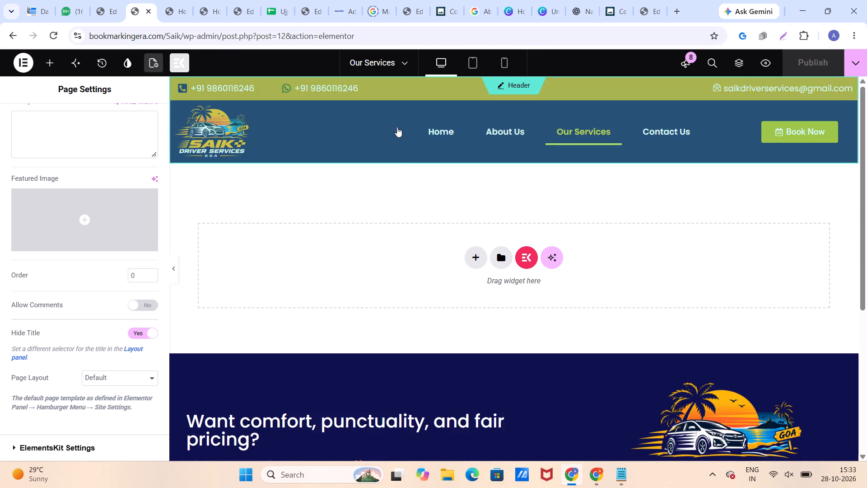
scroll(343, 291, up, 3)
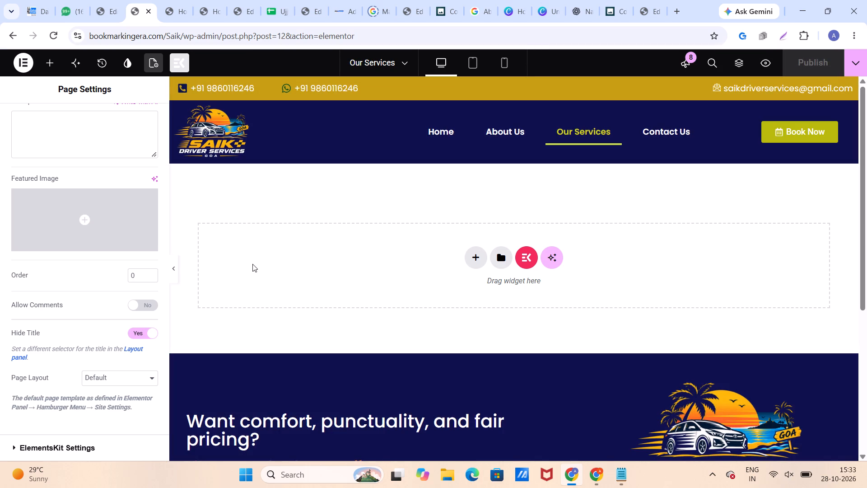
Add a flexbox container to the empty Our Services page and set its content width to Full Width.
click(59, 65)
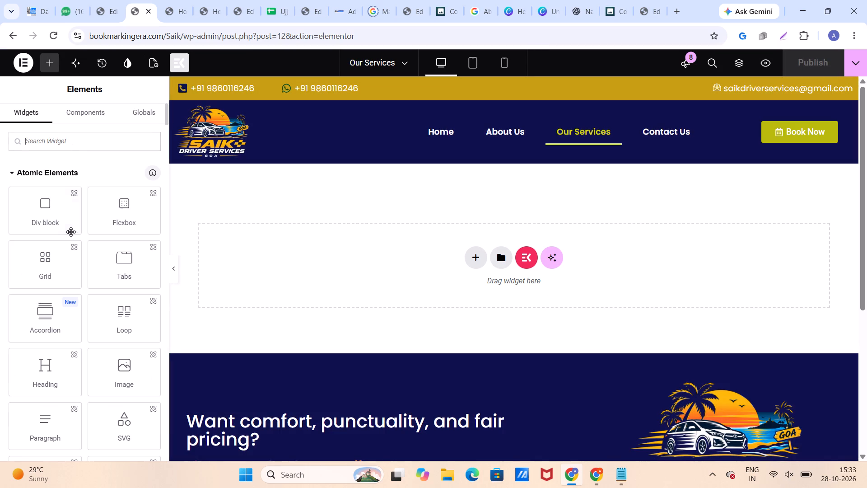
click(52, 173)
click(63, 198)
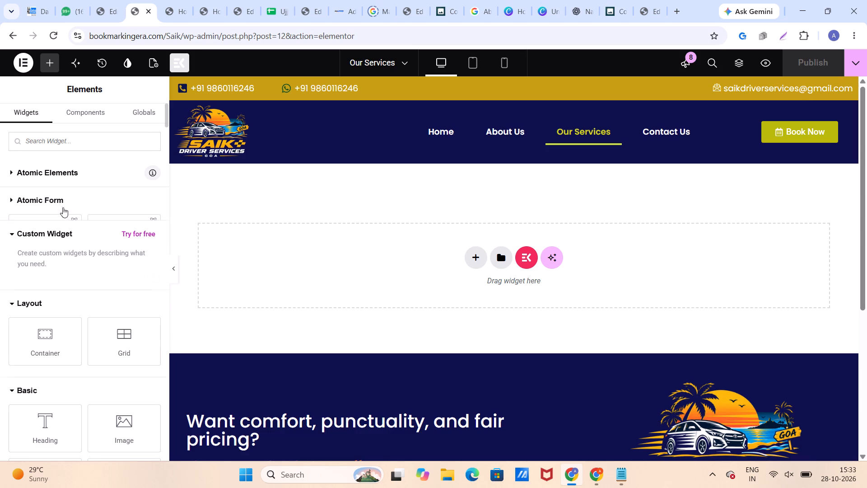
drag(54, 342, 366, 271)
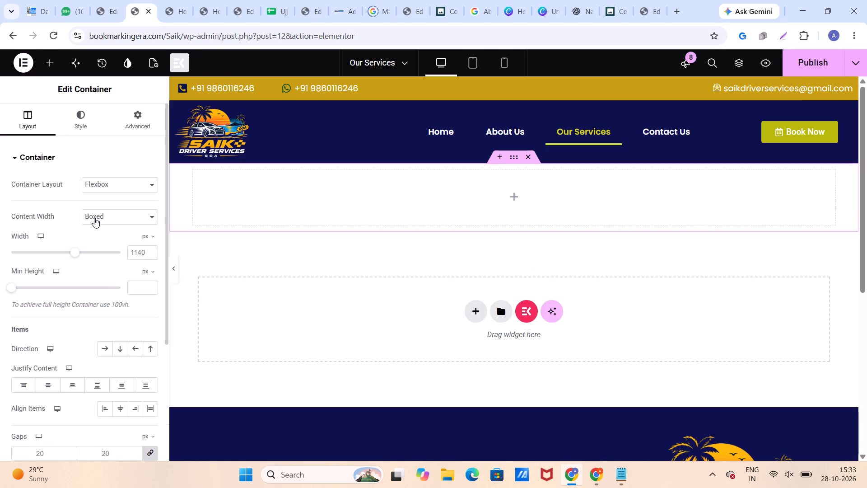
click(94, 216)
click(109, 244)
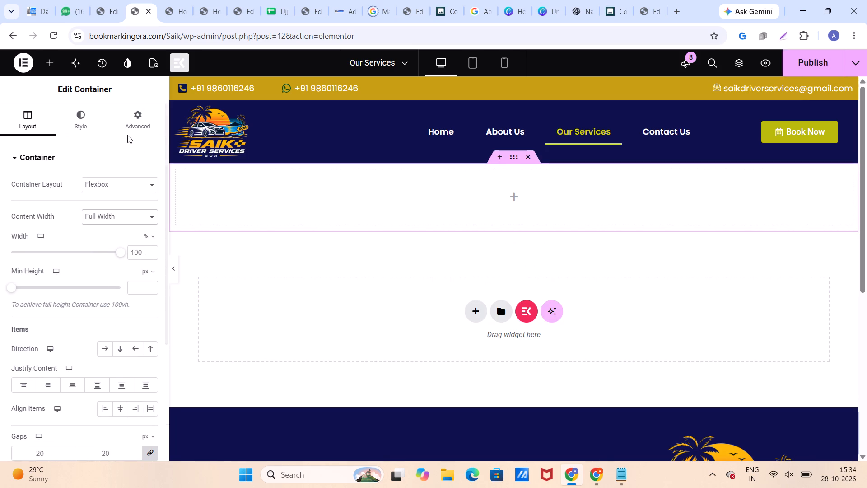
Find the standard Image widget and place it inside the new full-width container.
click(57, 68)
click(65, 141)
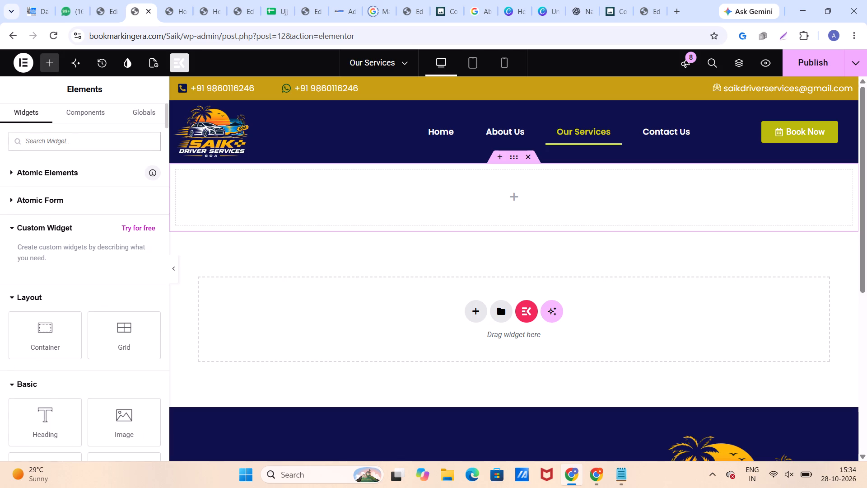
text(imag)
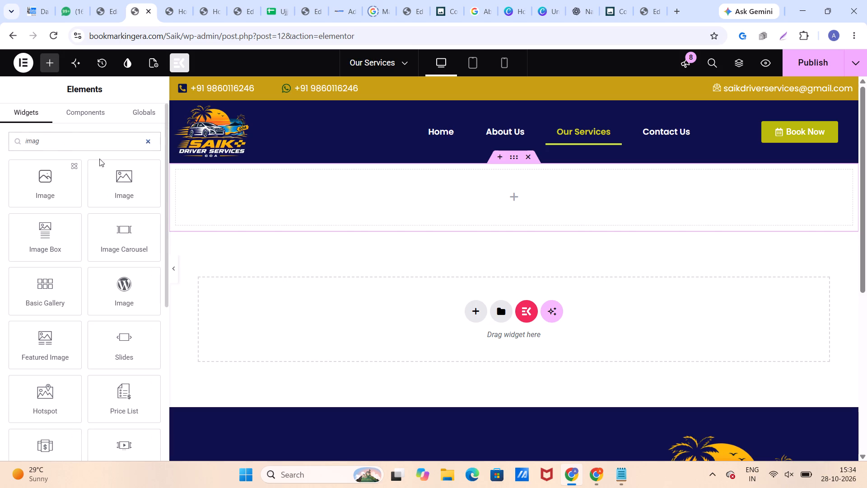
drag(118, 169, 210, 185)
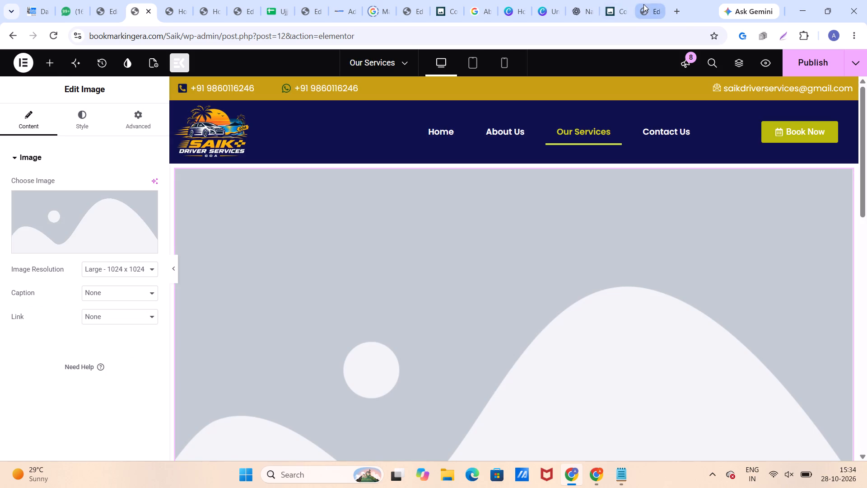
Switch to the other Chrome window and clear the compressed About Us banner from the Pi7 image compressor to start over.
click(595, 465)
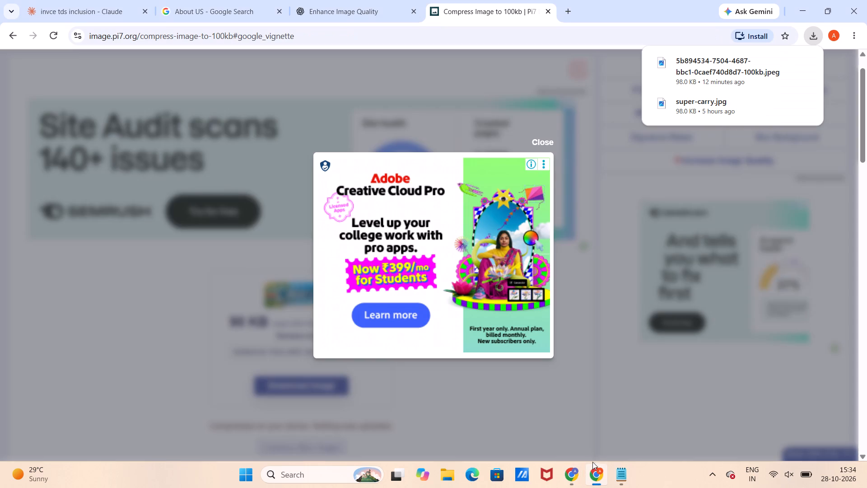
click(536, 143)
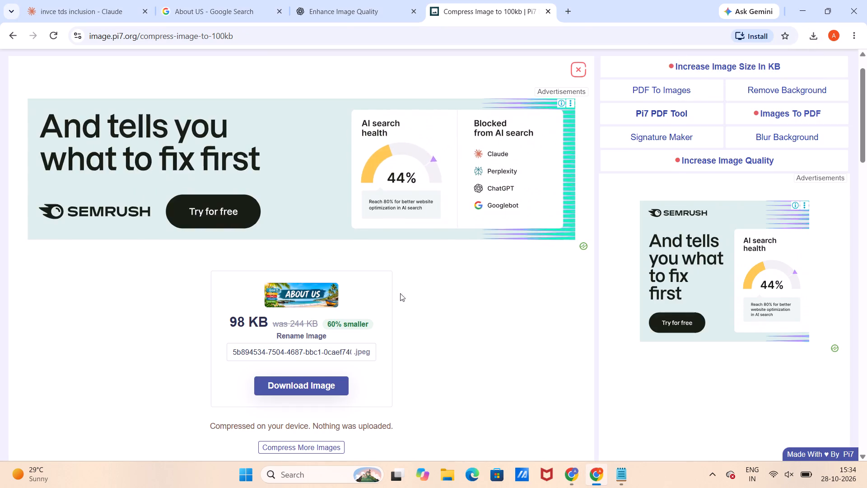
scroll(397, 298, down, 1)
click(275, 391)
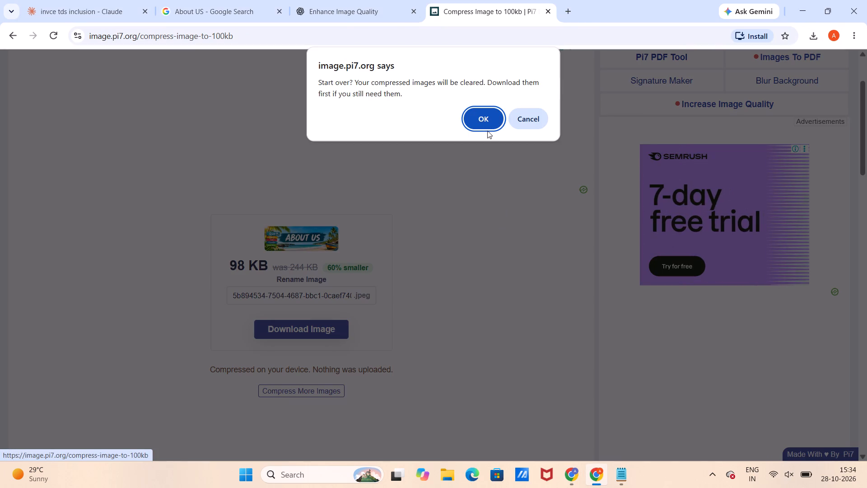
click(486, 123)
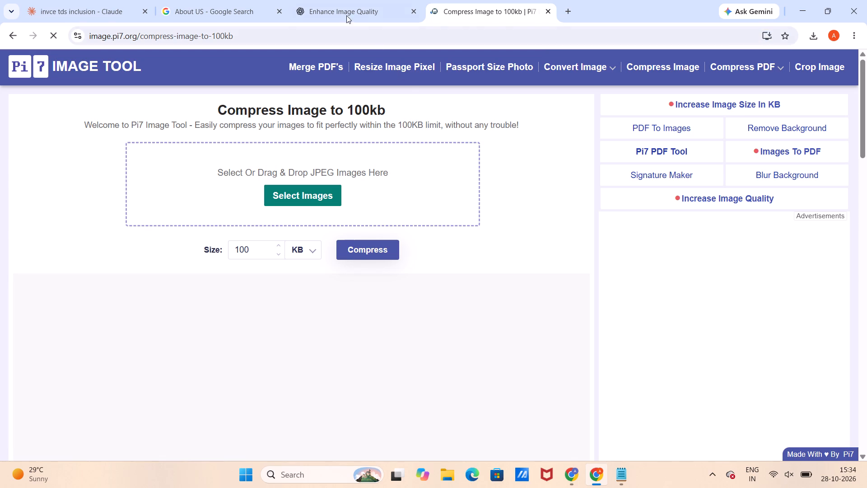
Replace the About US query in Google Images with a search for "Our Services".
click(344, 9)
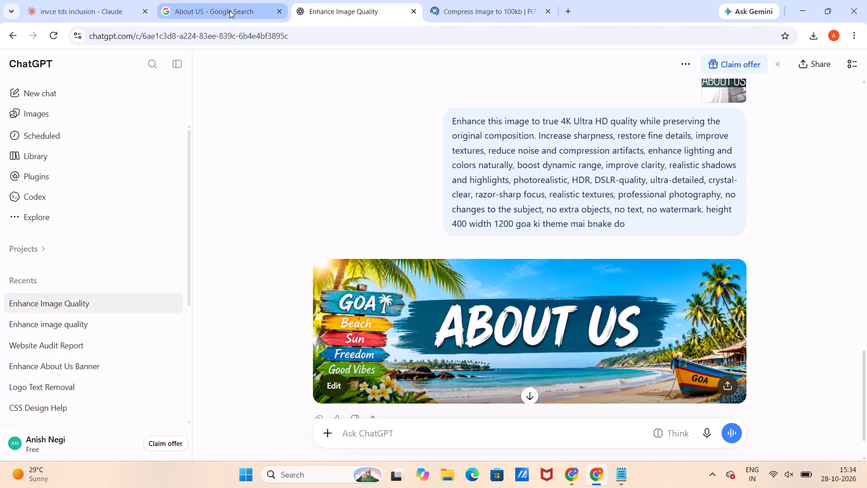
click(229, 10)
drag(221, 63, 51, 89)
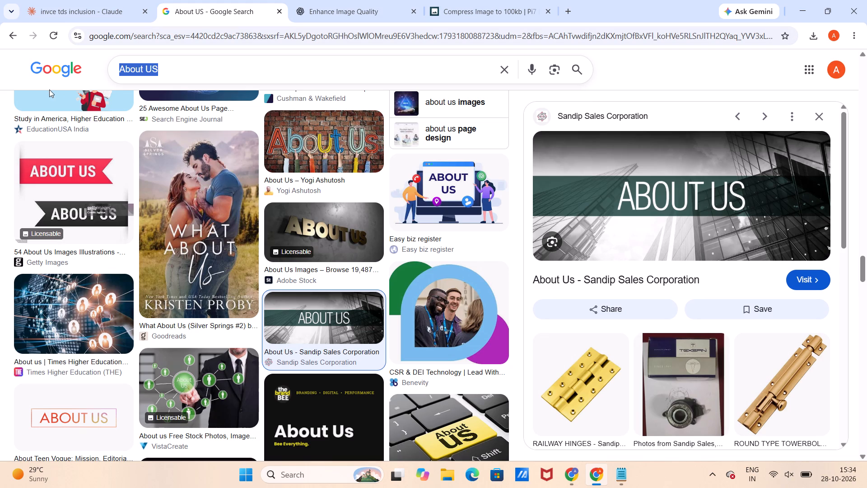
key(BackSpace)
text(Our Services)
key(Return)
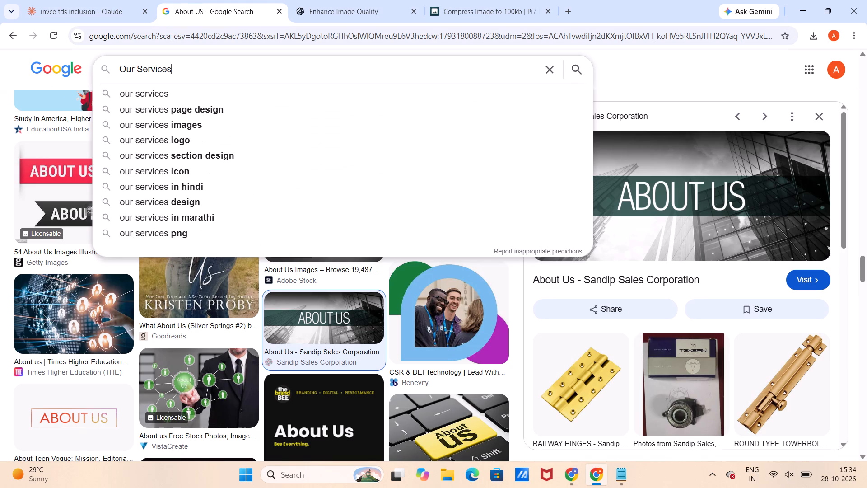
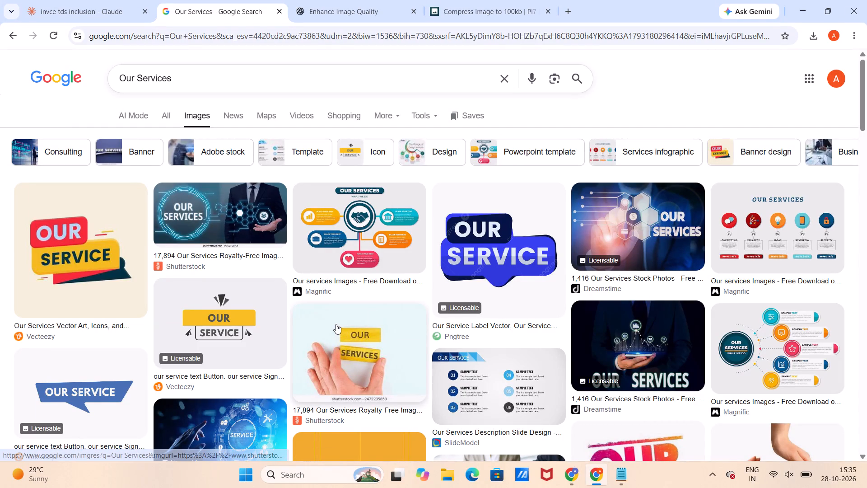
Look through the "Our Services" image results for a picture suitable as the page's full-width banner.
scroll(336, 324, down, 1)
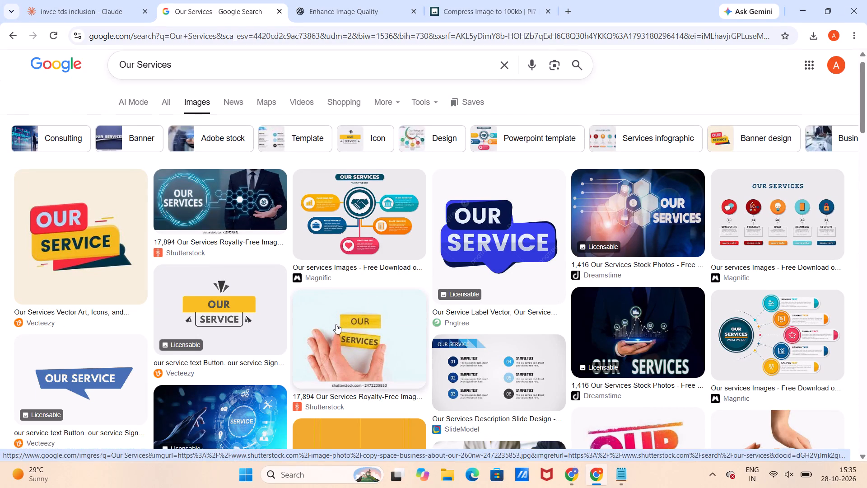
scroll(336, 324, down, 1)
scroll(336, 324, up, 1)
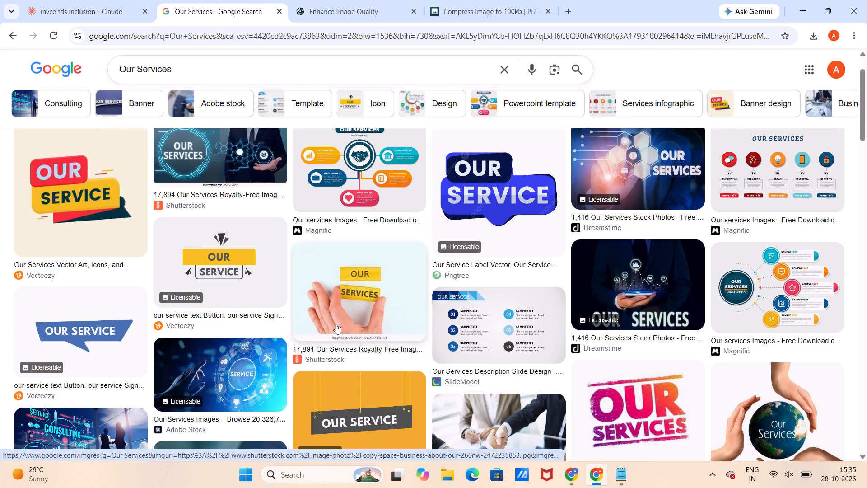
scroll(336, 324, down, 3)
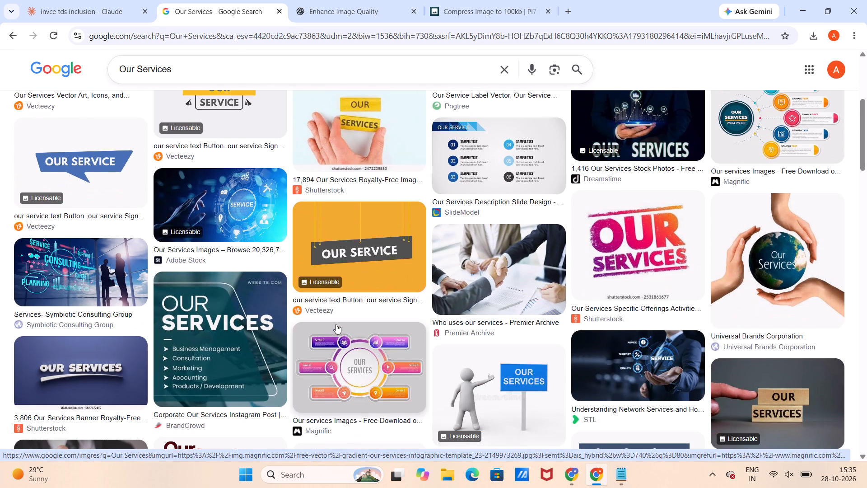
scroll(336, 324, down, 2)
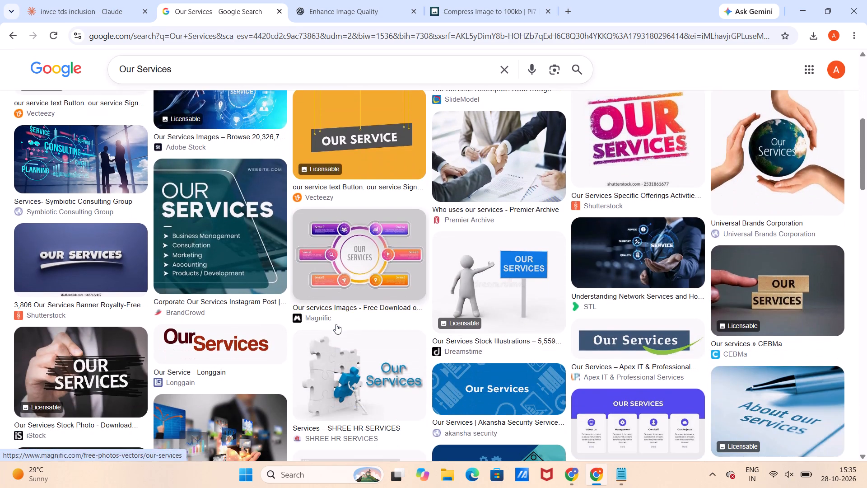
scroll(336, 324, down, 4)
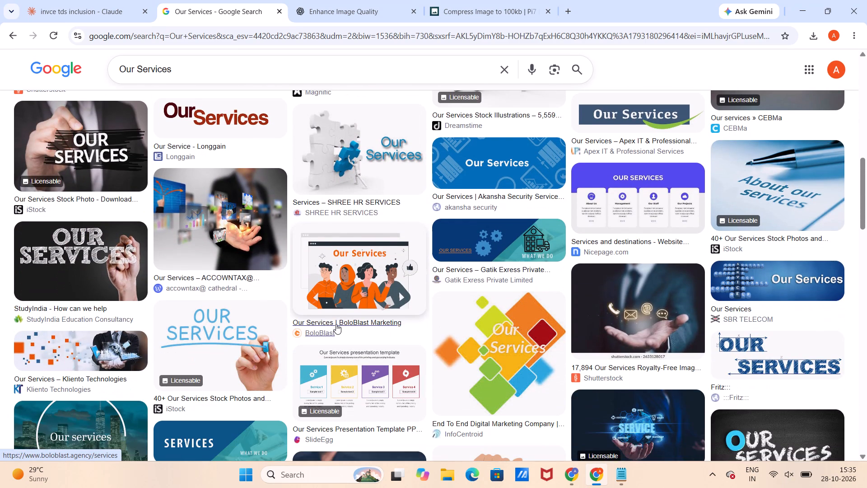
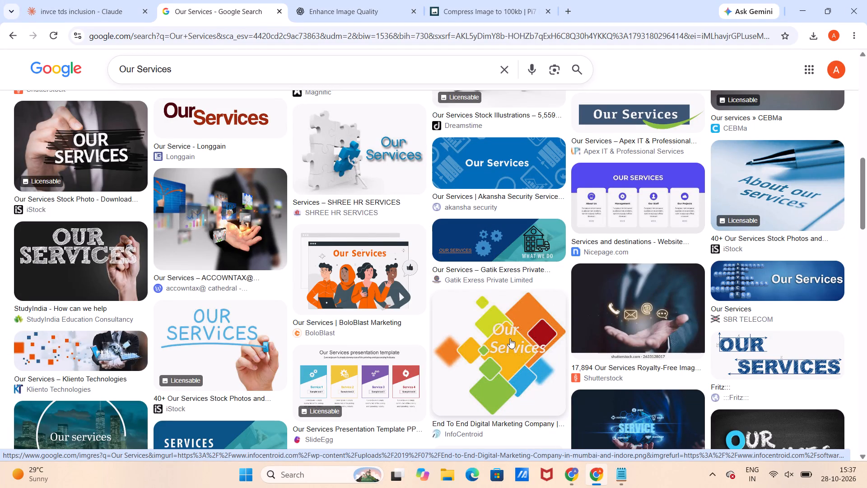
Look further through the "Our Services" image results for a picture suitable as the page banner.
scroll(503, 324, down, 7)
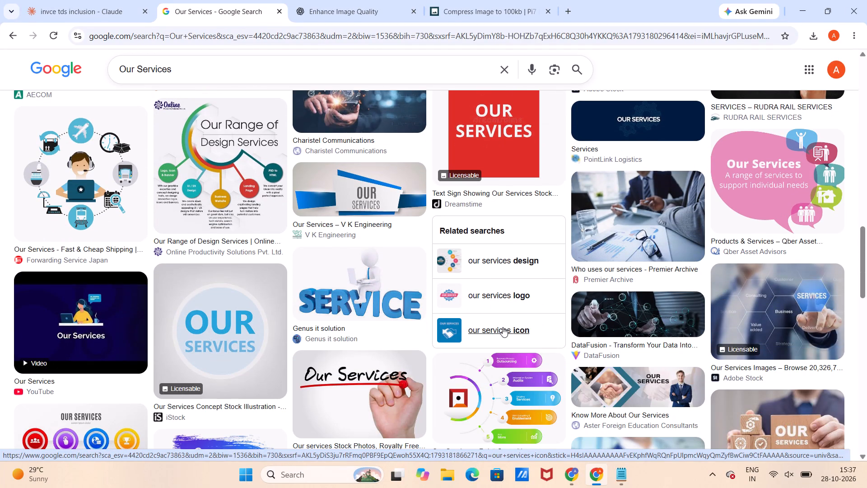
scroll(503, 327, down, 3)
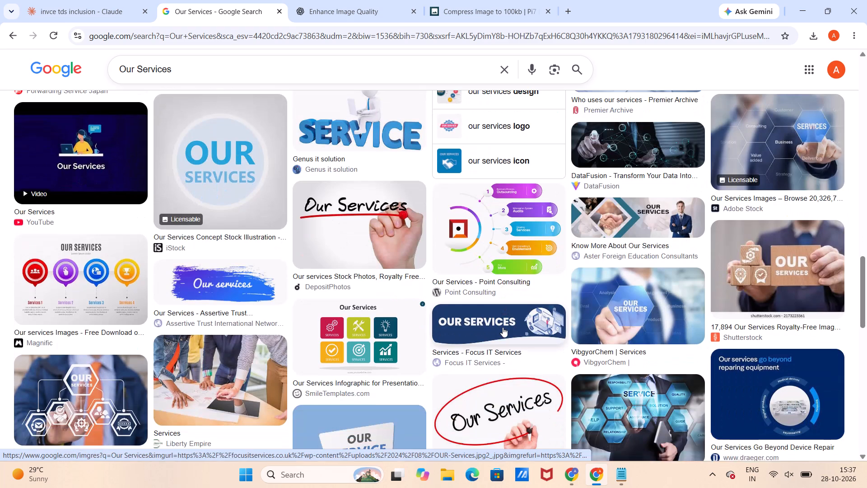
scroll(503, 327, down, 3)
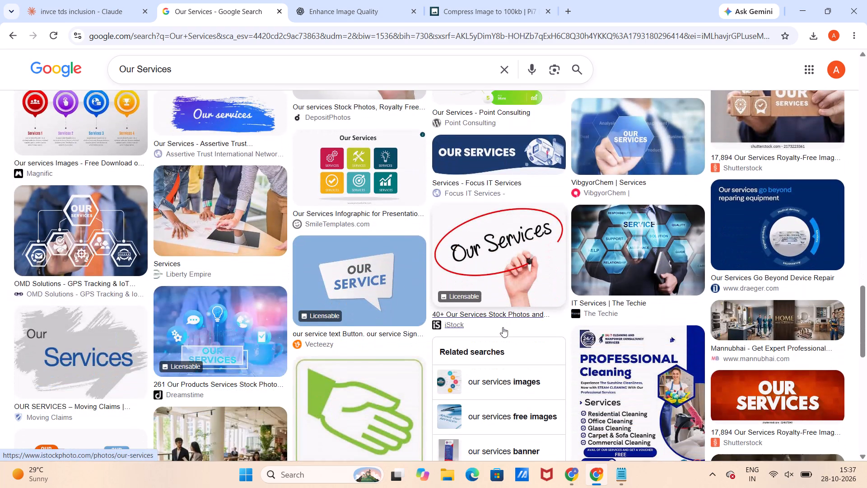
scroll(503, 331, down, 3)
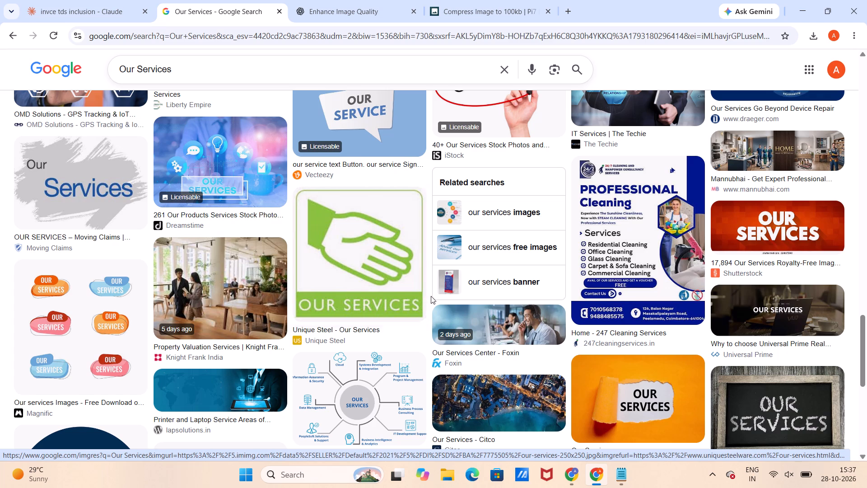
scroll(434, 299, down, 2)
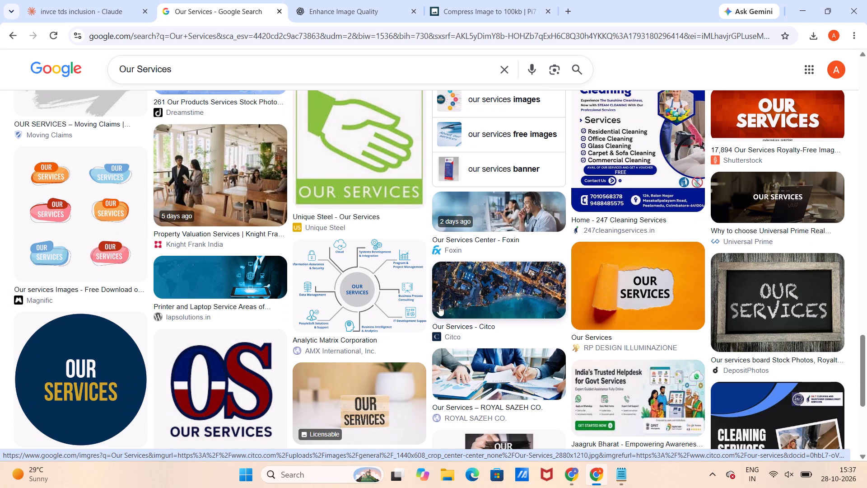
scroll(433, 307, down, 5)
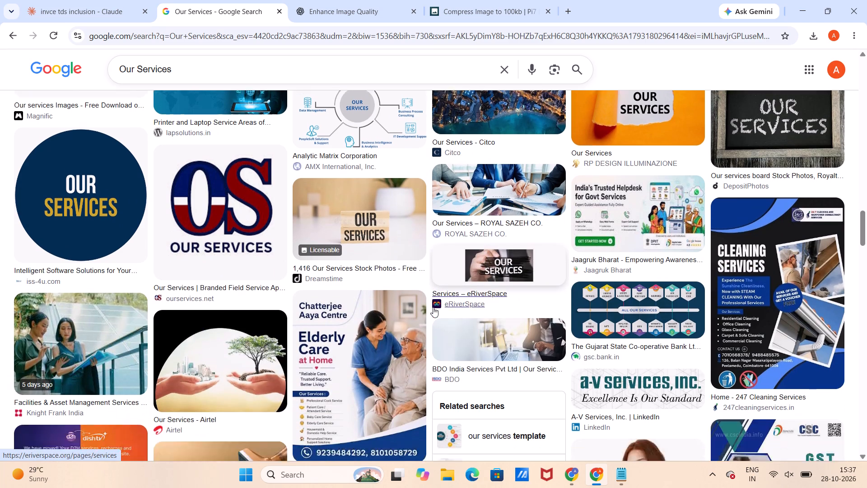
scroll(433, 307, down, 7)
scroll(433, 307, up, 10)
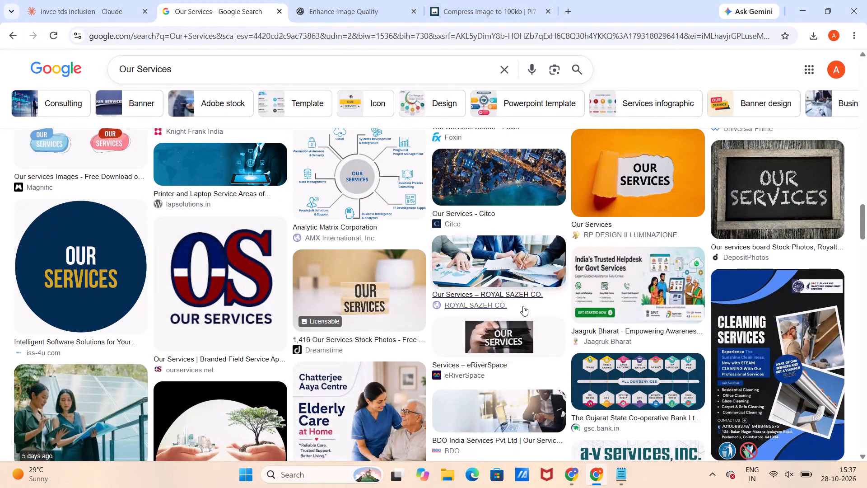
Switch to the Rawat Taxi Service site's Elementor editor and open its Our Services page to view the banner.
click(572, 476)
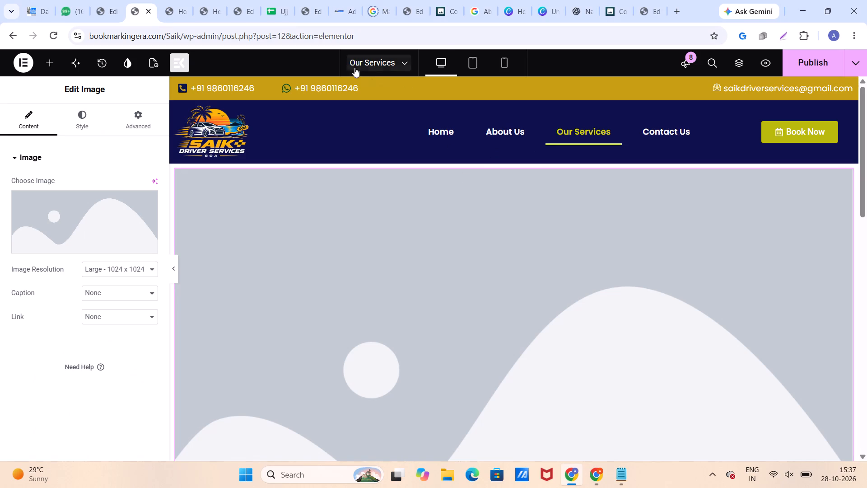
click(99, 11)
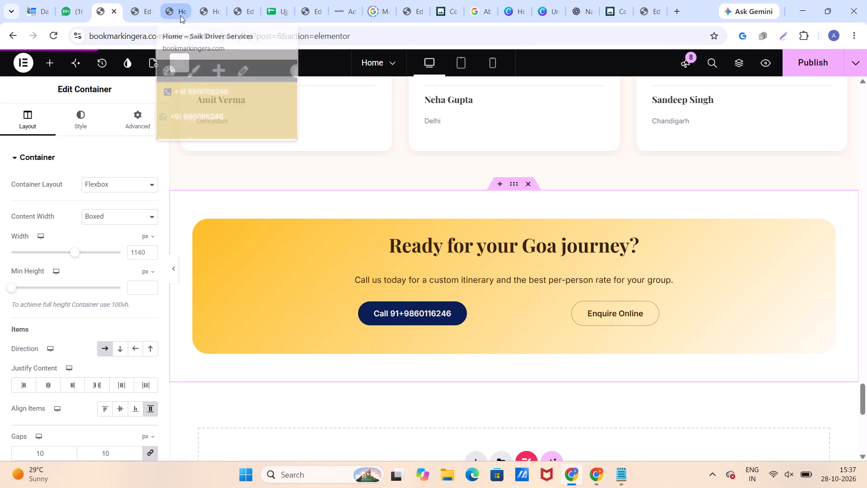
click(654, 10)
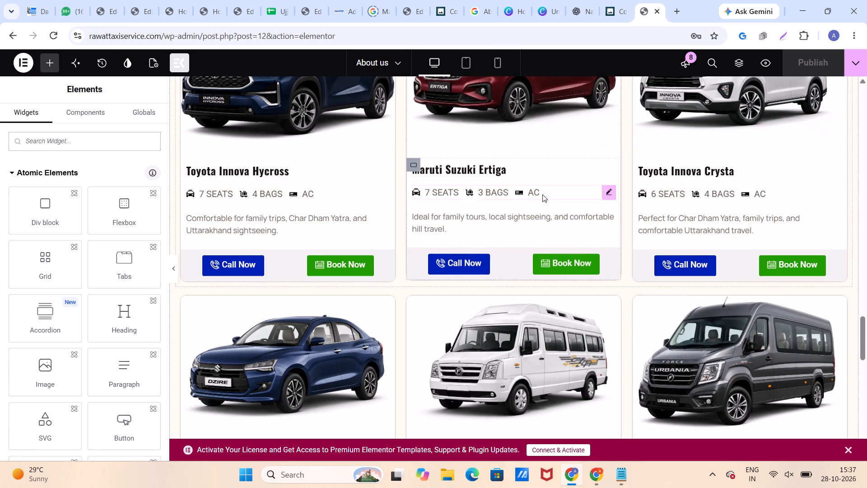
scroll(542, 194, up, 6)
click(393, 64)
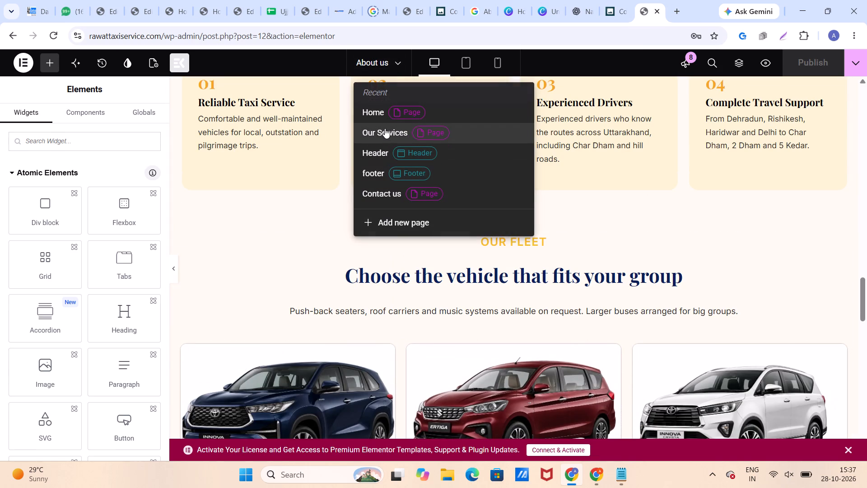
click(385, 128)
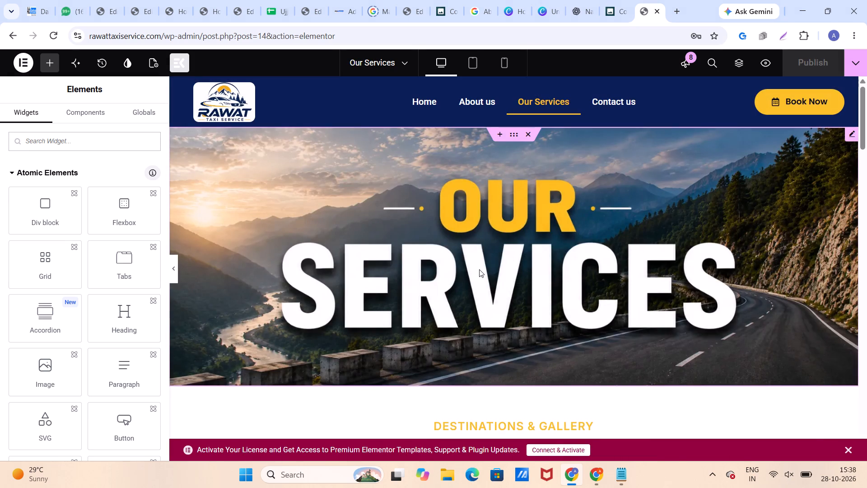
scroll(480, 269, down, 5)
scroll(480, 269, up, 5)
key(Print)
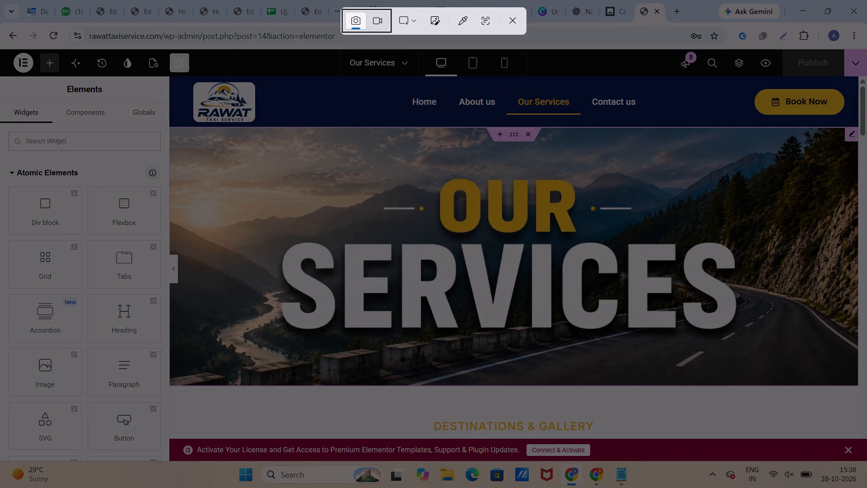
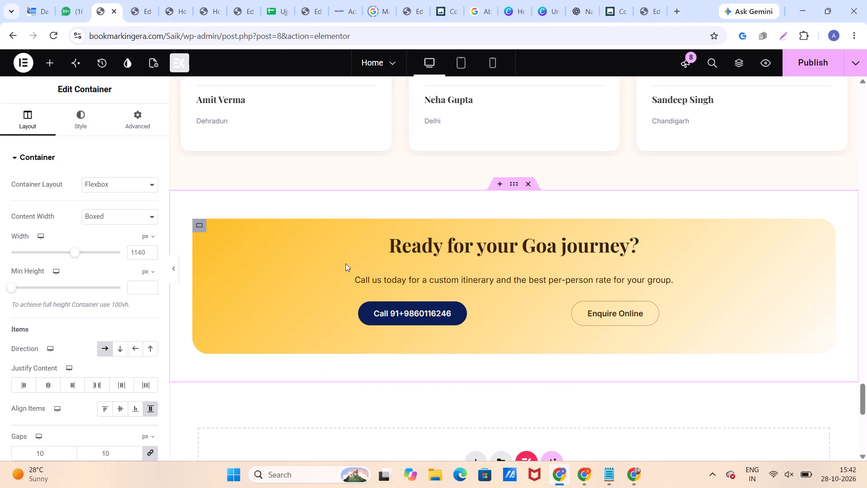
click(145, 17)
scroll(313, 178, up, 2)
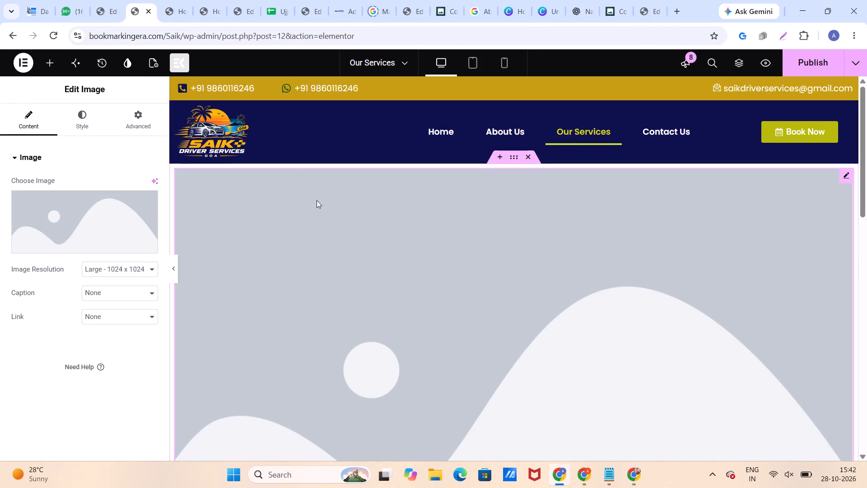
click(283, 254)
click(121, 224)
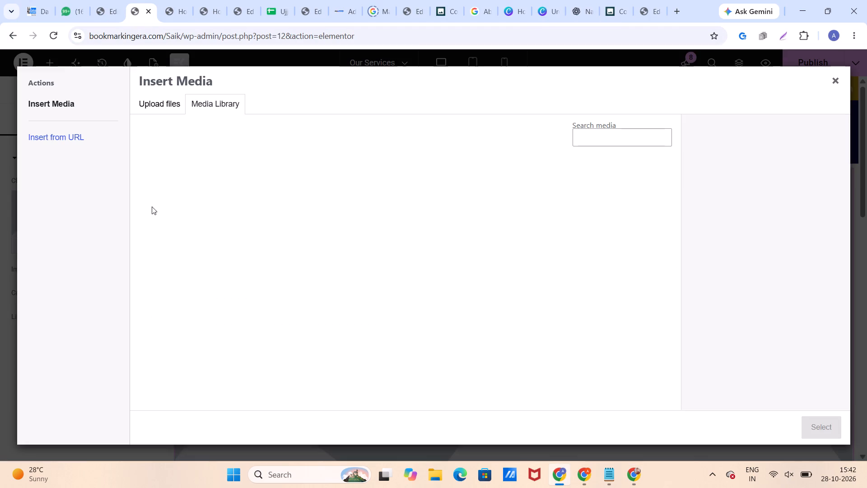
click(160, 107)
click(485, 258)
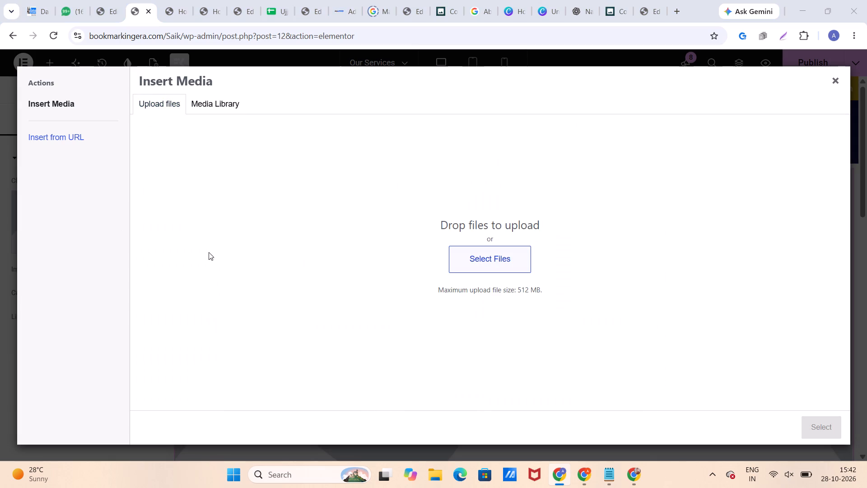
click(63, 135)
double_click(130, 118)
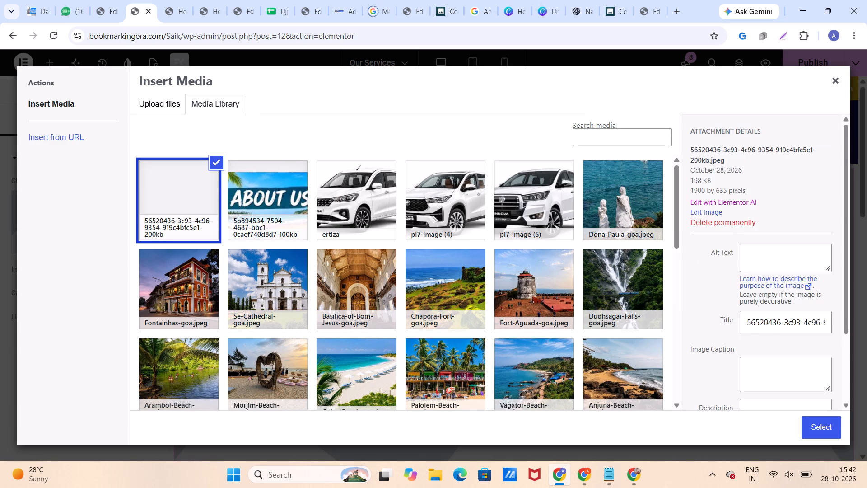
Clear the uploaded banner's title and insert it into the image widget.
click(765, 349)
key(ctrl+a)
key(BackSpace)
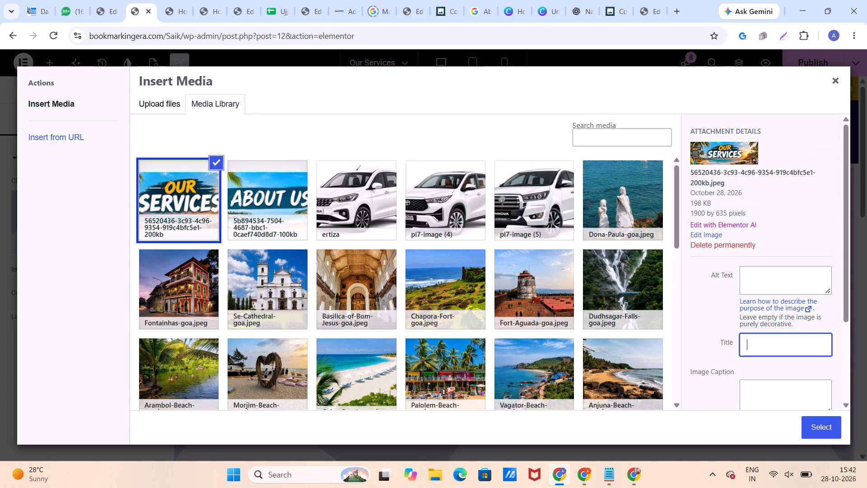
click(819, 420)
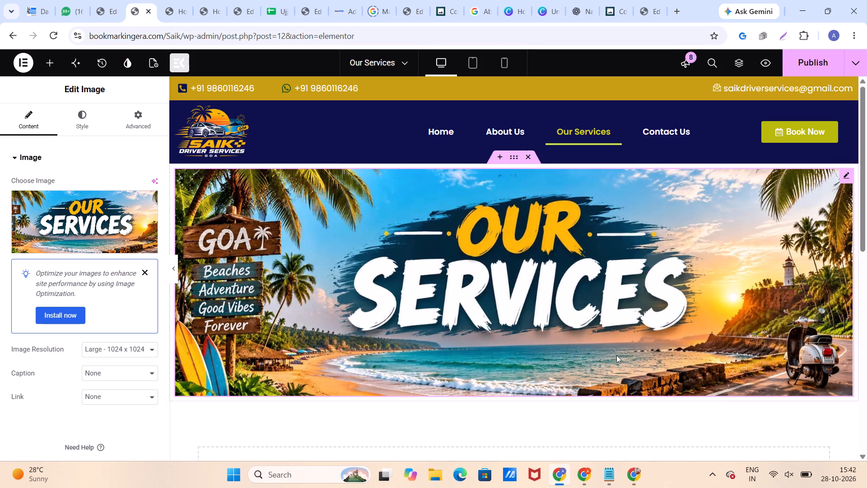
Set the Our Services banner's image resolution to Full.
click(513, 157)
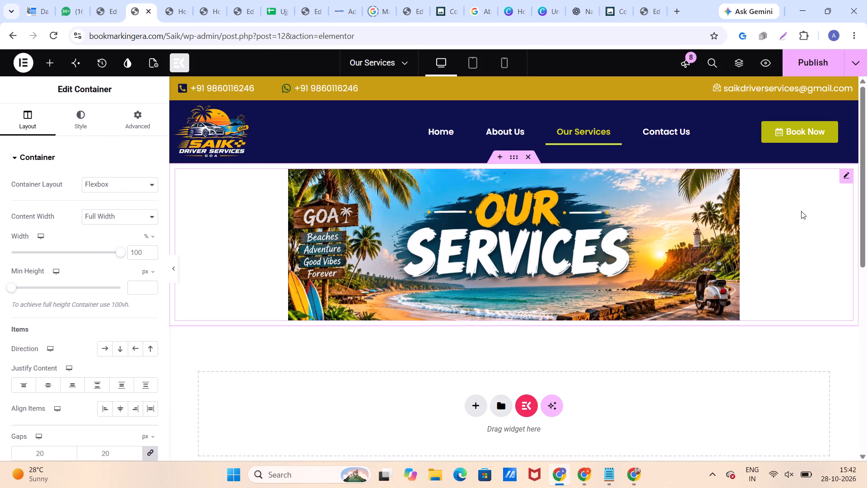
click(839, 178)
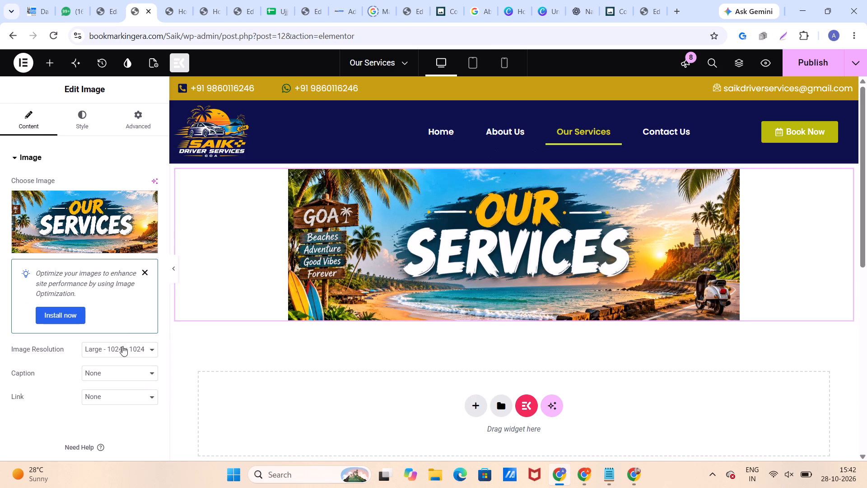
click(122, 347)
click(107, 317)
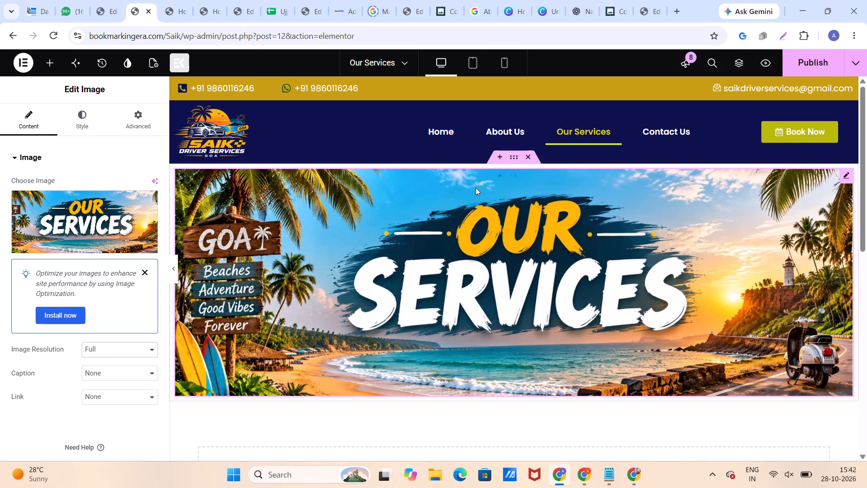
Set the banner container's padding to 0 px on all four sides.
click(510, 158)
click(140, 127)
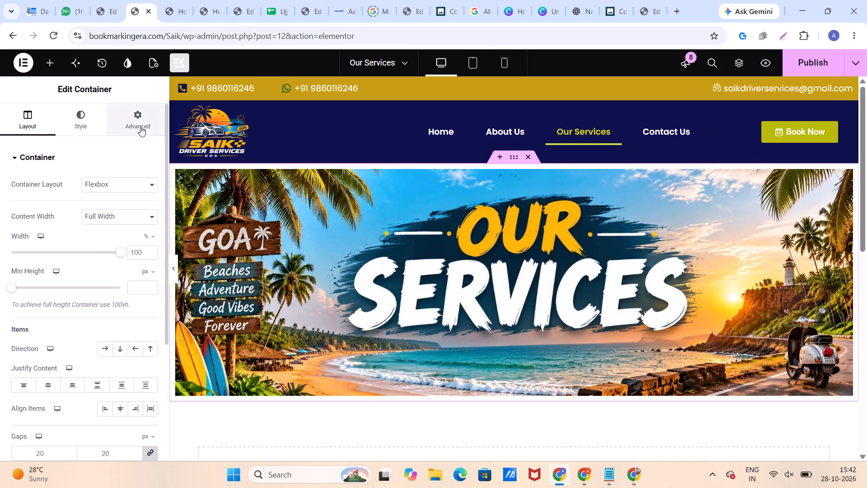
click(145, 242)
scroll(353, 271, down, 4)
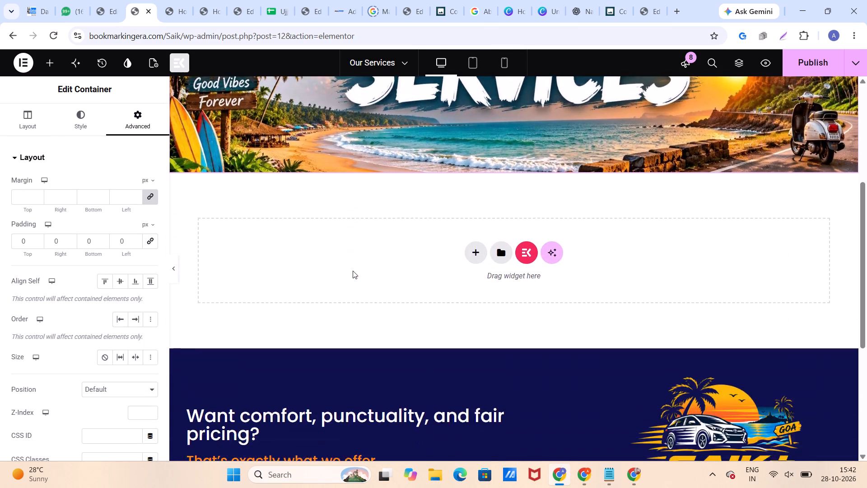
scroll(353, 271, up, 5)
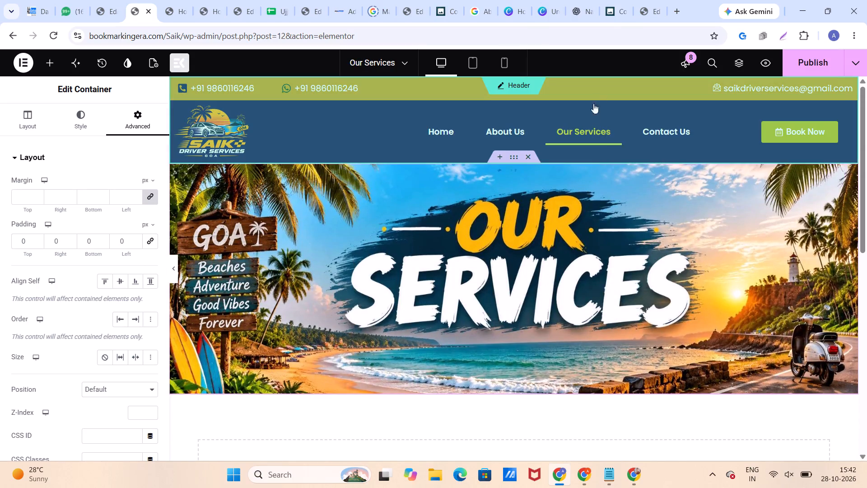
Review the sections and their order on the reference Rawat Taxi Service site's Our Services page down to its footer.
click(641, 13)
scroll(454, 270, down, 4)
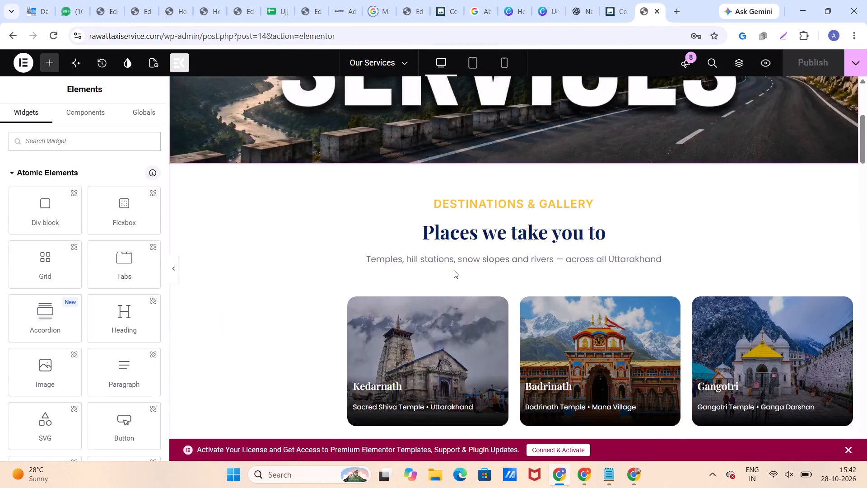
scroll(454, 270, down, 11)
scroll(454, 270, down, 11)
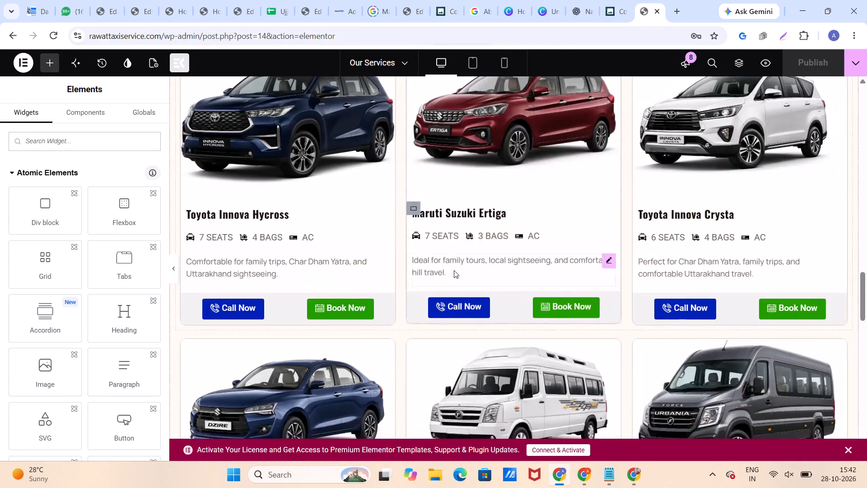
scroll(454, 270, down, 16)
scroll(454, 270, down, 6)
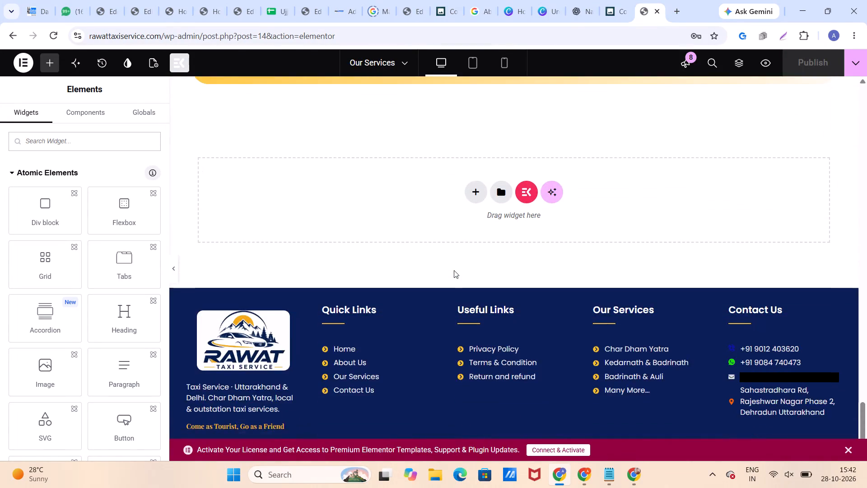
scroll(454, 270, down, 3)
Copy the "Destinations & Gallery" heading container from Saik's Home page and paste it below the banner on the Our Services page.
click(102, 19)
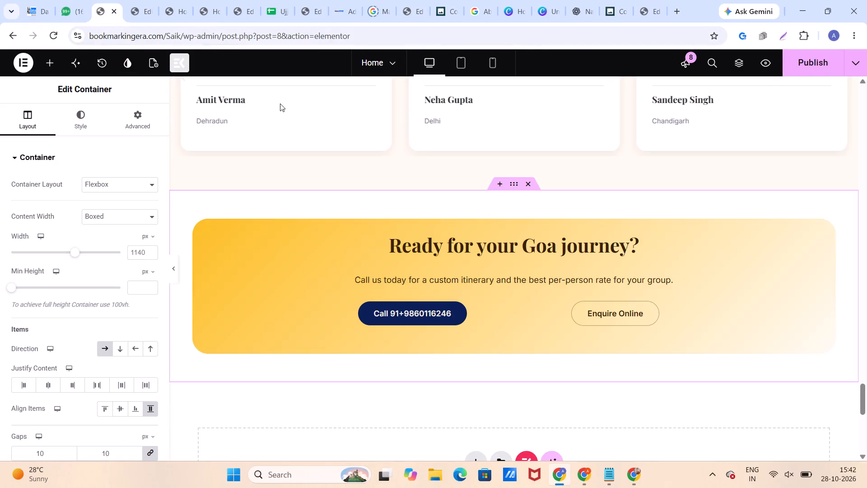
scroll(409, 241, up, 20)
scroll(409, 241, up, 9)
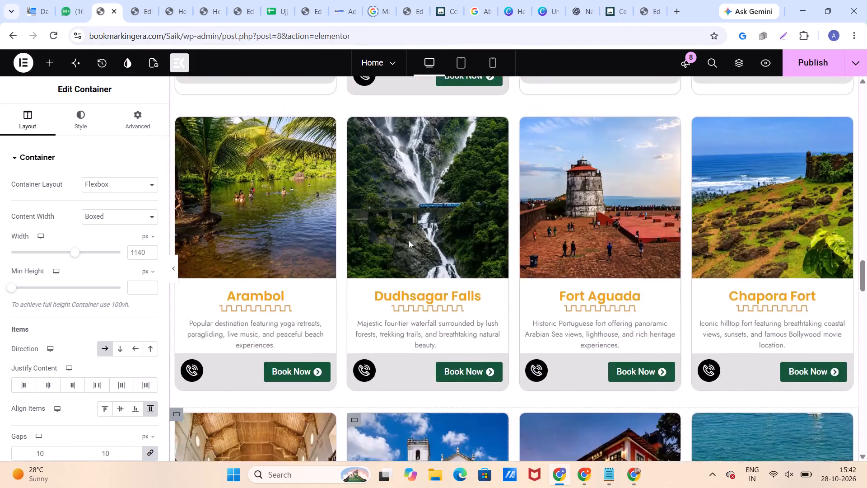
scroll(409, 240, up, 15)
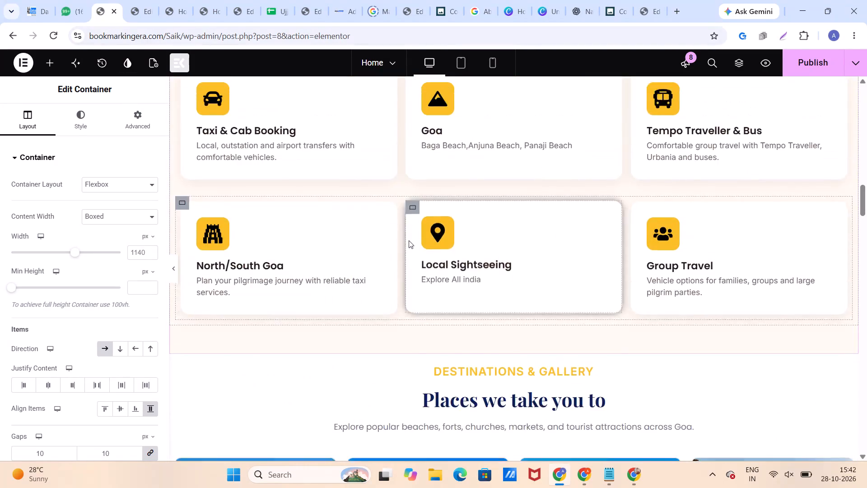
scroll(409, 240, up, 7)
scroll(407, 262, down, 11)
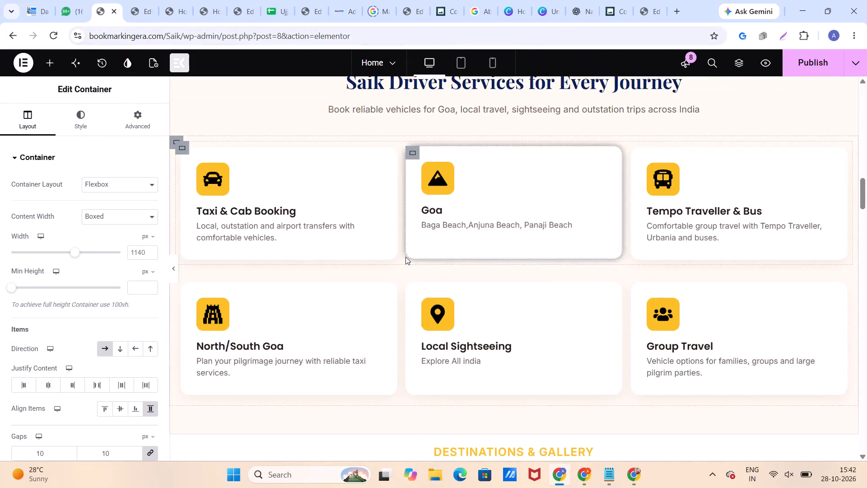
click(515, 150)
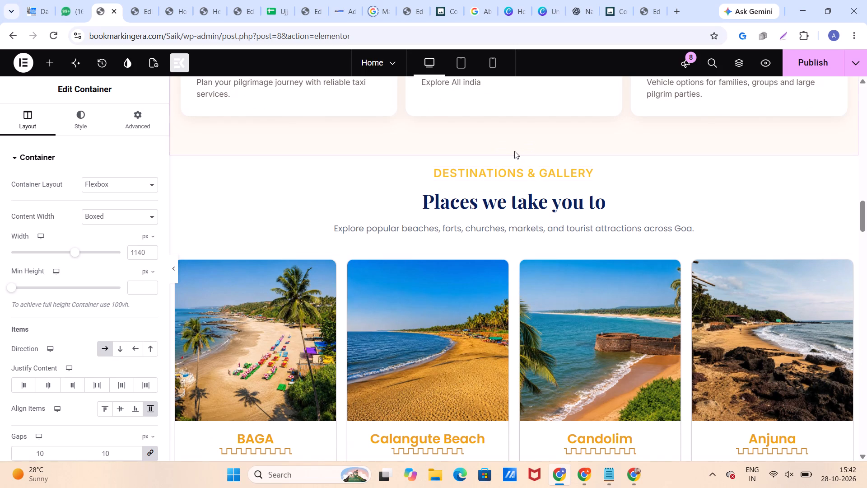
click(512, 150)
right_click(512, 150)
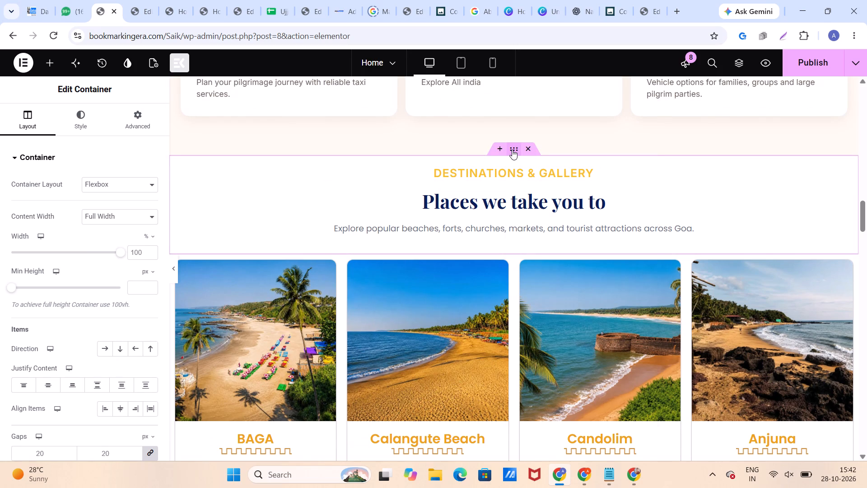
click(531, 166)
click(133, 11)
scroll(351, 205, down, 4)
click(310, 248)
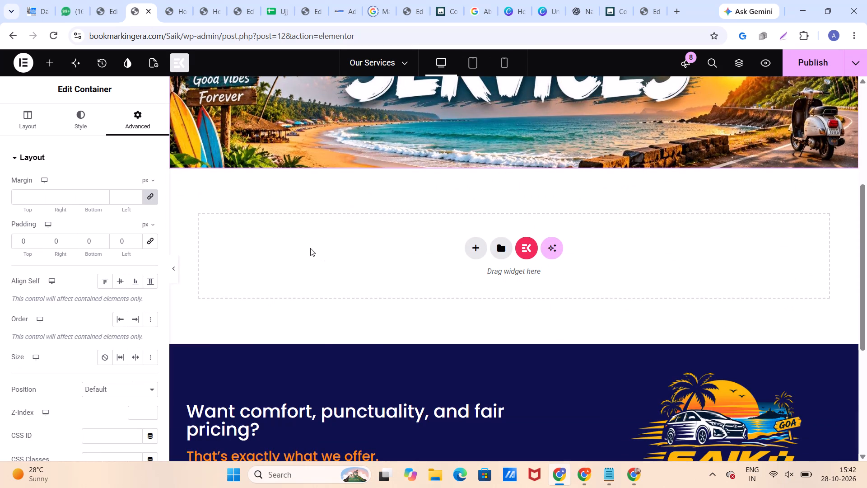
right_click(310, 248)
click(349, 280)
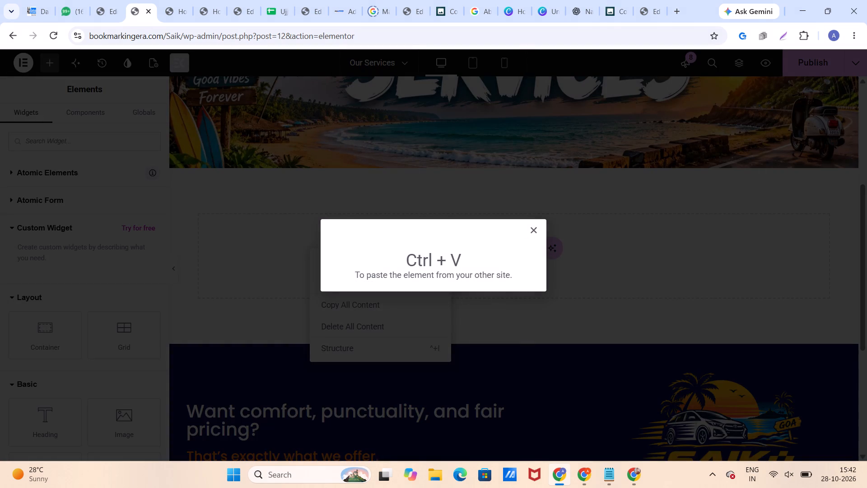
key(ctrl+v)
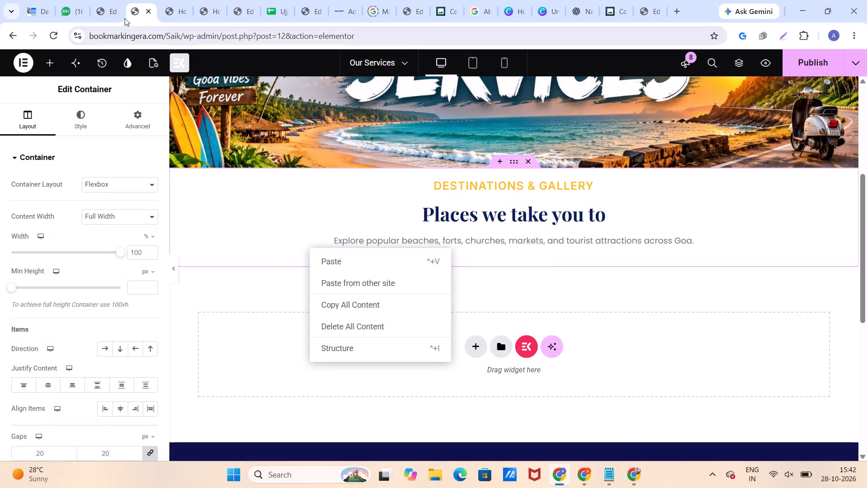
Copy the container of Goa destination cards from Saik's Home page and paste it below the "Places we take you to" heading on Our Services.
click(116, 10)
scroll(527, 249, down, 1)
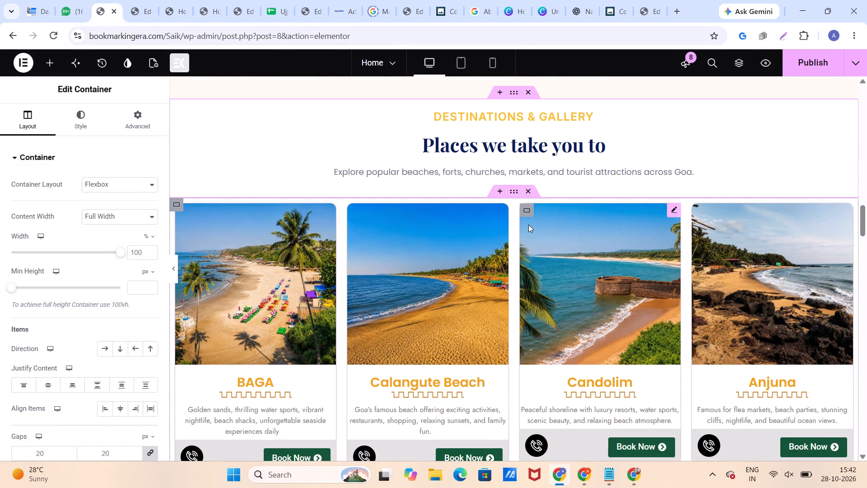
click(514, 193)
right_click(514, 192)
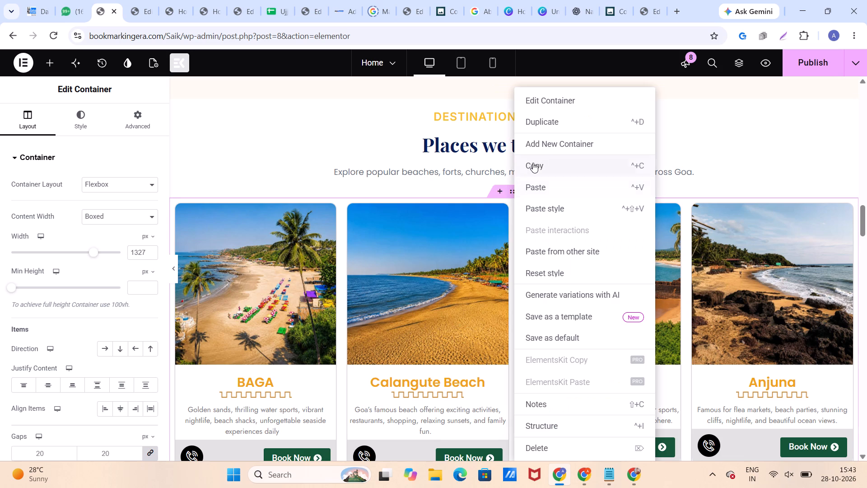
click(533, 163)
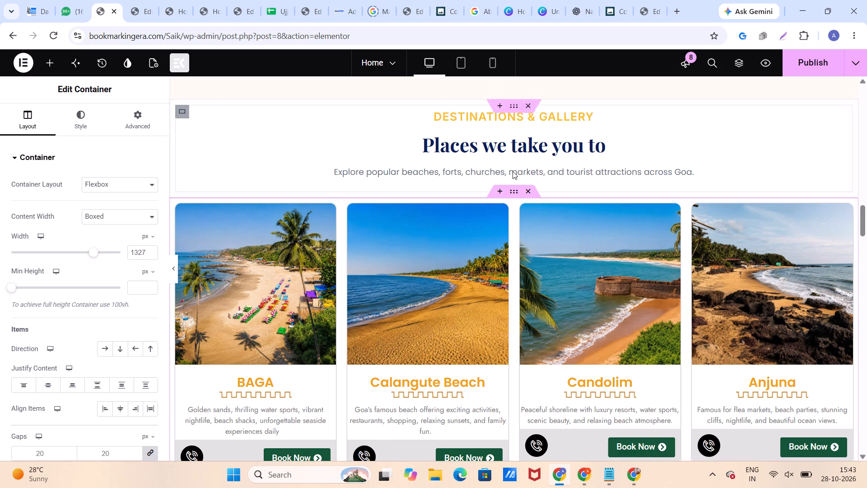
click(139, 10)
scroll(298, 198, down, 2)
click(258, 254)
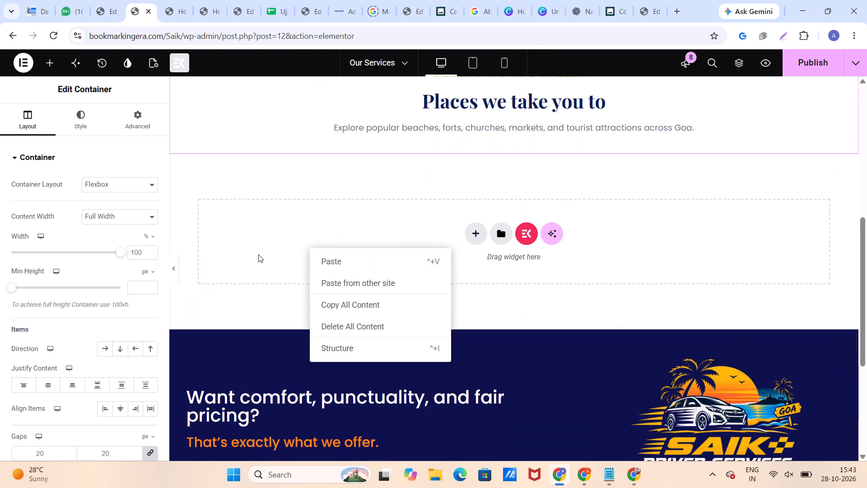
right_click(274, 231)
click(338, 261)
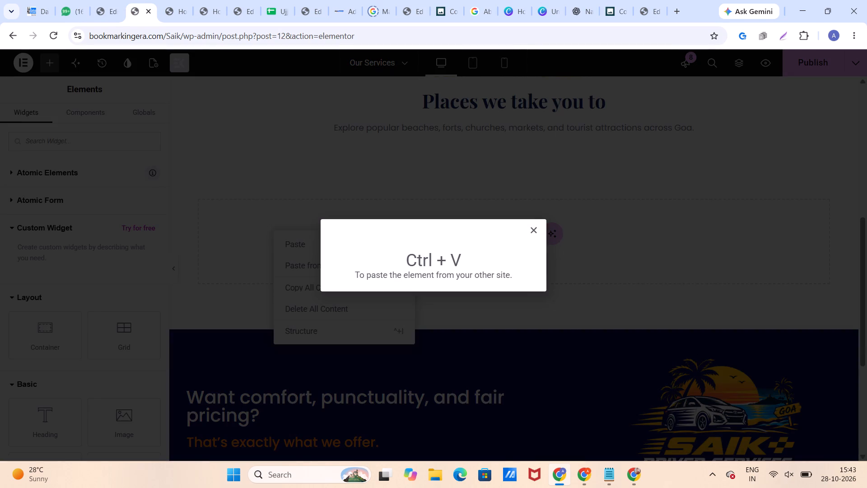
key(ctrl+v)
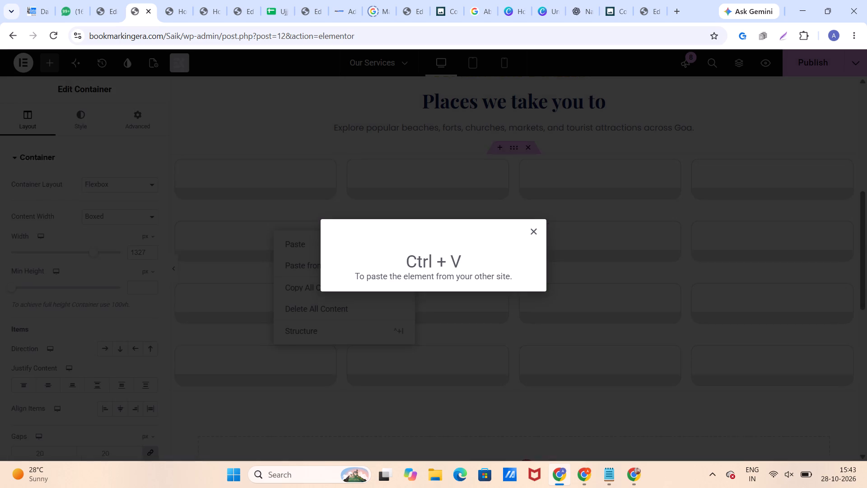
Copy the "Why Choose Us" container from the Home page and paste it below the destination cards on the Our Services page.
click(110, 14)
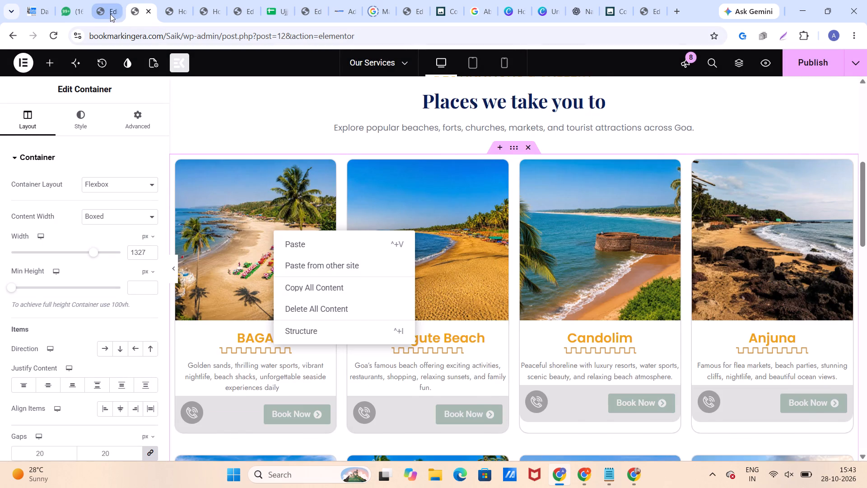
scroll(351, 201, down, 17)
scroll(347, 204, up, 1)
scroll(347, 204, down, 1)
scroll(347, 204, up, 1)
scroll(347, 204, down, 8)
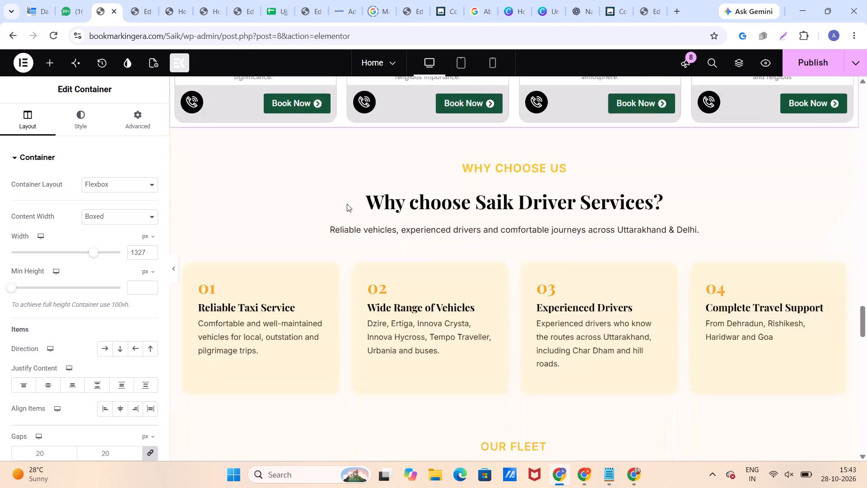
scroll(347, 204, down, 3)
scroll(347, 204, up, 5)
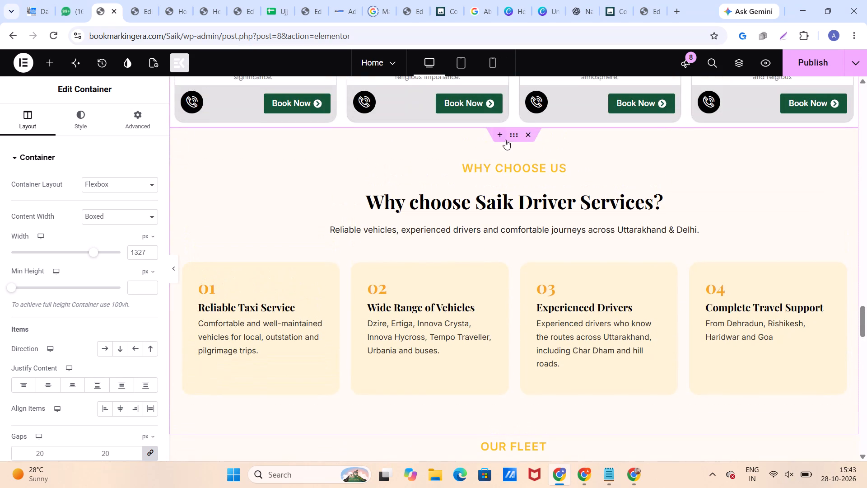
click(510, 136)
right_click(511, 135)
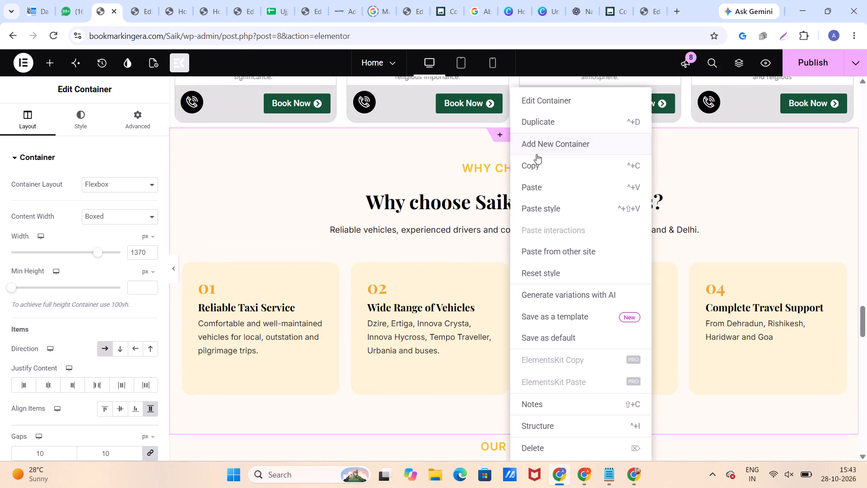
click(542, 163)
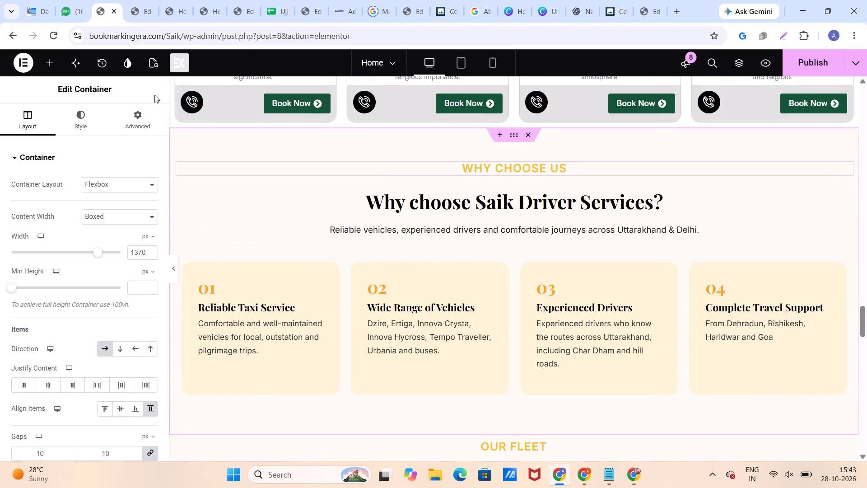
click(145, 12)
scroll(329, 221, down, 18)
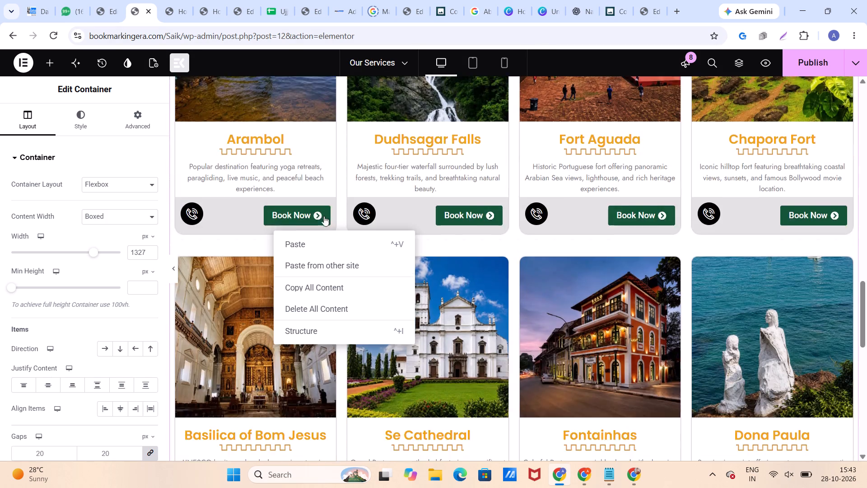
scroll(324, 216, down, 6)
scroll(320, 211, up, 3)
click(324, 189)
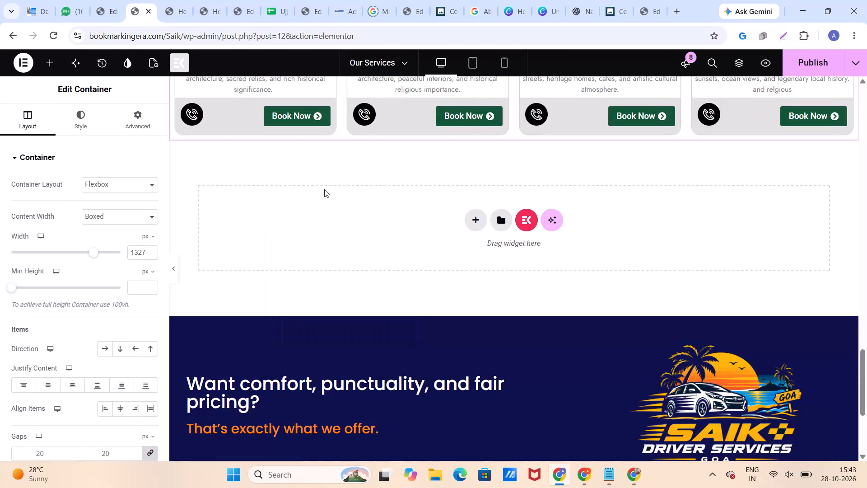
click(292, 122)
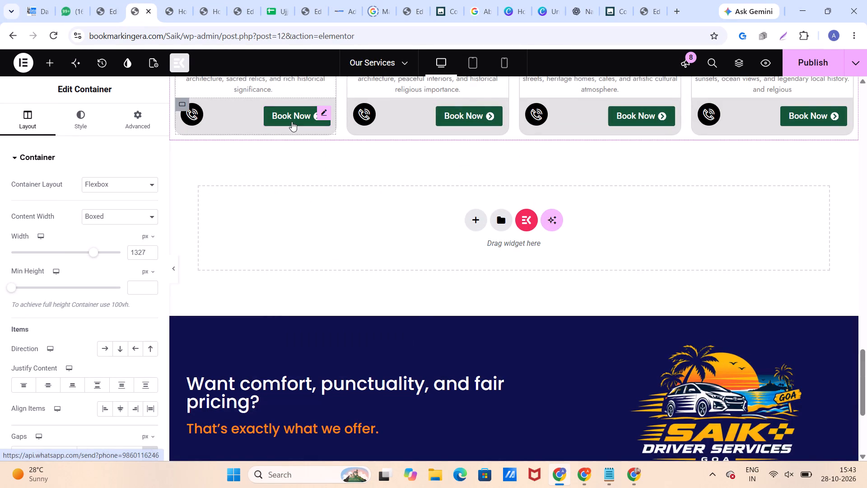
click(316, 208)
right_click(316, 208)
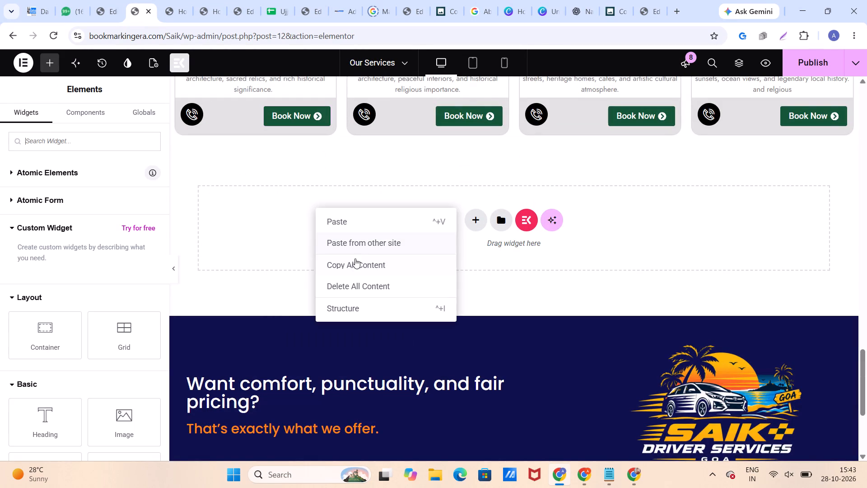
click(357, 242)
key(ctrl+v)
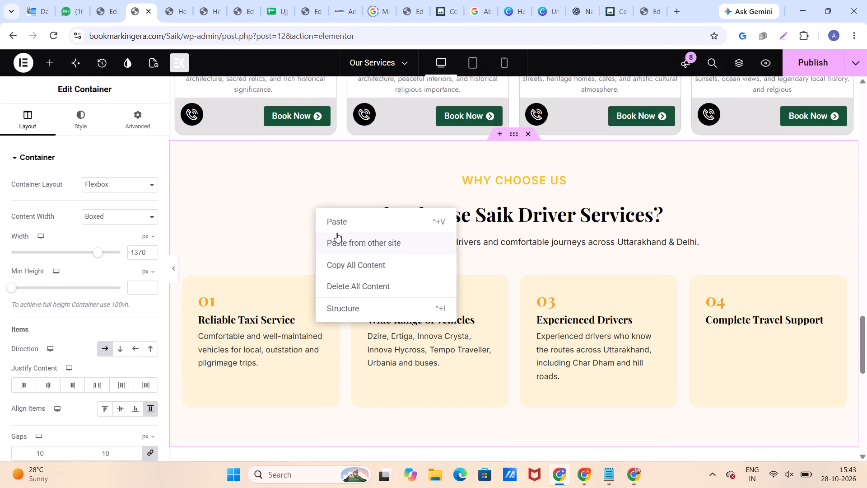
Copy the "Our Fleet" container from the Home page and paste it below the "Why Choose Us" section on the Our Services page.
click(109, 14)
scroll(365, 157, down, 4)
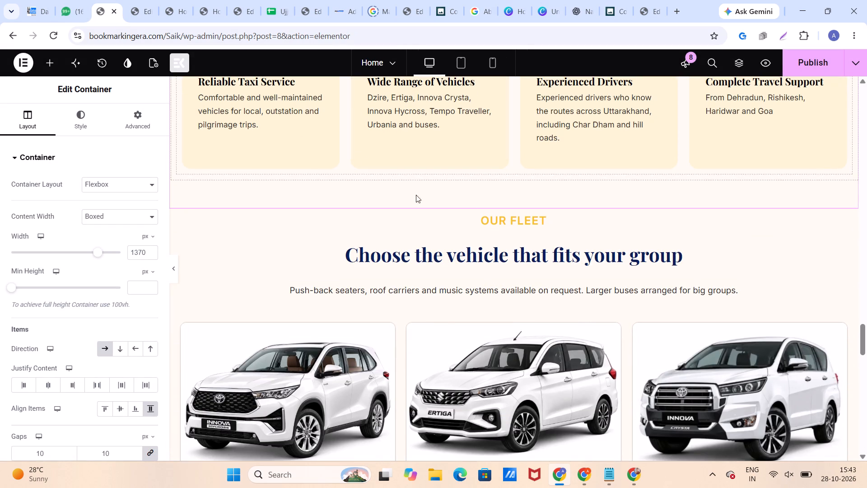
click(515, 205)
right_click(515, 205)
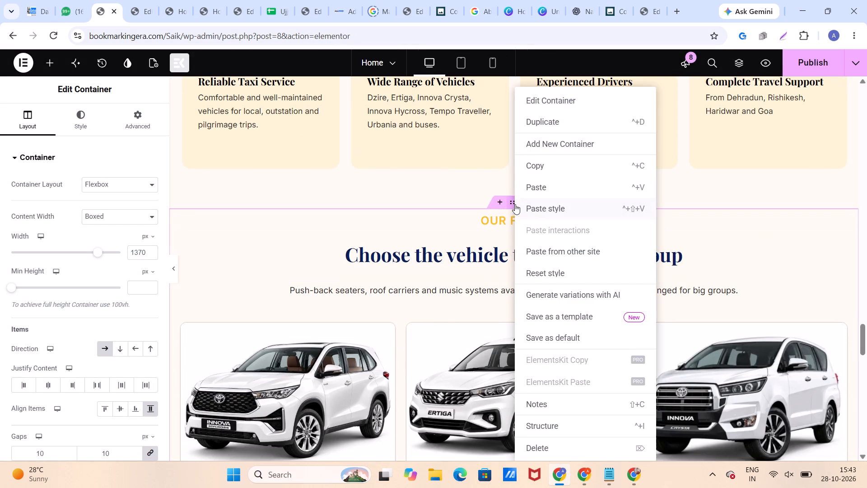
click(532, 164)
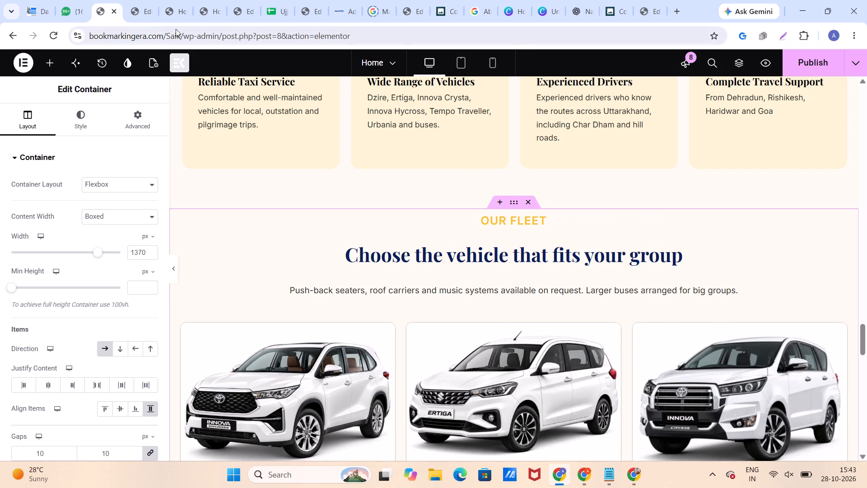
click(140, 14)
scroll(415, 197, up, 3)
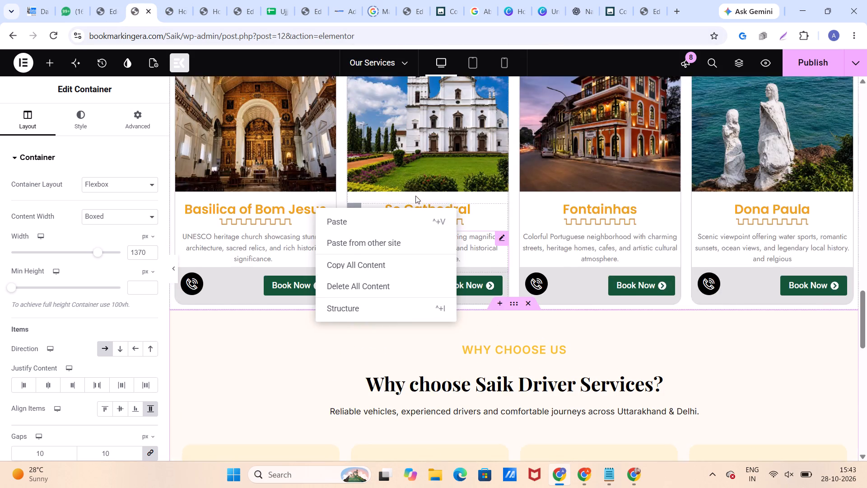
scroll(415, 196, down, 6)
click(268, 379)
right_click(268, 361)
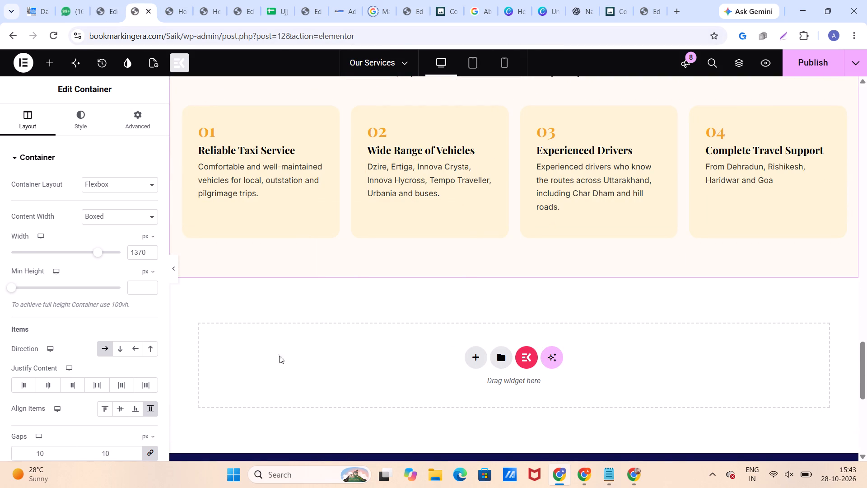
click(316, 385)
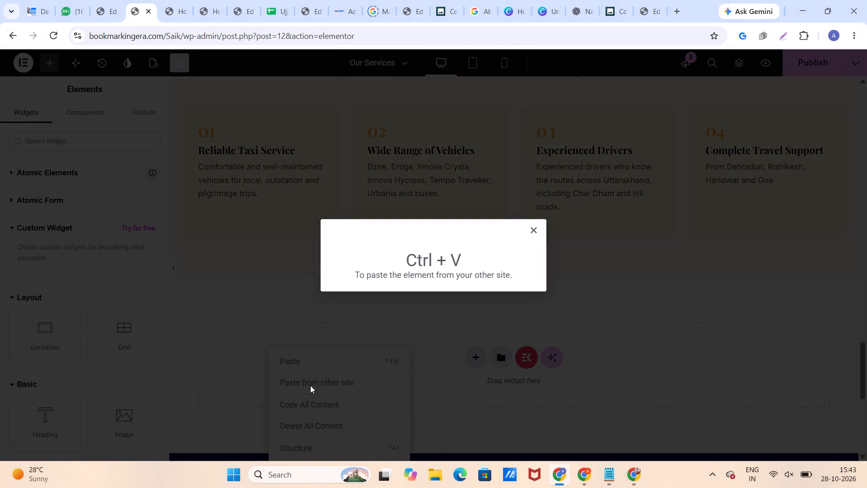
key(ctrl+v)
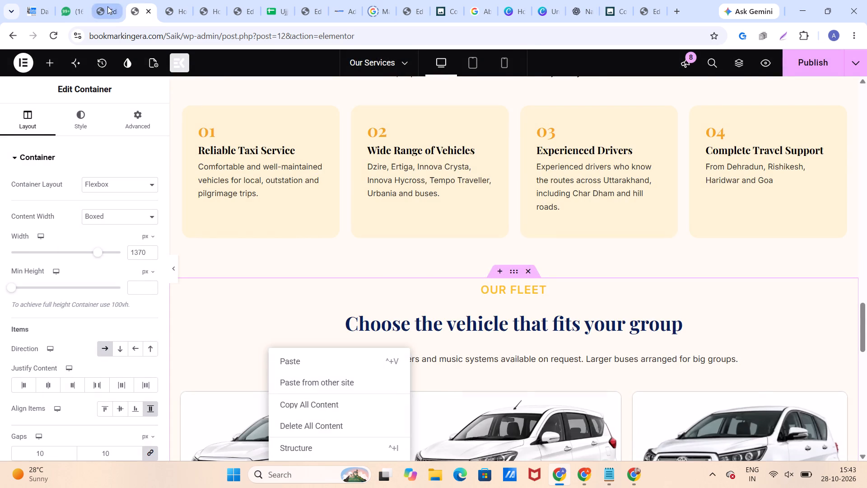
Copy the "Testimonials" container from the Home page and paste it below the "Our Fleet" section on the Our Services page.
click(107, 6)
scroll(366, 200, down, 8)
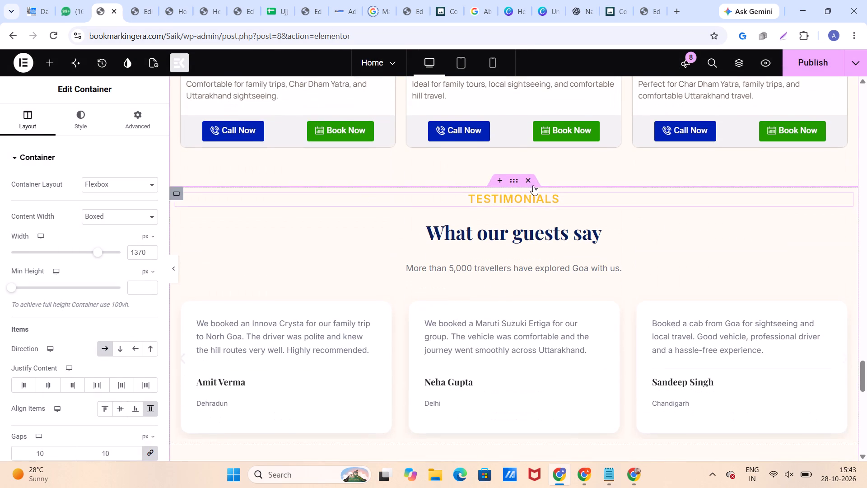
click(512, 180)
right_click(512, 180)
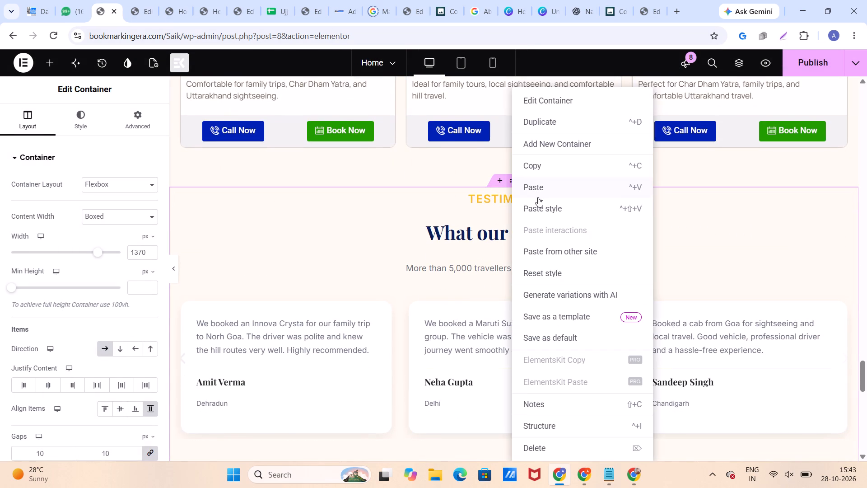
click(543, 170)
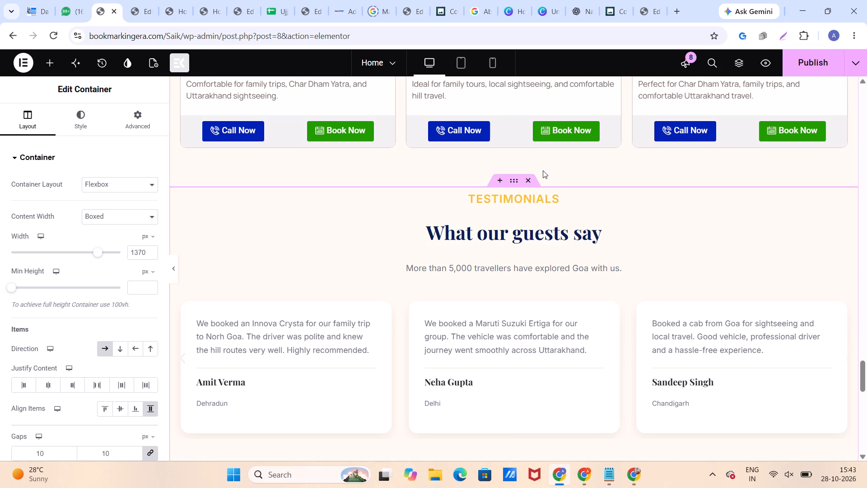
click(147, 12)
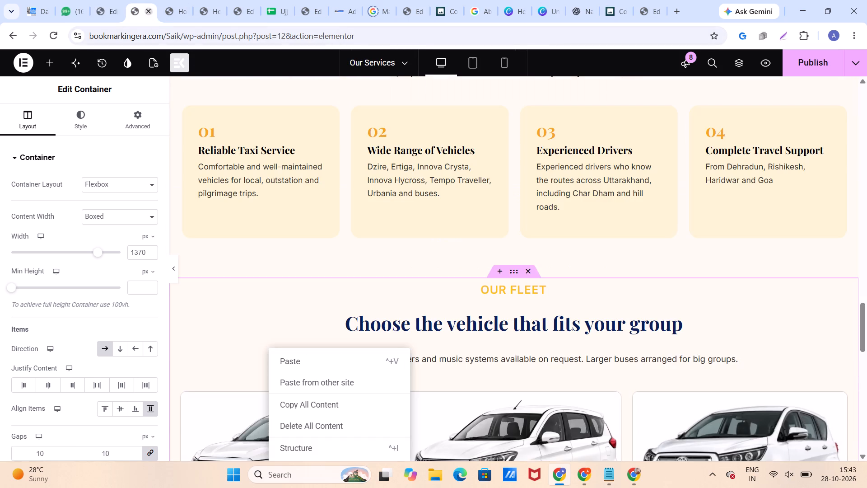
scroll(417, 227, down, 10)
click(371, 197)
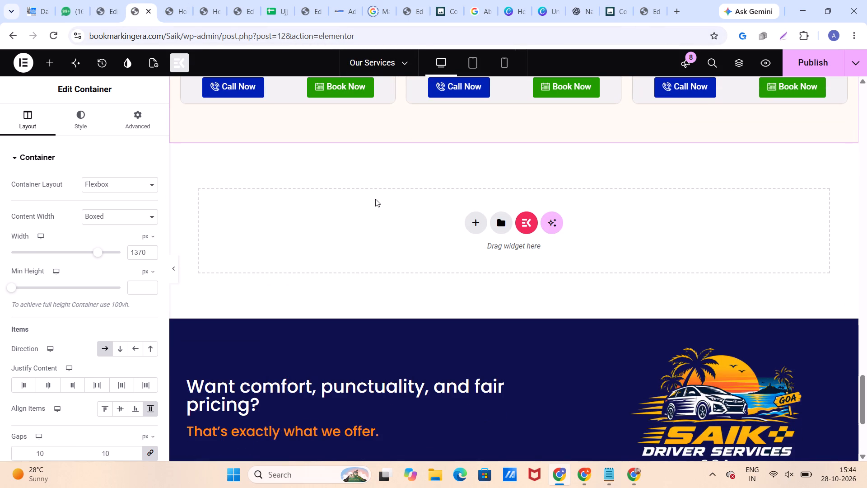
right_click(375, 199)
click(406, 231)
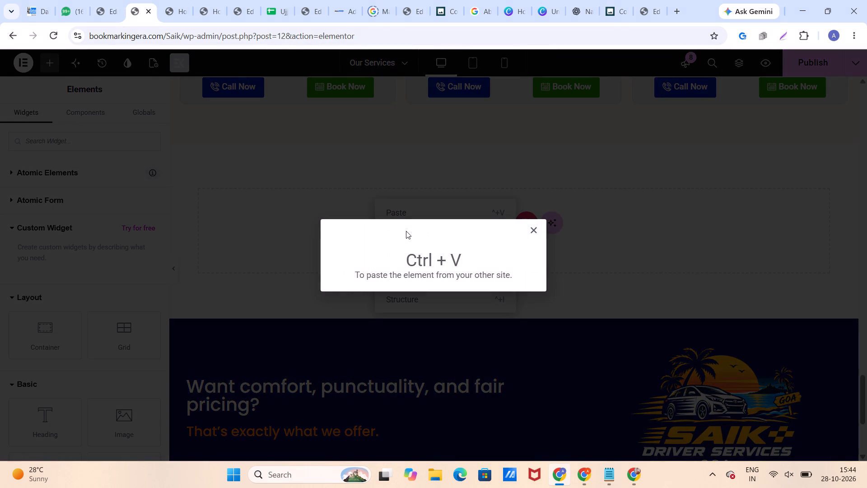
key(ctrl+v)
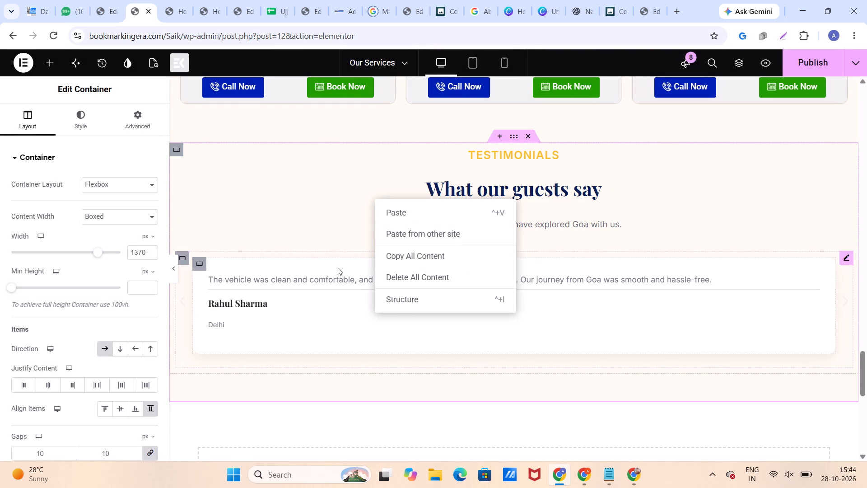
Look back over the pasted sections and publish Saik's Our Services page.
scroll(338, 267, up, 3)
scroll(338, 267, up, 20)
scroll(338, 267, up, 1)
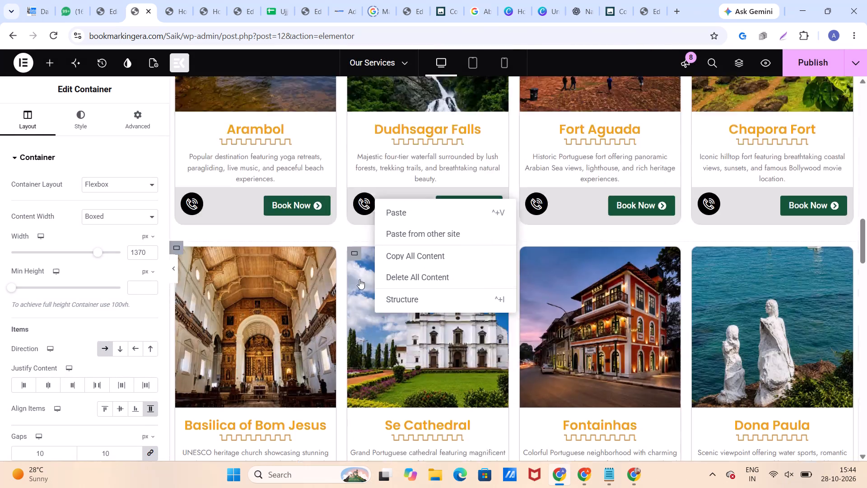
scroll(344, 281, up, 2)
click(280, 336)
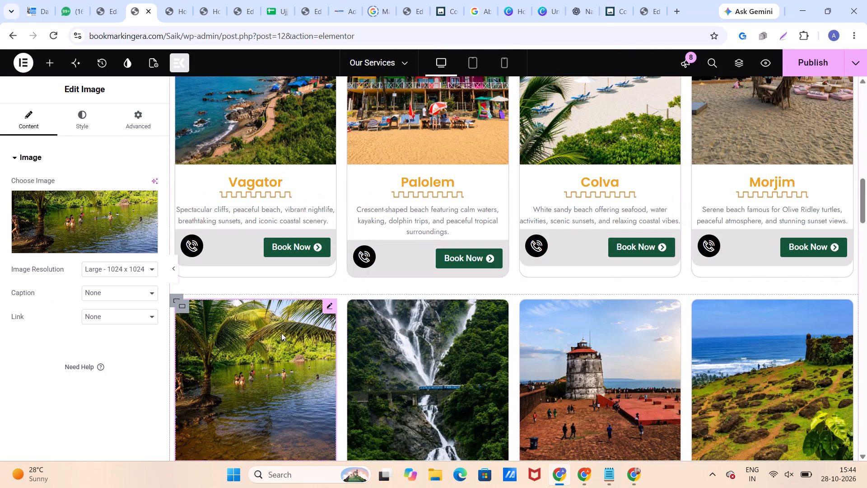
scroll(289, 168, up, 3)
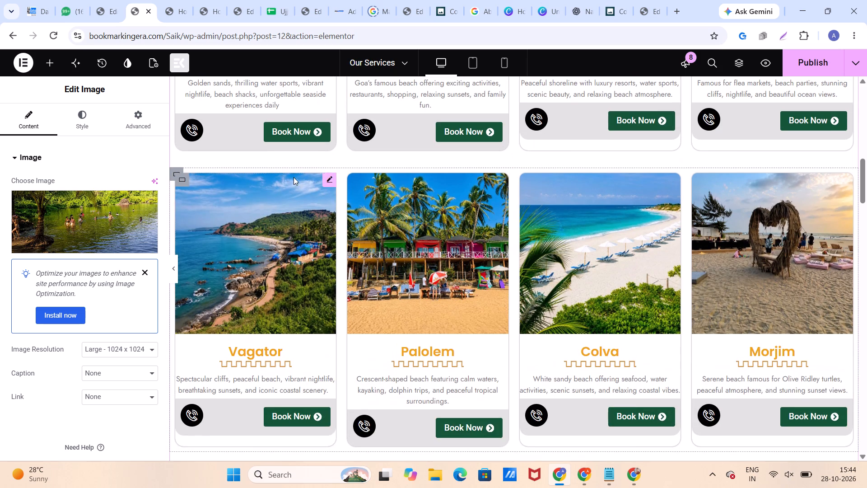
click(819, 66)
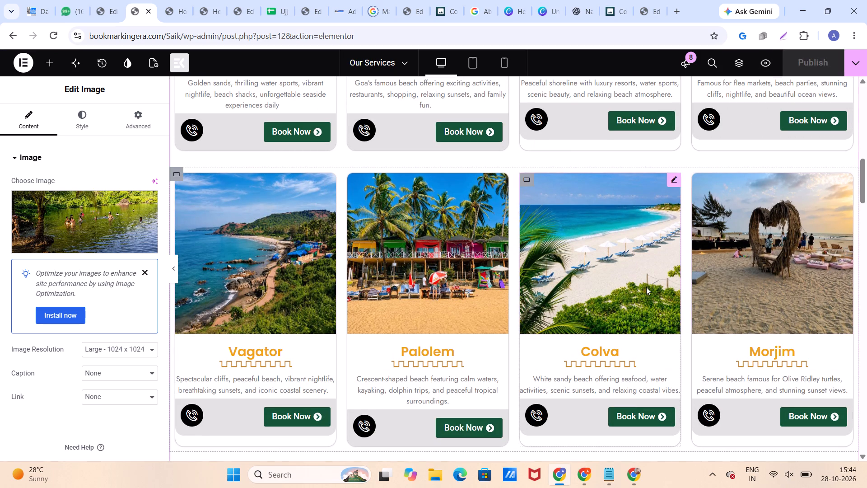
Copy all the custom CSS from the Rishikesh card container on Rawat's Our Services page.
click(645, 11)
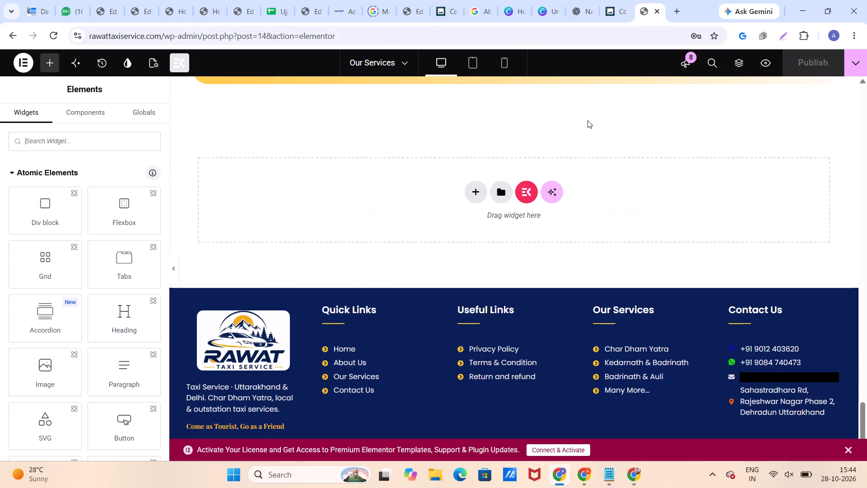
scroll(521, 206, up, 1)
scroll(524, 190, up, 20)
scroll(524, 190, up, 1)
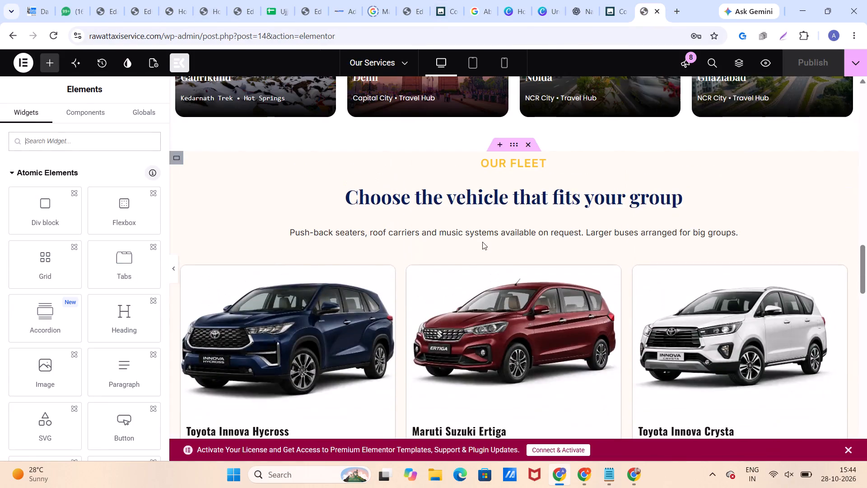
scroll(291, 336, up, 11)
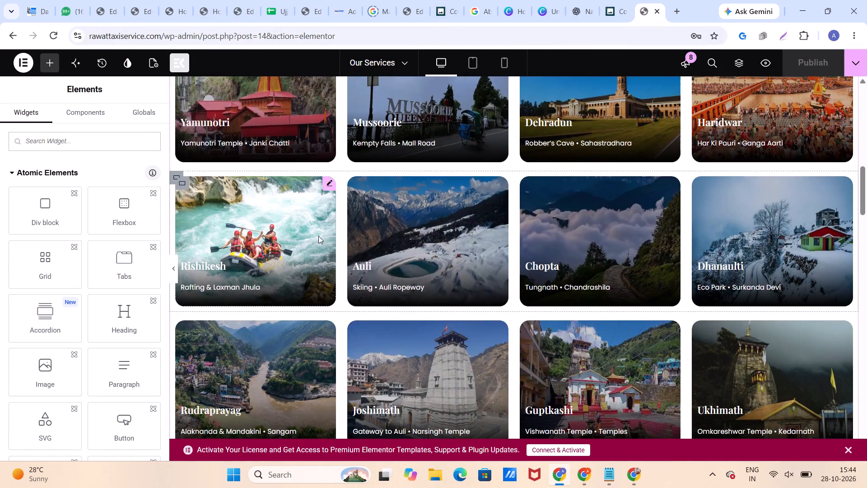
click(182, 181)
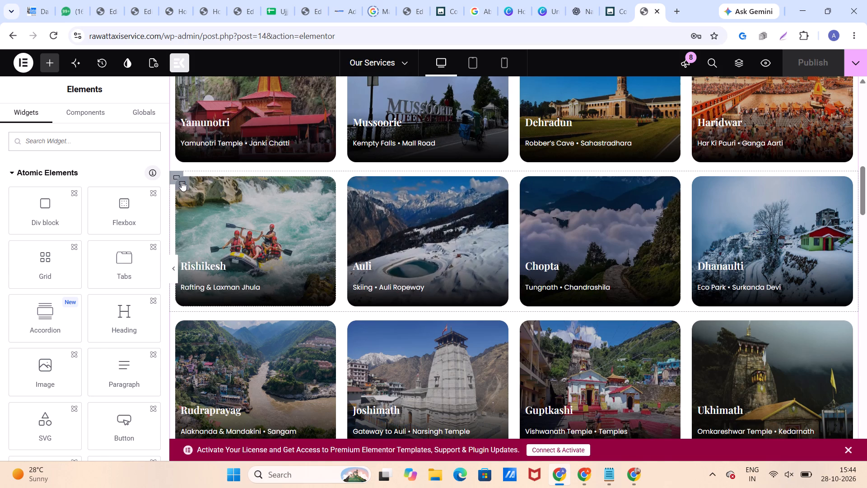
scroll(112, 281, down, 5)
scroll(111, 226, up, 5)
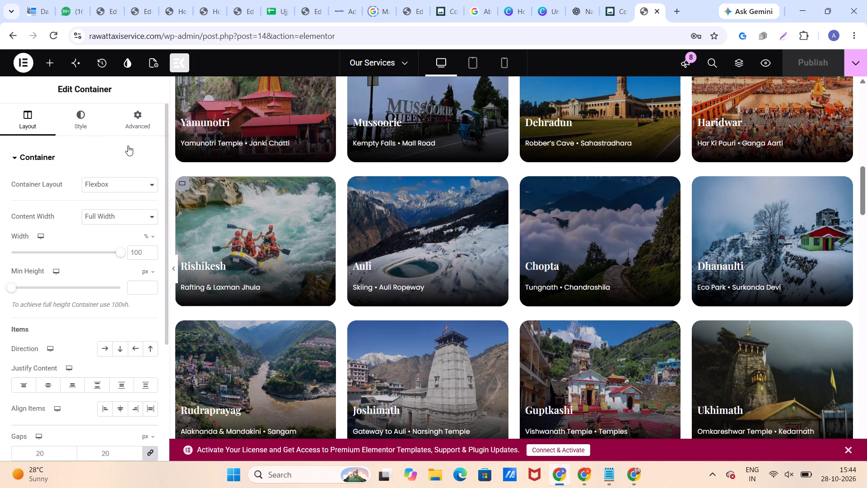
click(94, 122)
scroll(117, 281, down, 4)
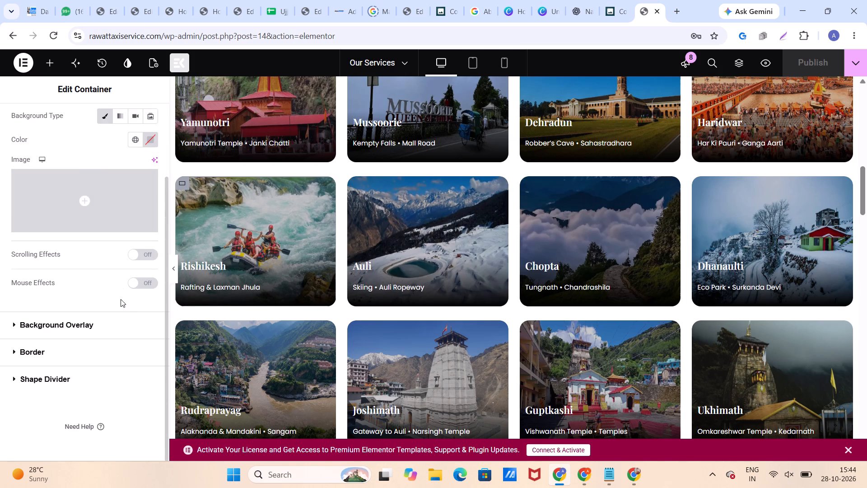
scroll(122, 276, up, 3)
click(149, 109)
scroll(115, 248, down, 4)
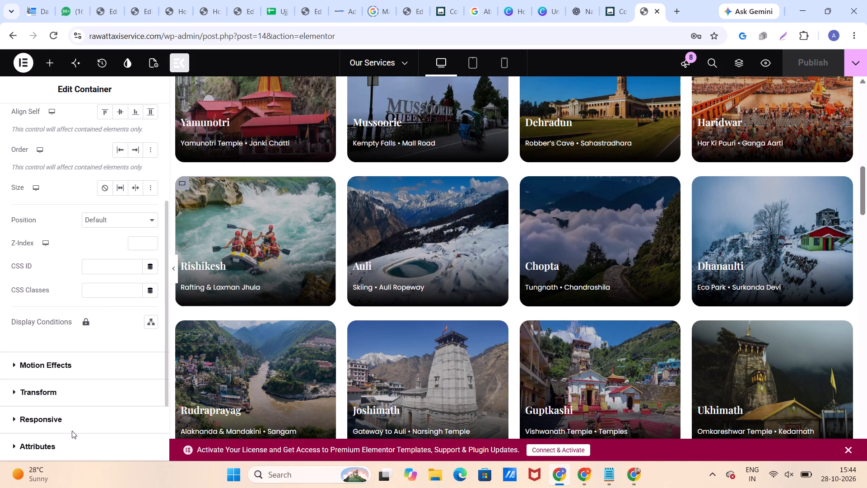
click(55, 414)
click(97, 382)
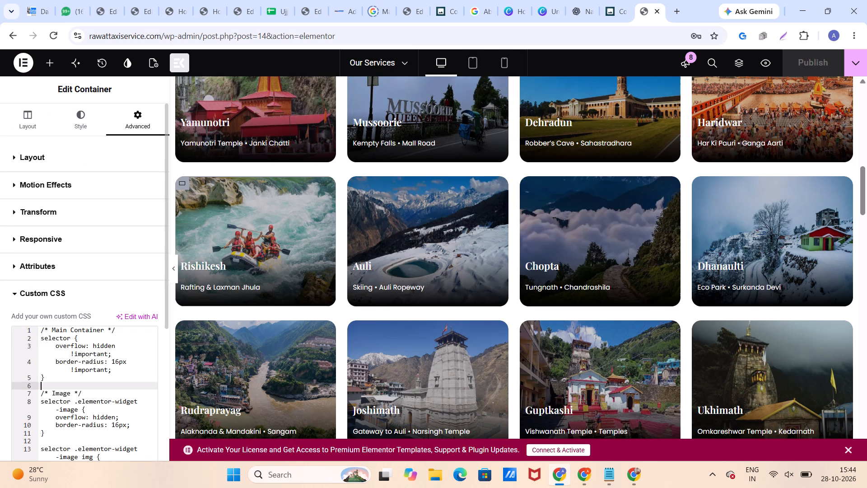
key(ctrl+a)
key(ctrl+c)
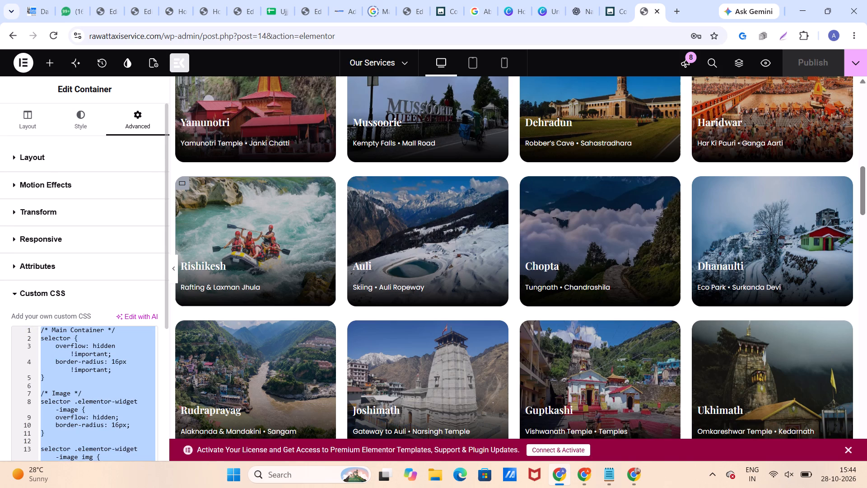
Paste the copied CSS into the custom CSS of the BAGA card container on Saik's Our Services page.
click(139, 9)
scroll(316, 244, up, 6)
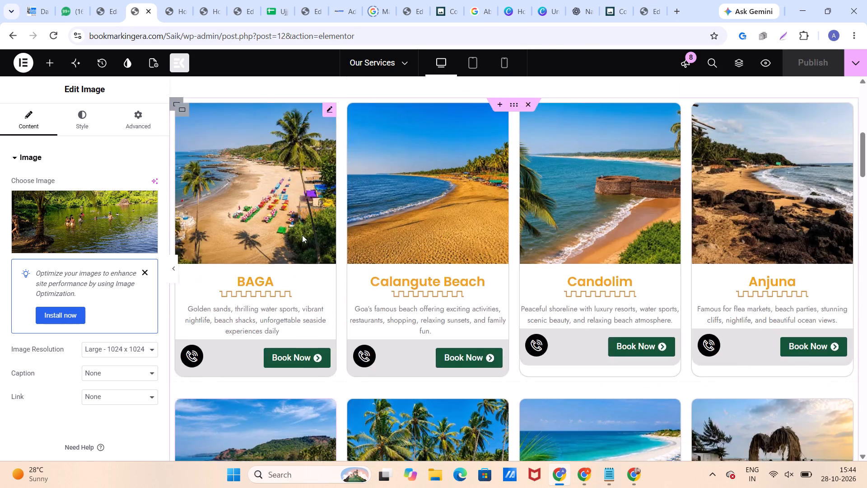
scroll(302, 235, up, 3)
scroll(167, 307, down, 2)
scroll(275, 282, down, 4)
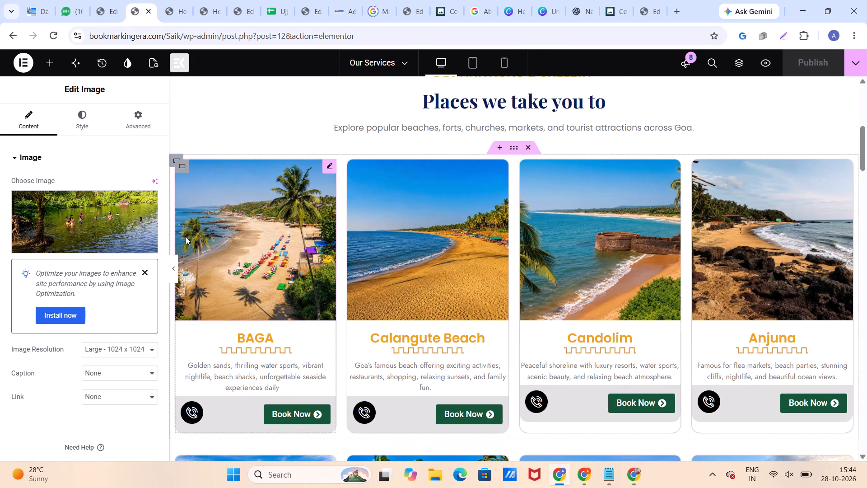
click(185, 164)
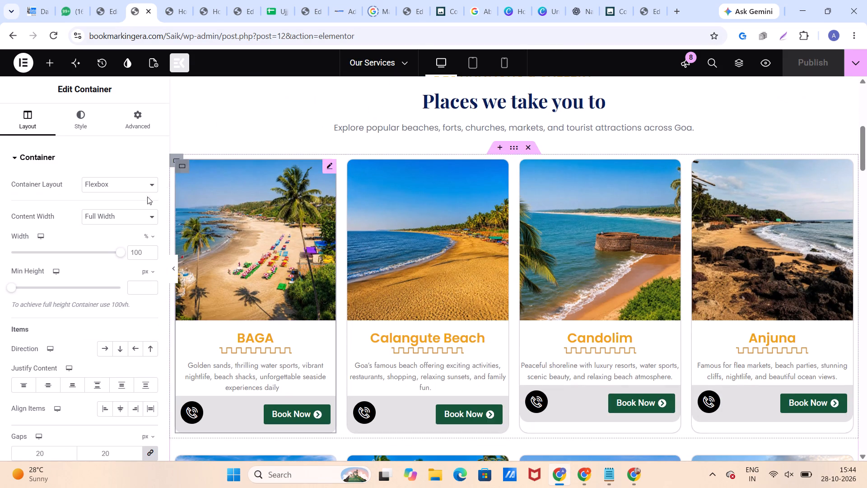
click(127, 127)
scroll(98, 203, down, 3)
scroll(97, 203, up, 1)
scroll(97, 203, down, 2)
click(45, 420)
click(55, 359)
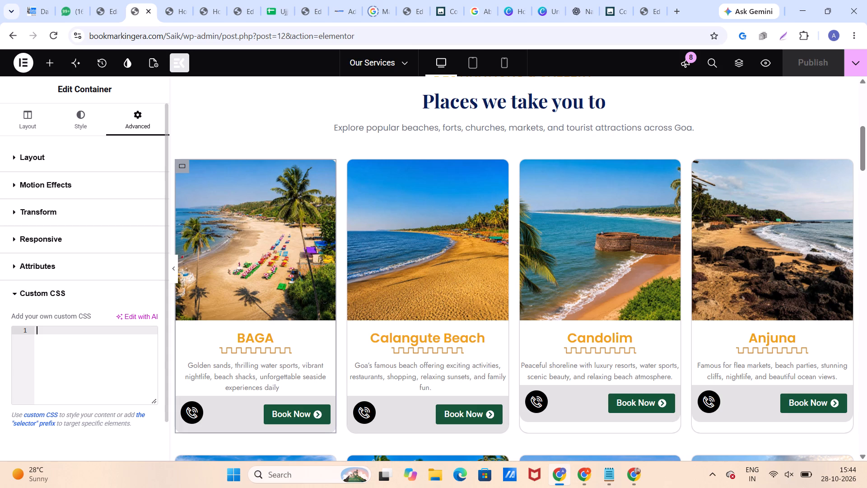
key(ctrl+v)
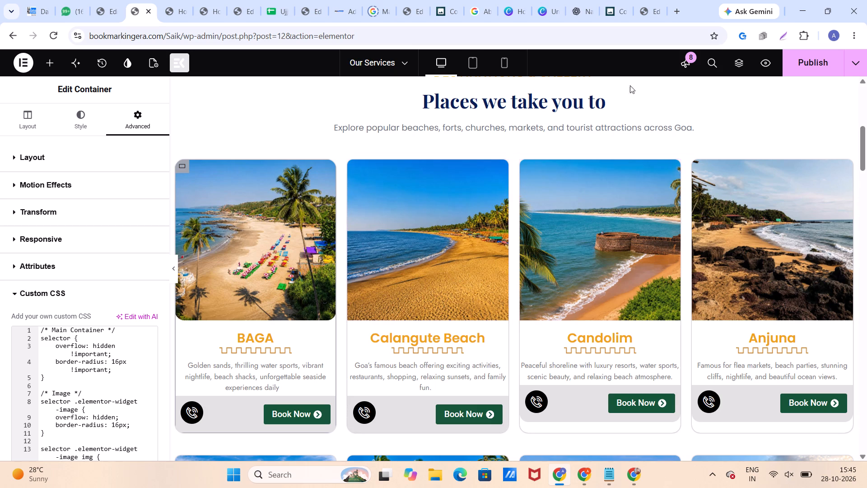
Examine the destination cards on Rawat's Our Services page and the fleet cards on Saik's Home page for reference.
click(651, 5)
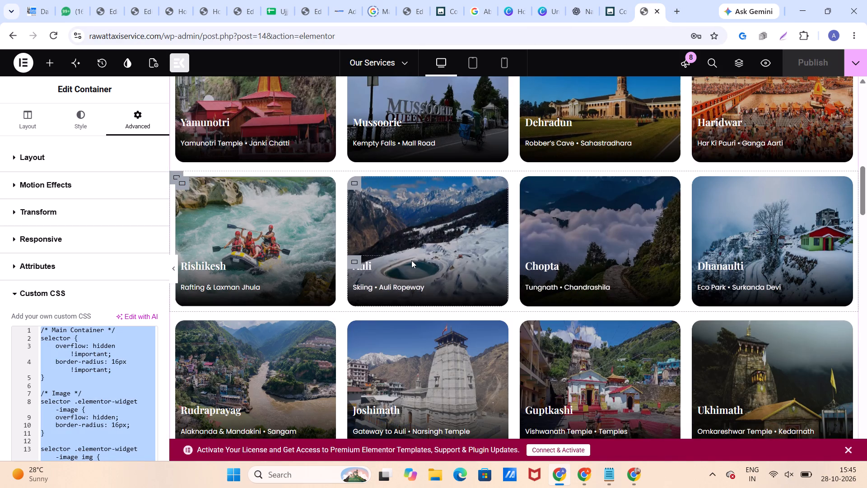
scroll(374, 306, down, 13)
scroll(374, 306, up, 12)
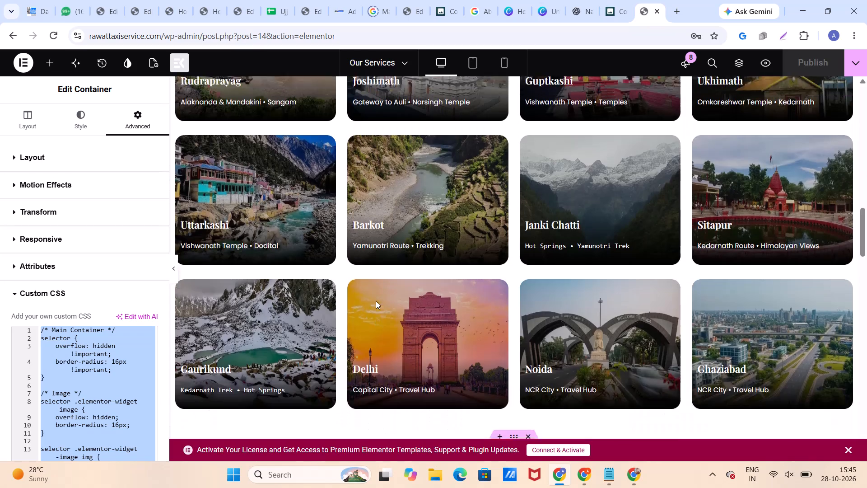
scroll(376, 301, up, 15)
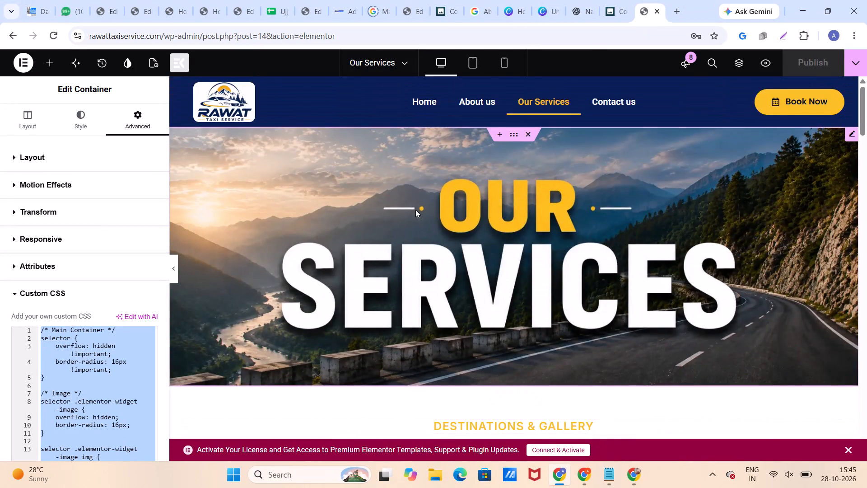
scroll(415, 210, down, 6)
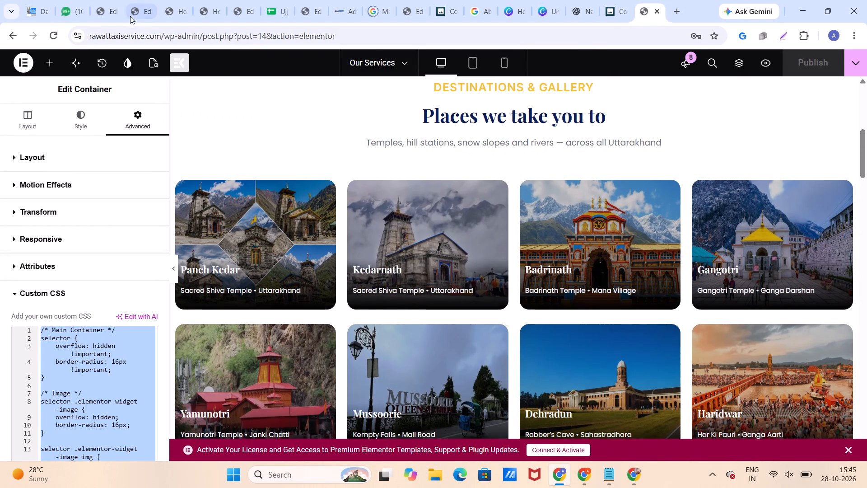
click(106, 13)
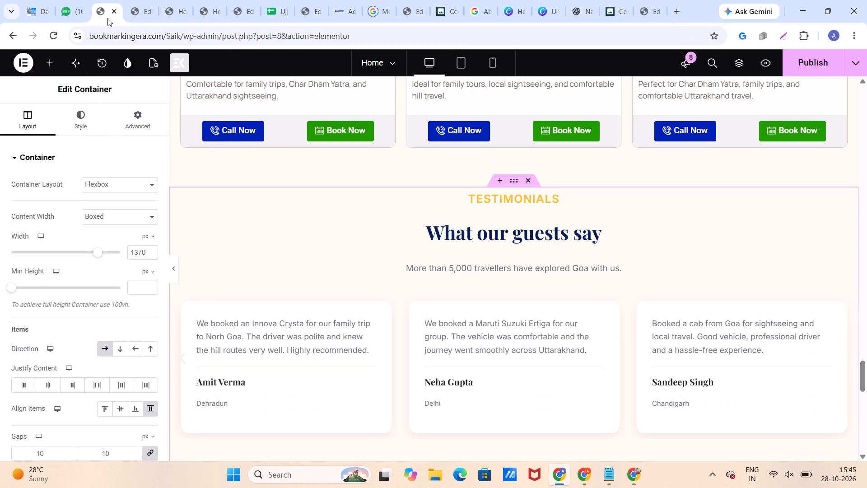
scroll(303, 231, up, 4)
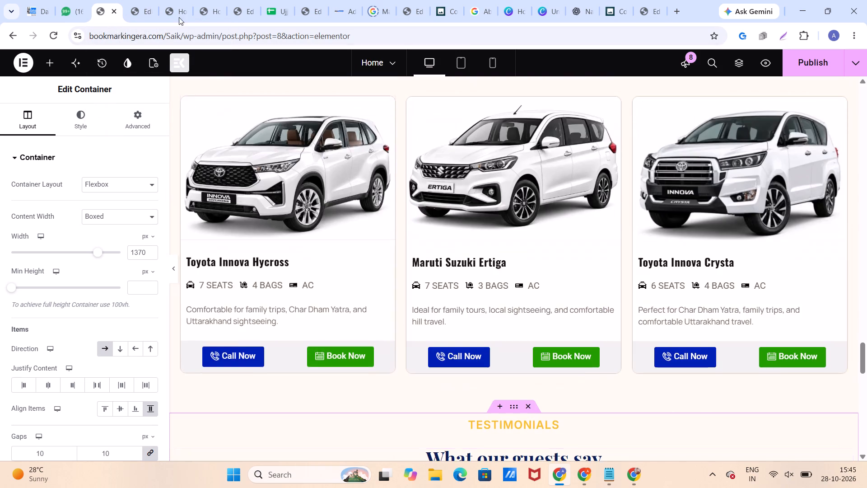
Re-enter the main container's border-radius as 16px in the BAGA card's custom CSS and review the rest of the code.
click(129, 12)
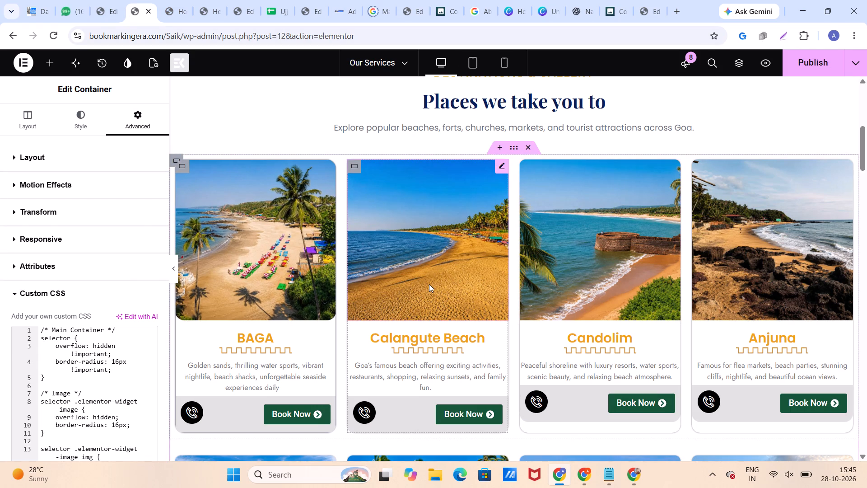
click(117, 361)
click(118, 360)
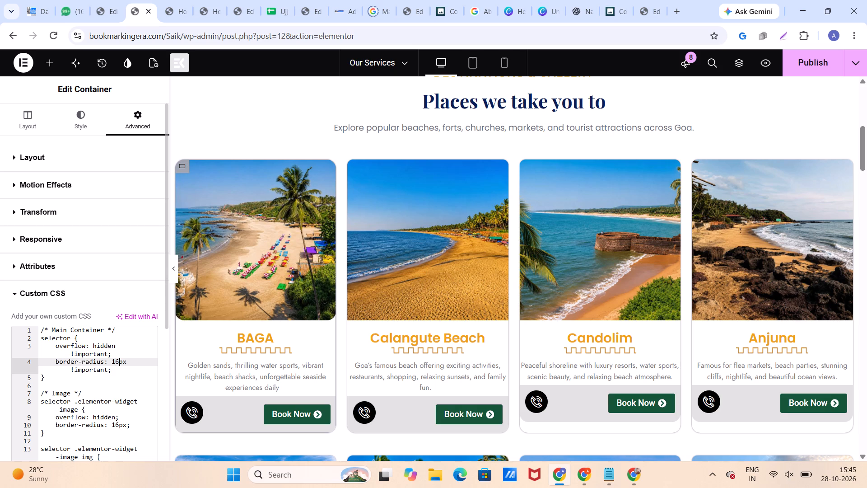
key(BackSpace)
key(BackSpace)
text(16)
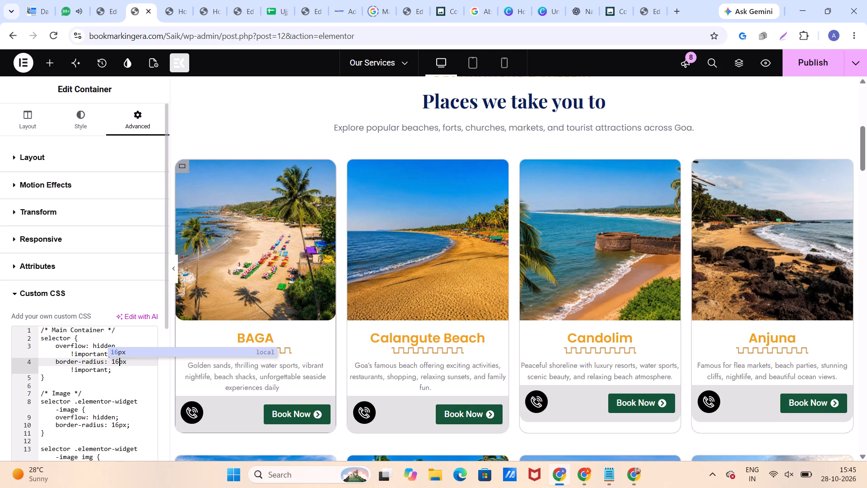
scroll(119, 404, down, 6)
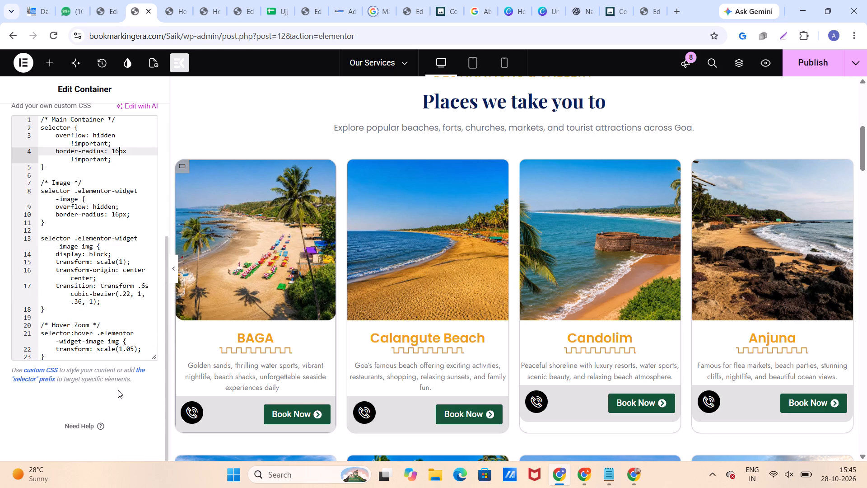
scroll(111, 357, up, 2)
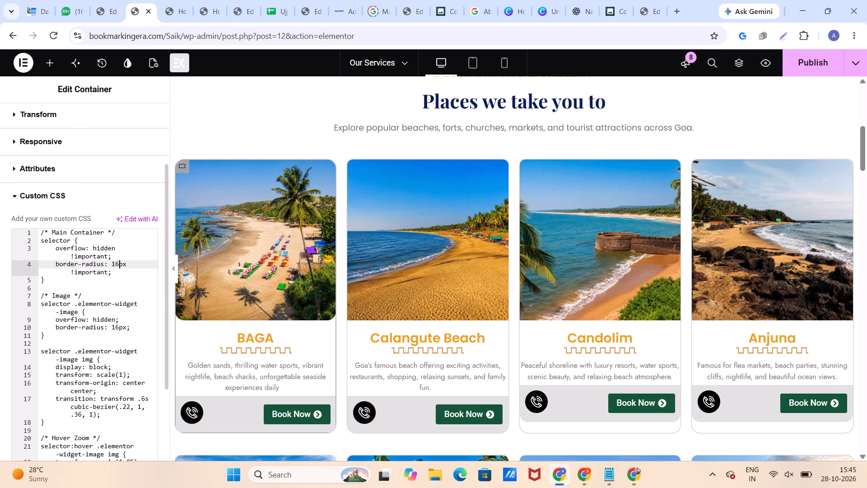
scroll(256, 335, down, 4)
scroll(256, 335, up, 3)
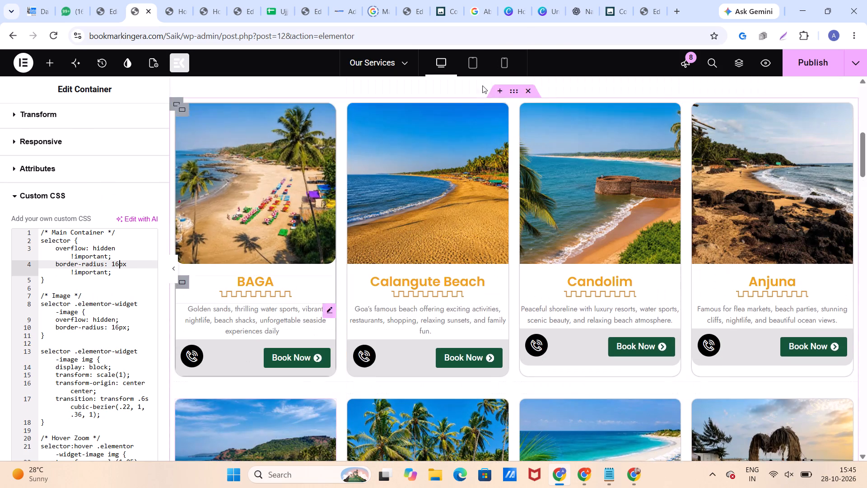
Browse the client sheets in the Ujjwal worksheet, including Anmol Tour And Travel, for another reference website.
click(275, 7)
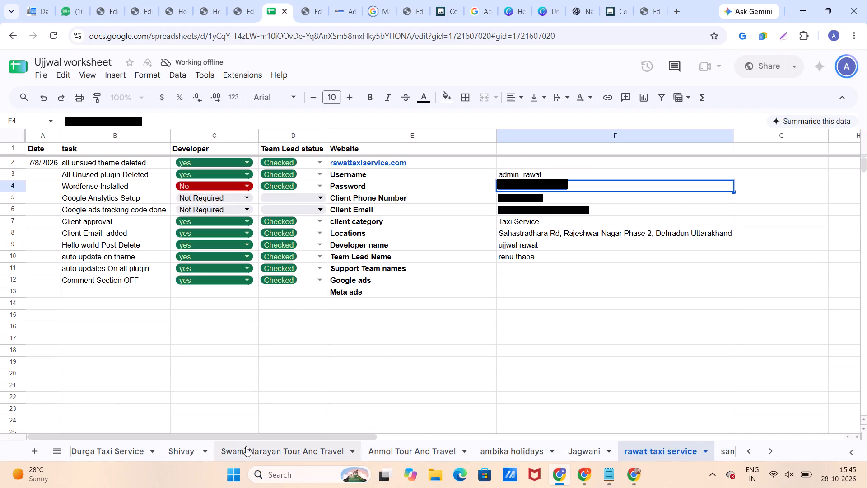
scroll(181, 450, down, 1)
click(334, 457)
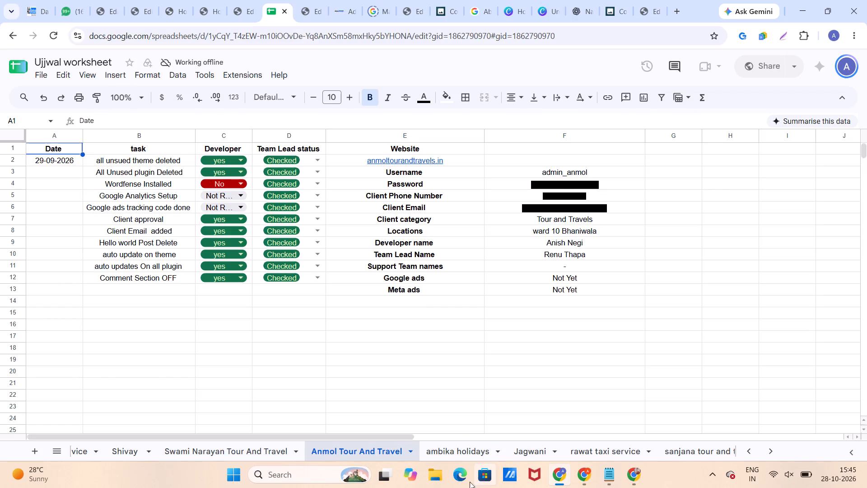
scroll(505, 447, up, 3)
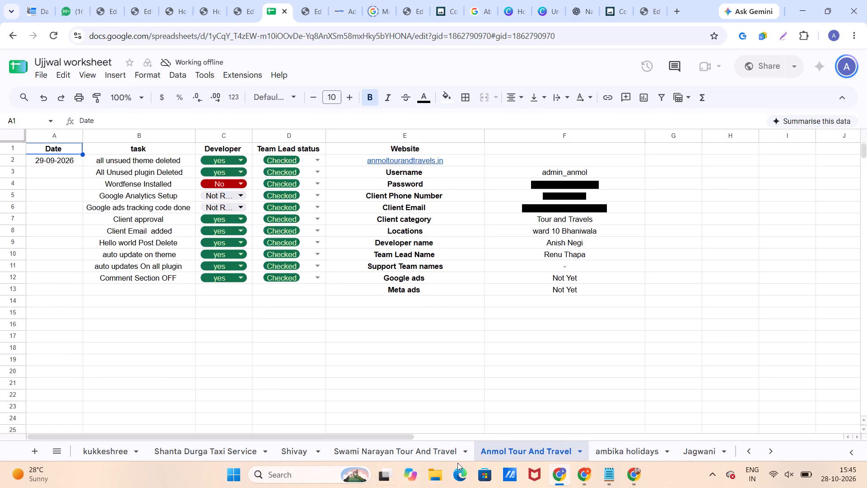
scroll(593, 459, up, 1)
scroll(591, 460, down, 2)
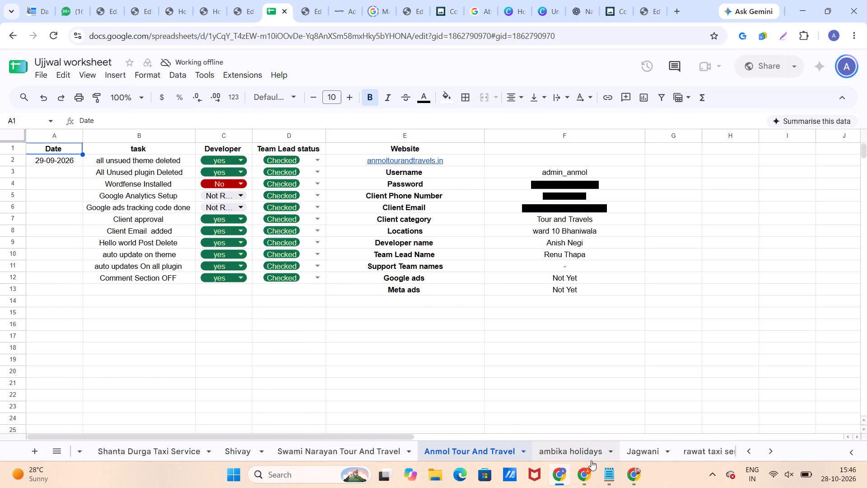
scroll(591, 460, down, 1)
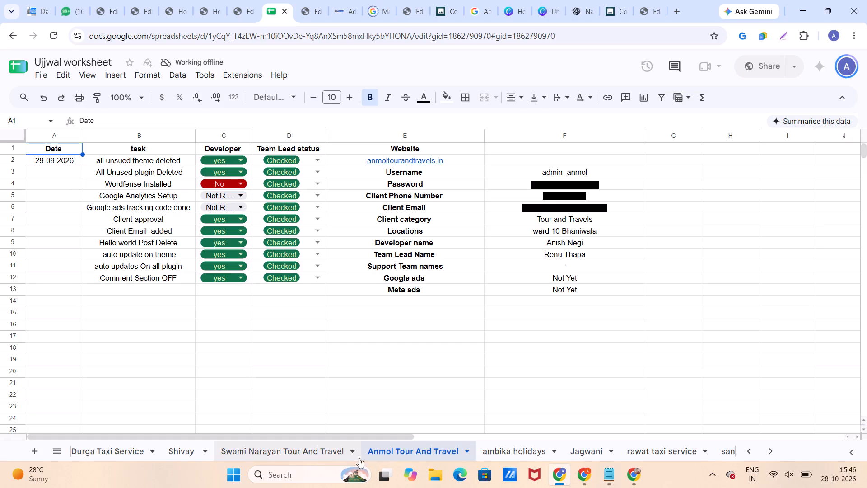
scroll(388, 458, down, 5)
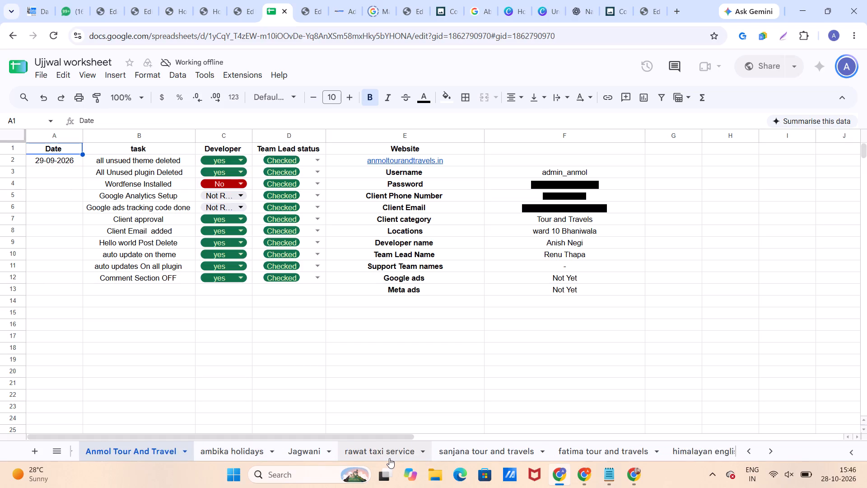
scroll(389, 458, up, 12)
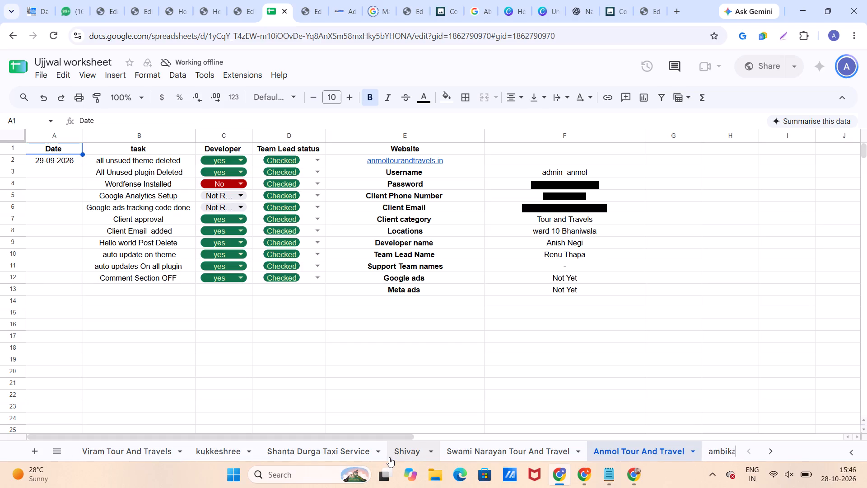
scroll(389, 457, up, 14)
scroll(424, 443, up, 4)
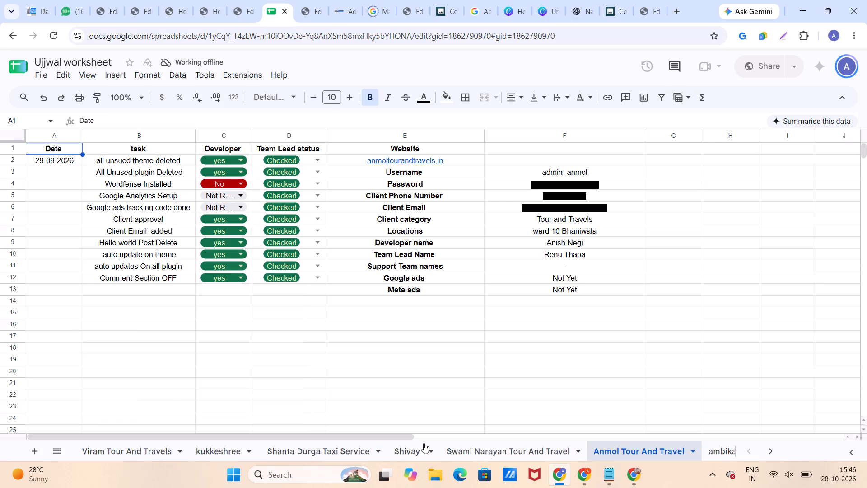
scroll(424, 443, down, 6)
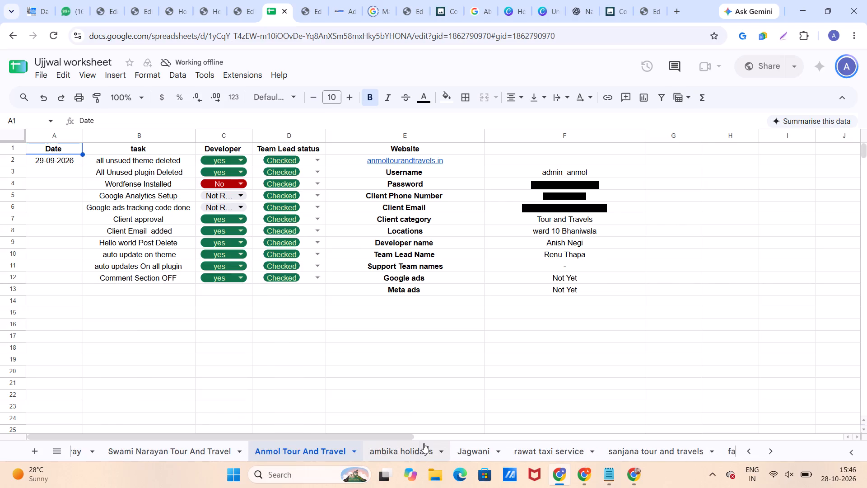
Copy the website link from the sanjana tour and travels sheet and open sanjanatourandtravels28.com in a new browser tab.
click(631, 457)
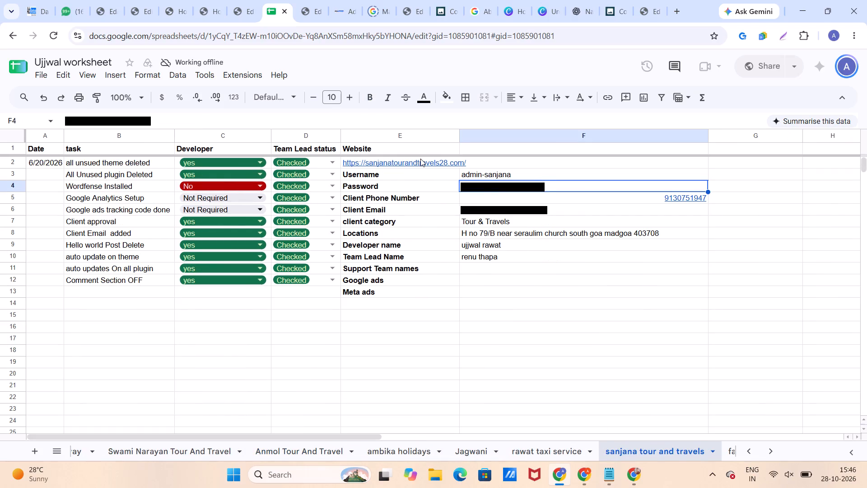
click(477, 188)
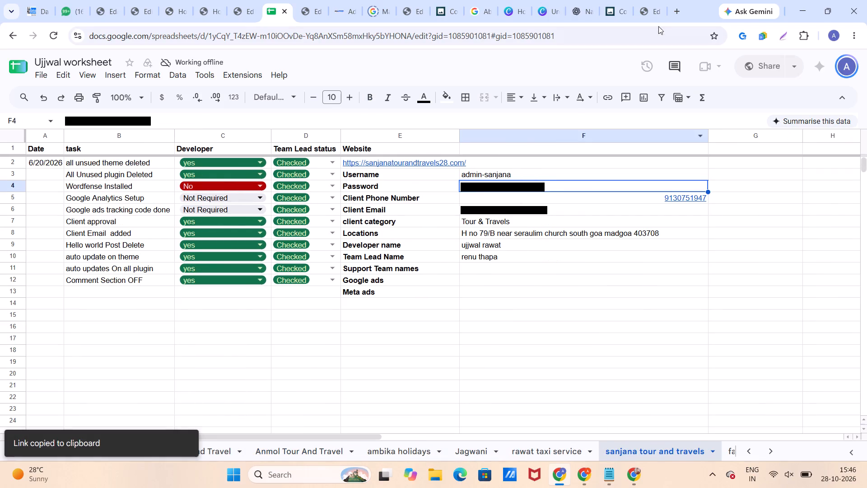
click(676, 10)
click(485, 34)
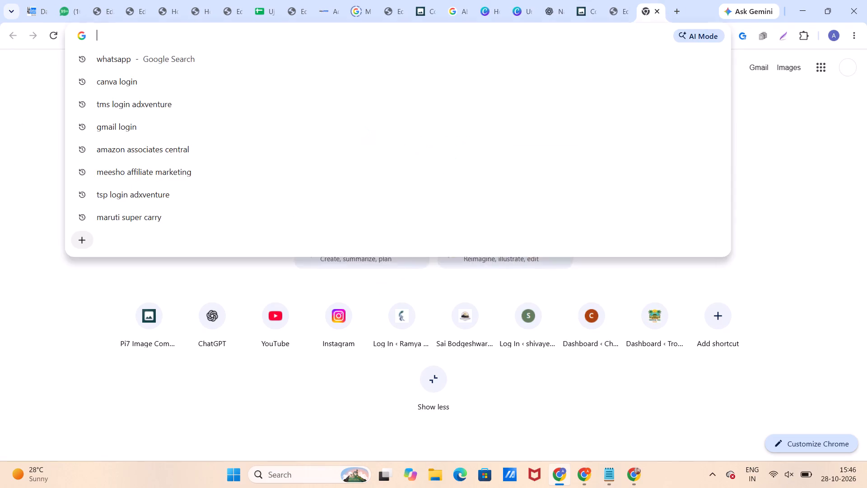
key(ctrl+v)
key(Return)
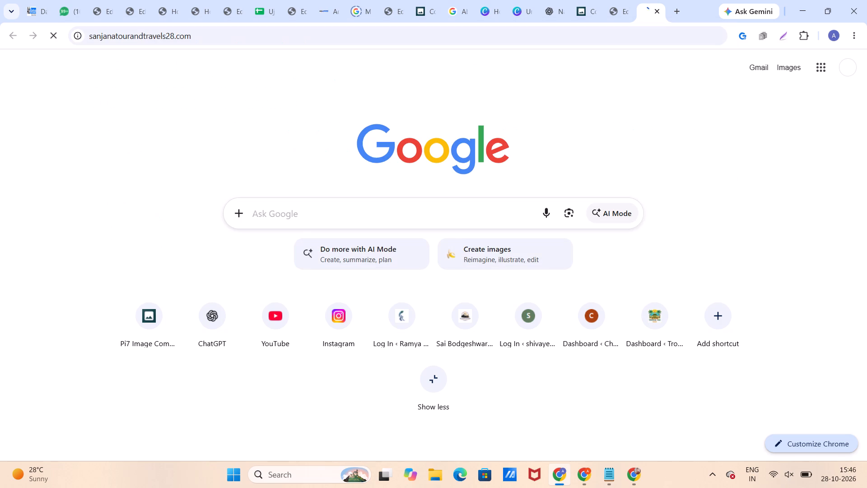